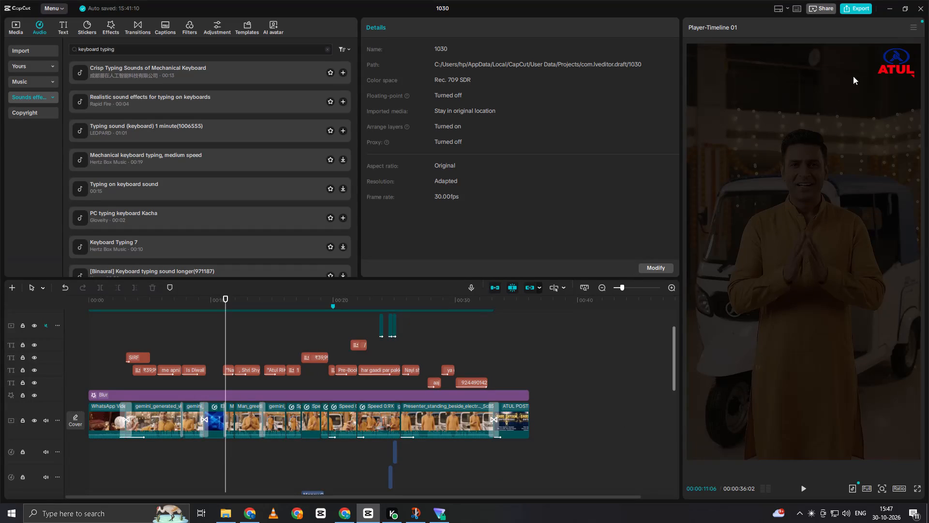
Close project 1030 and open project 1030 (1) from the Projects list.
click(925, 10)
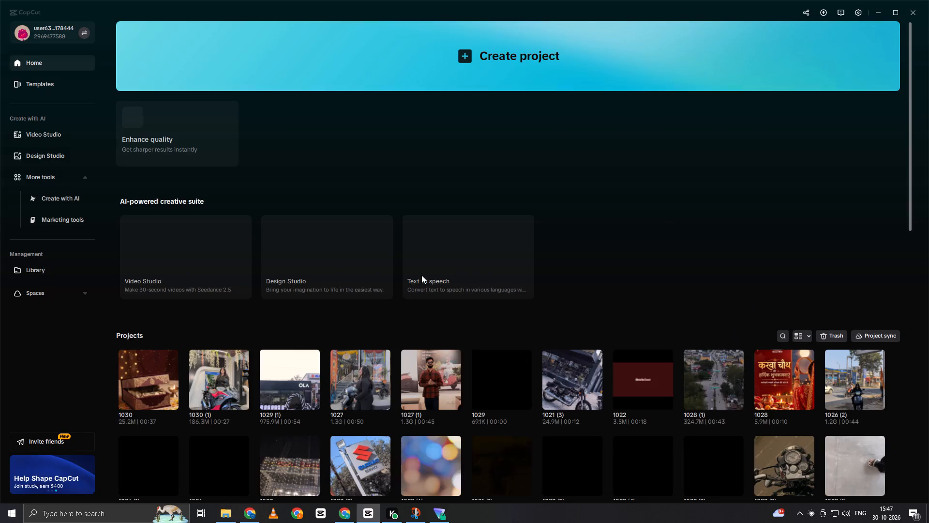
click(215, 393)
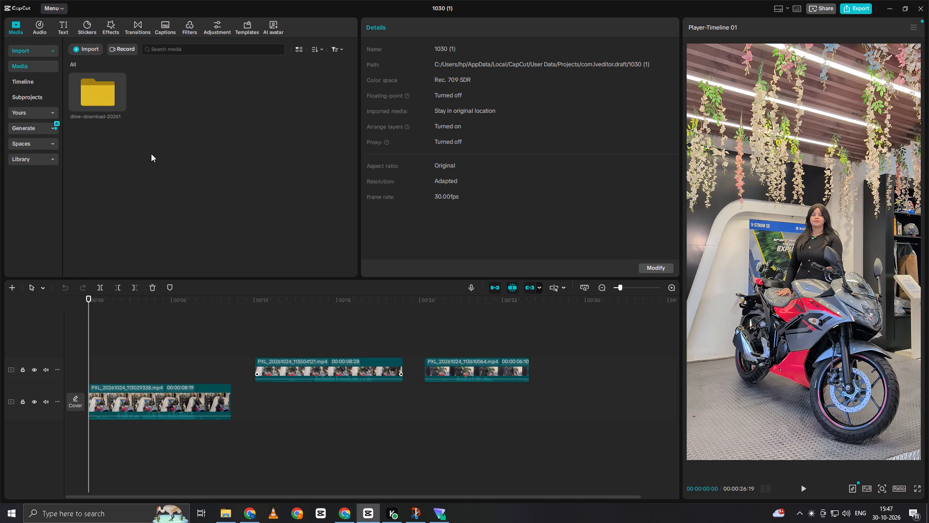
Import the "Ready to upgrade your ride" video from Downloads and place it on a new top track at about 12 s.
click(79, 48)
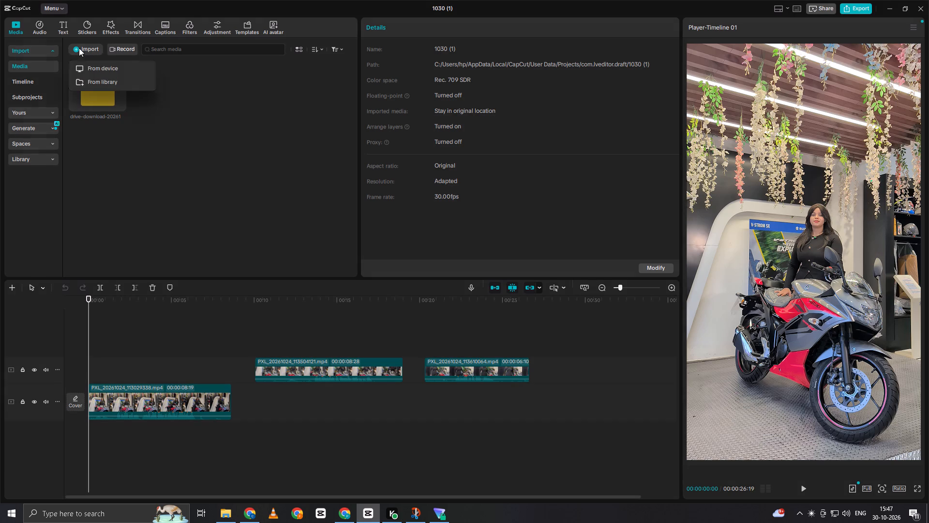
click(94, 71)
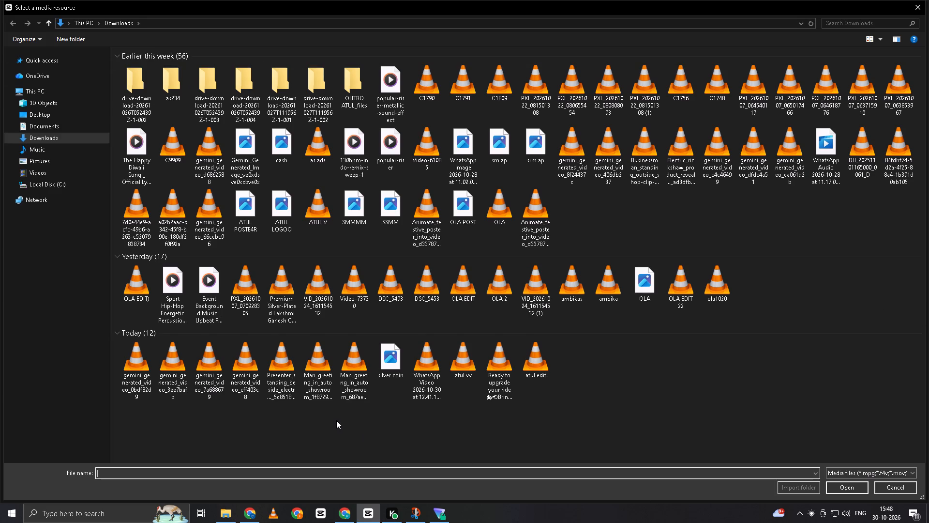
click(494, 381)
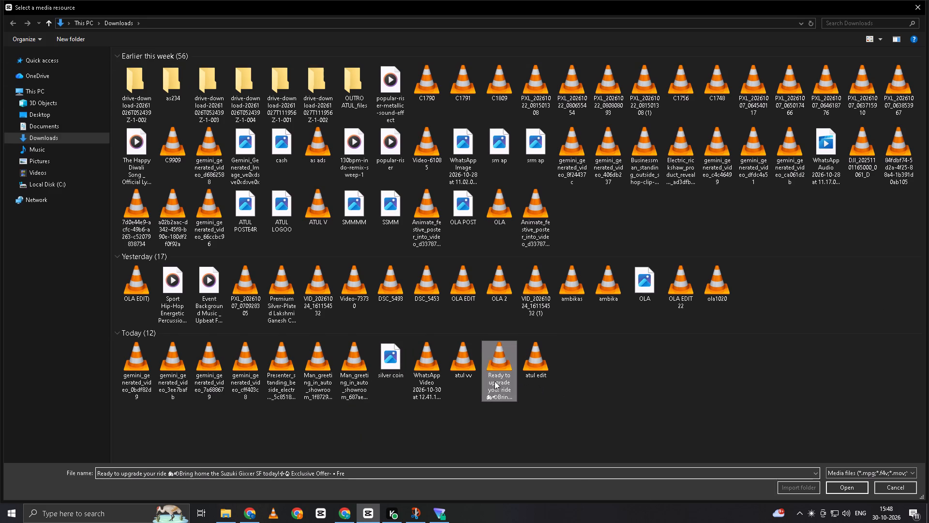
key(Return)
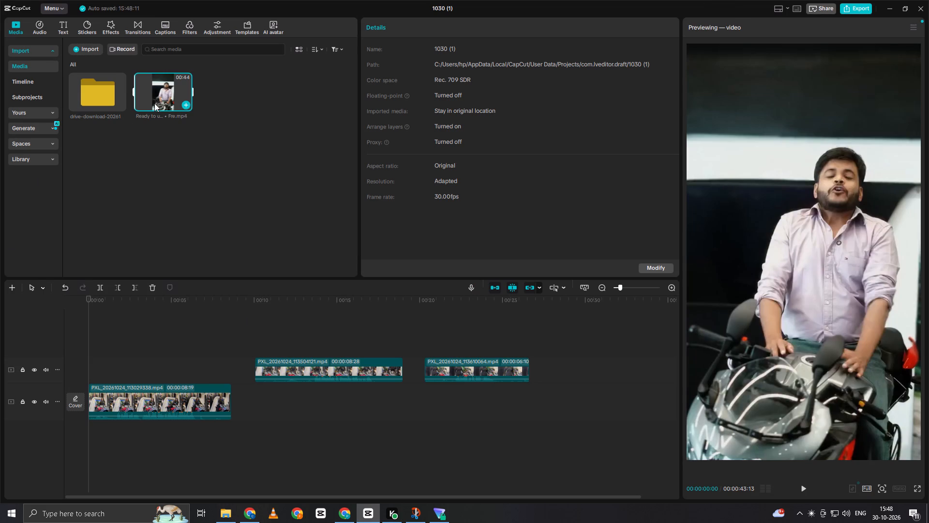
drag(156, 94, 282, 341)
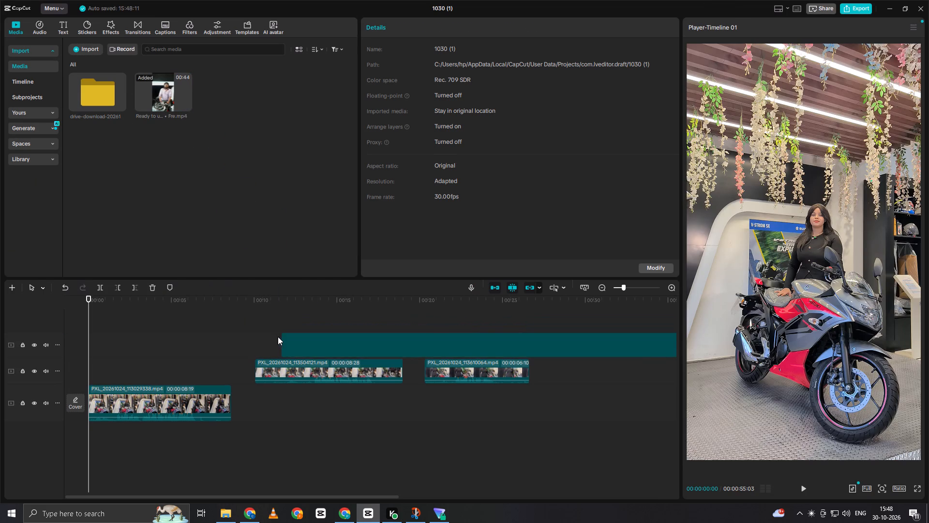
Play through the imported video, and move it to the main track directly after the first clip.
click(255, 340)
key(space)
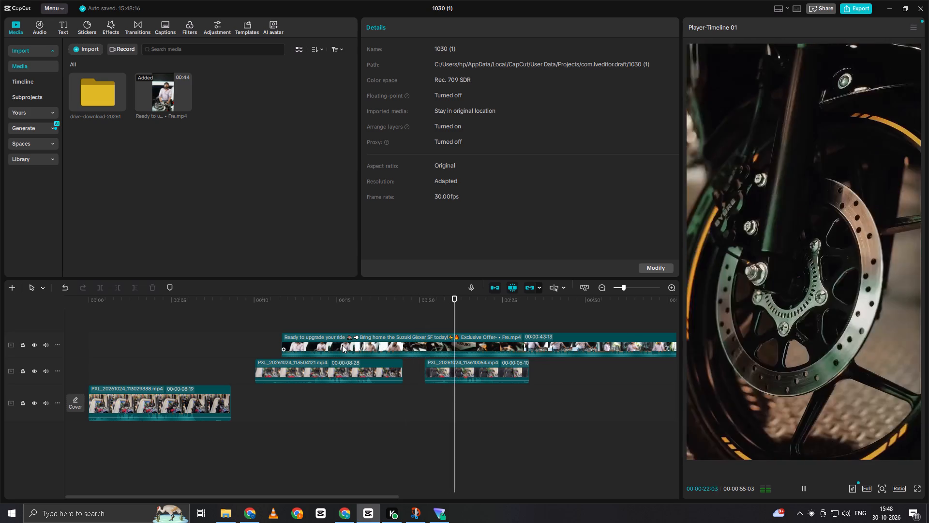
key(space)
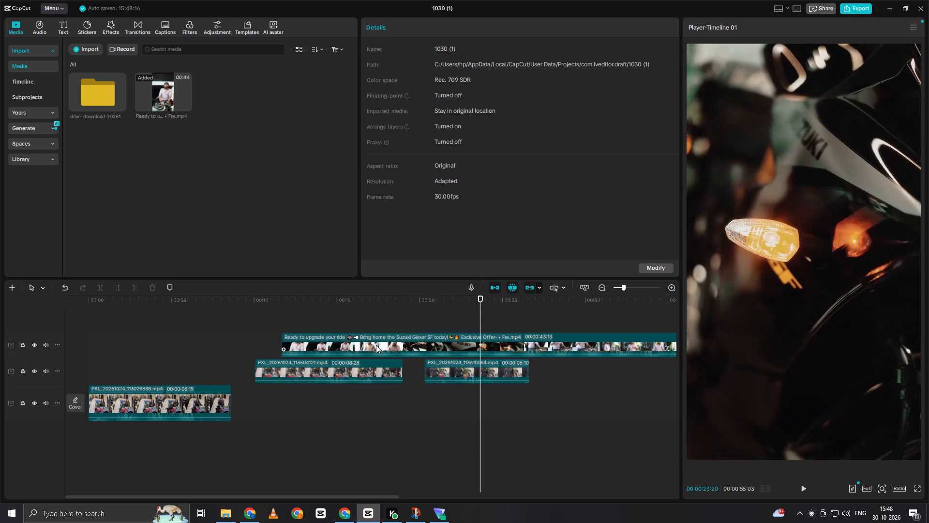
drag(376, 344, 625, 411)
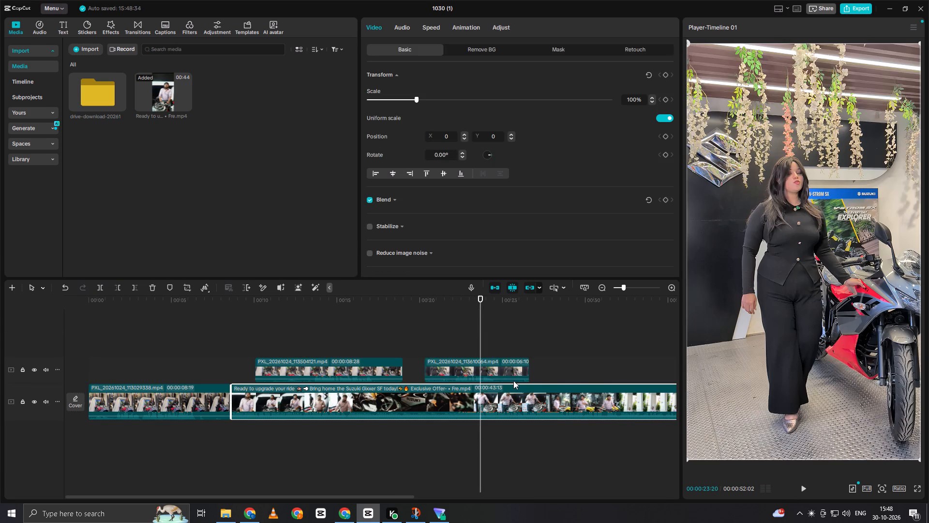
Move the two overlay PXL clips to about 27 s on the timeline, stacked on separate tracks above the main track.
drag(371, 363, 464, 315)
drag(484, 369, 599, 369)
drag(457, 346, 641, 337)
Play and scrub the main track's first clip and the start of the Ready to upgrade your ride video.
click(227, 335)
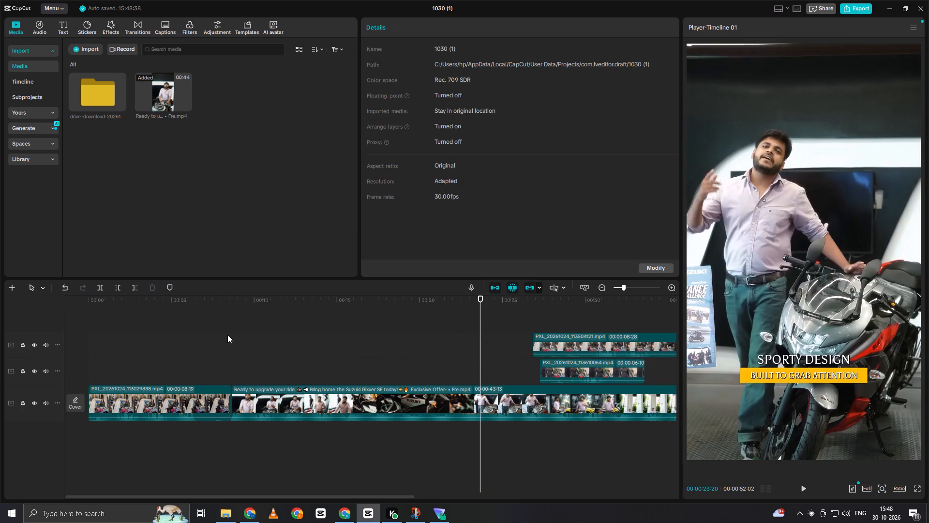
key(space)
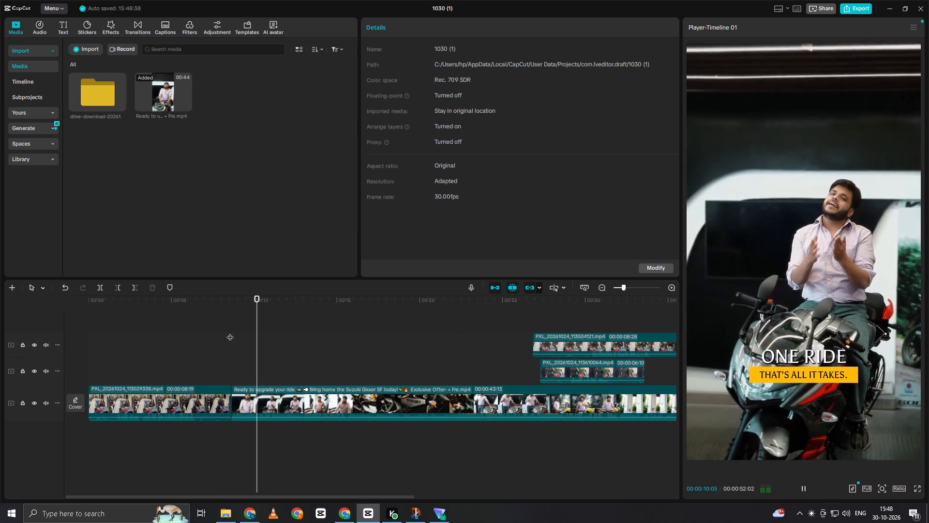
drag(153, 359, 149, 362)
drag(148, 362, 121, 377)
click(121, 375)
drag(121, 375, 120, 375)
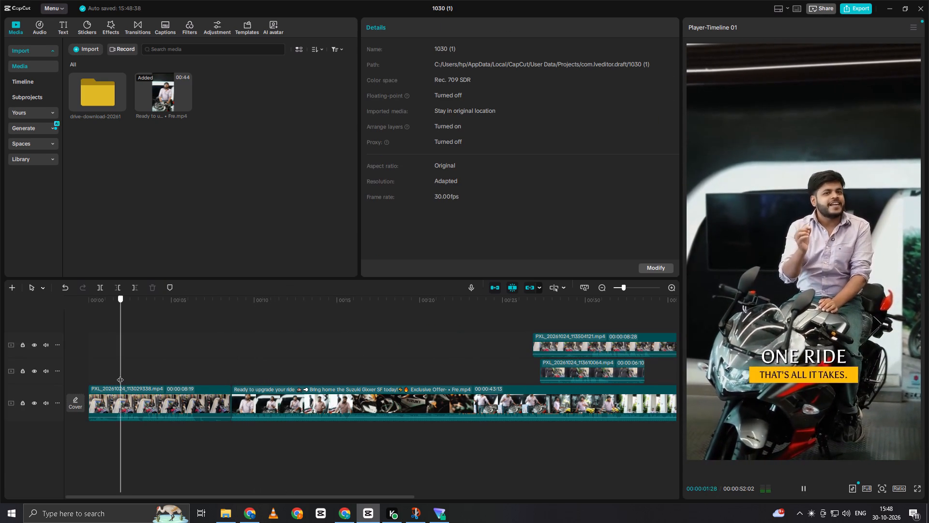
drag(120, 375, 45, 384)
key(space)
key(space)
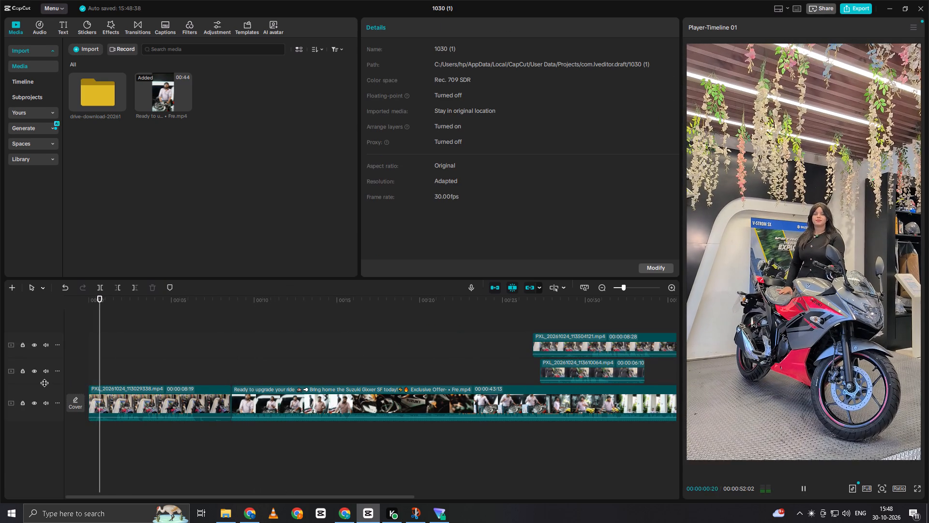
key(space)
Trim off the beginning of the first main-track clip up to 00:00:01:13, keeping the part after that point.
click(123, 370)
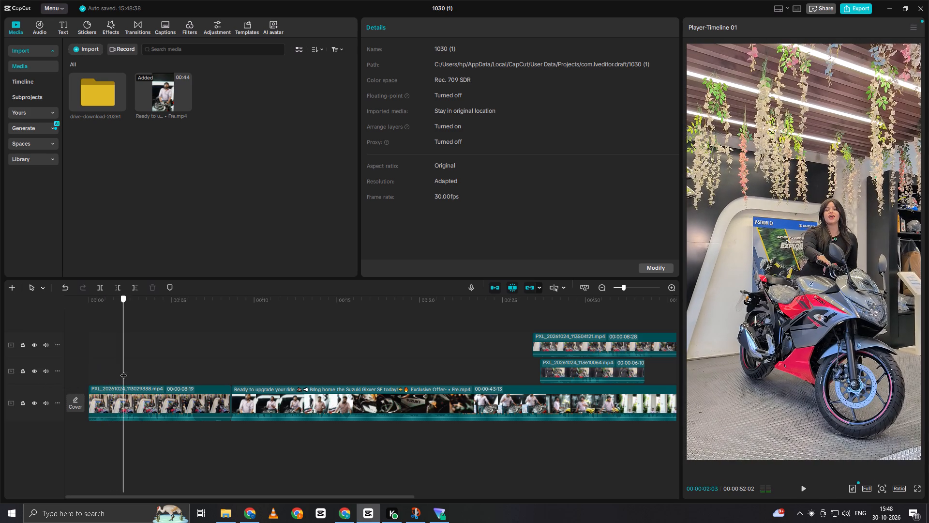
drag(125, 370, 112, 391)
click(111, 393)
key(w)
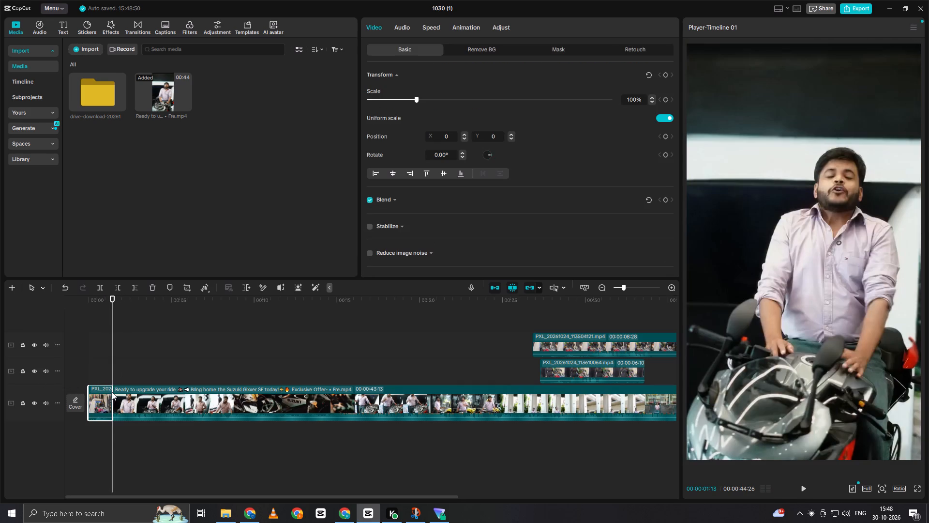
key(ctrl+z)
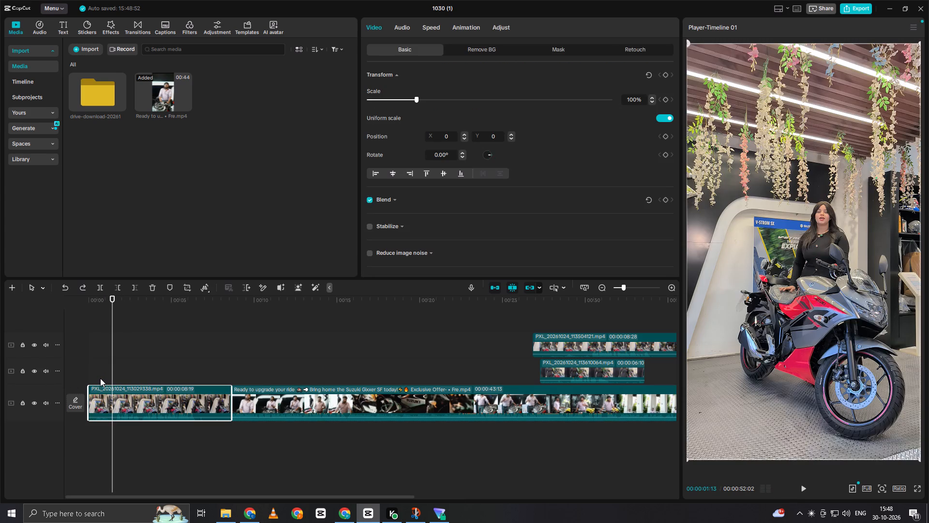
key(q)
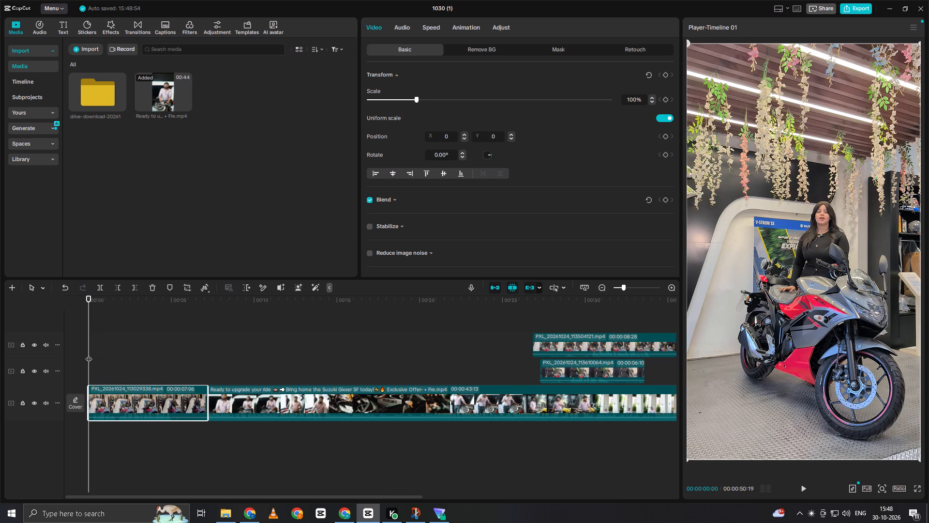
Play back the opening of the trimmed first clip and return to the start of the timeline.
key(space)
key(space)
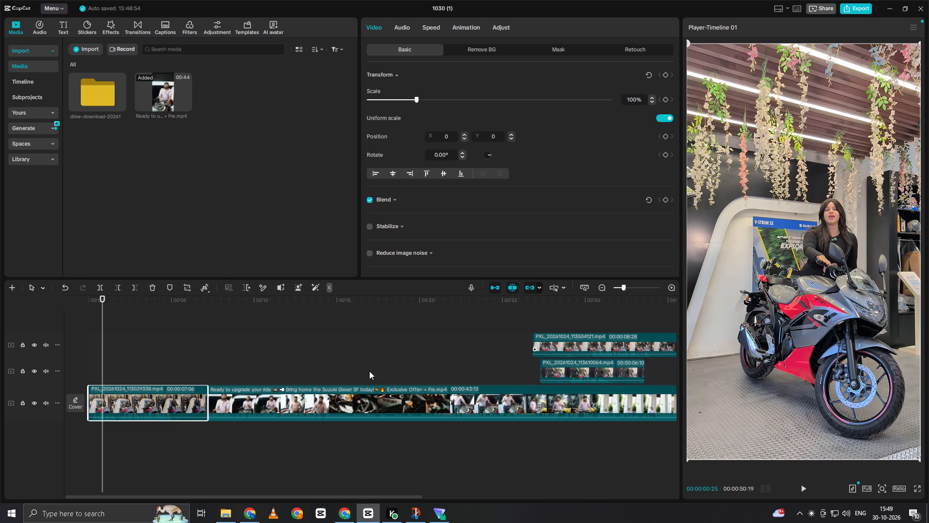
click(103, 339)
drag(103, 340, 69, 361)
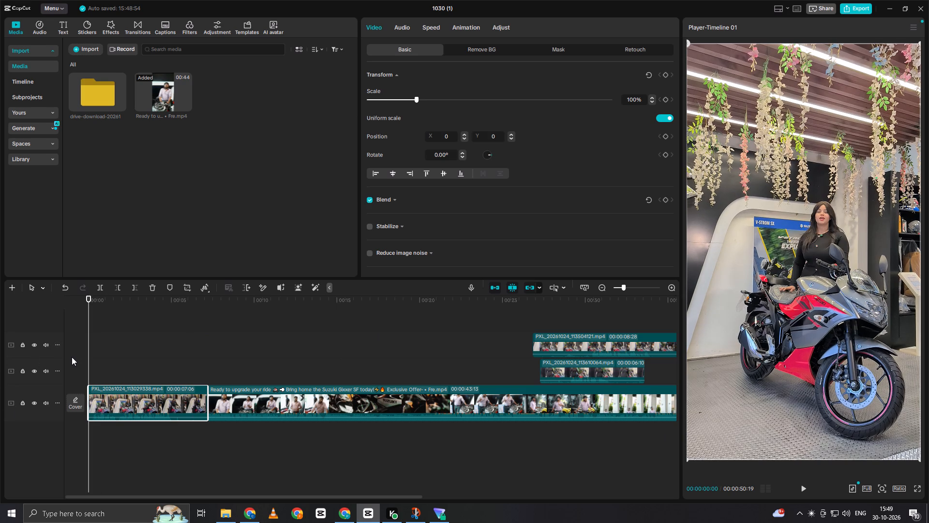
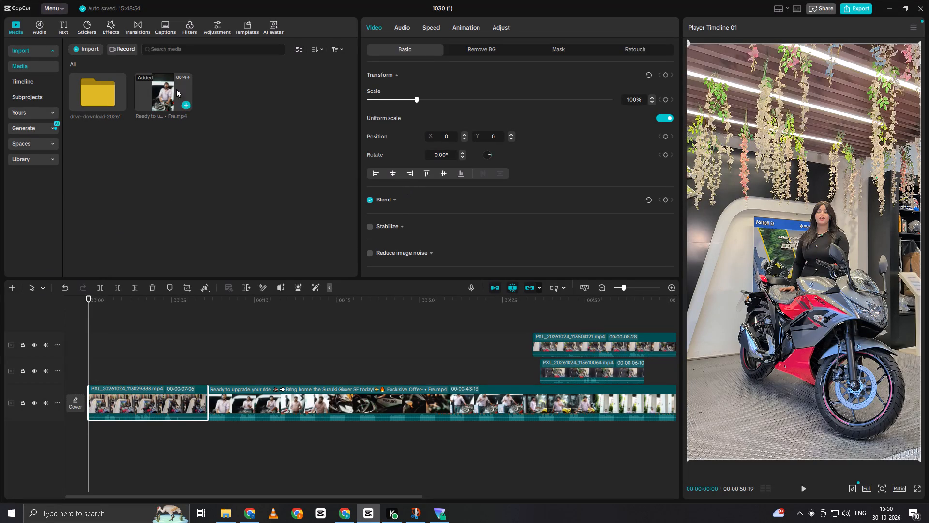
Preview the opening of the first main-track clip and stabilize that clip at the Most stable level.
click(118, 348)
drag(118, 348, 161, 379)
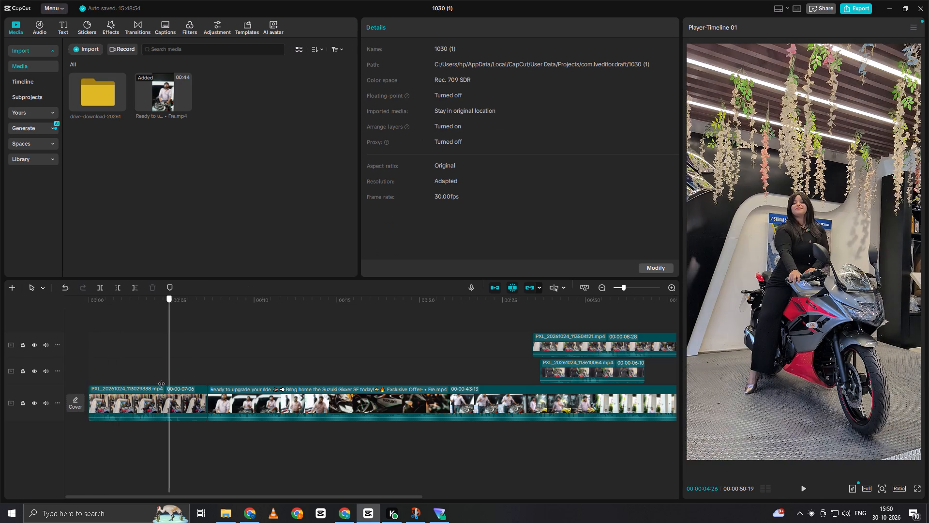
drag(161, 379, 103, 381)
key(space)
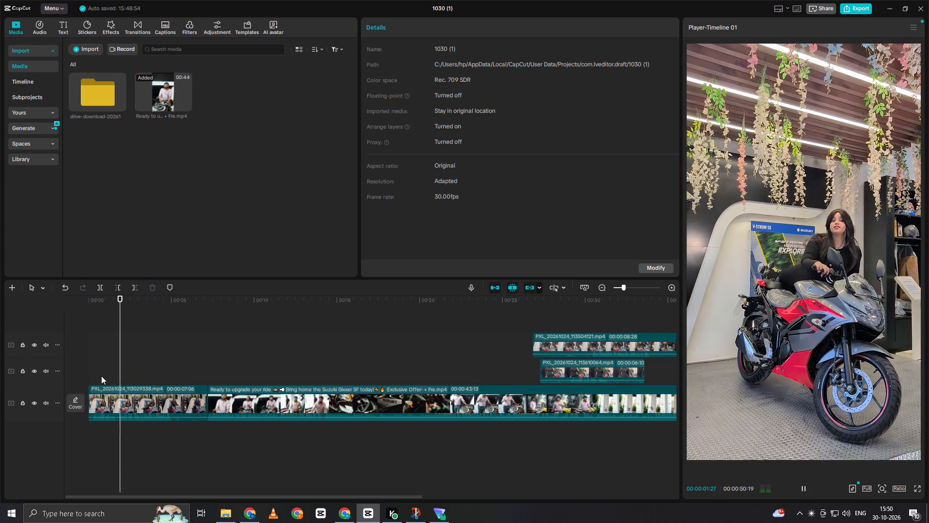
key(space)
click(135, 388)
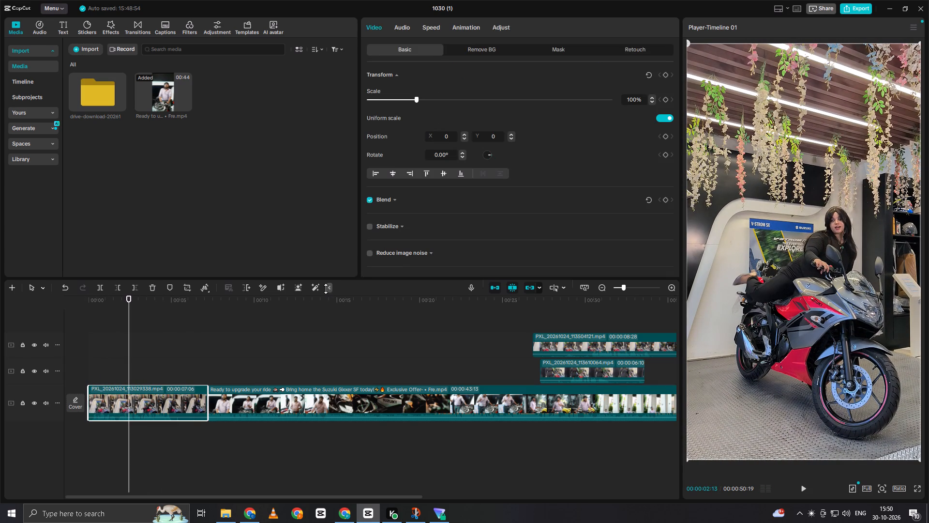
click(329, 287)
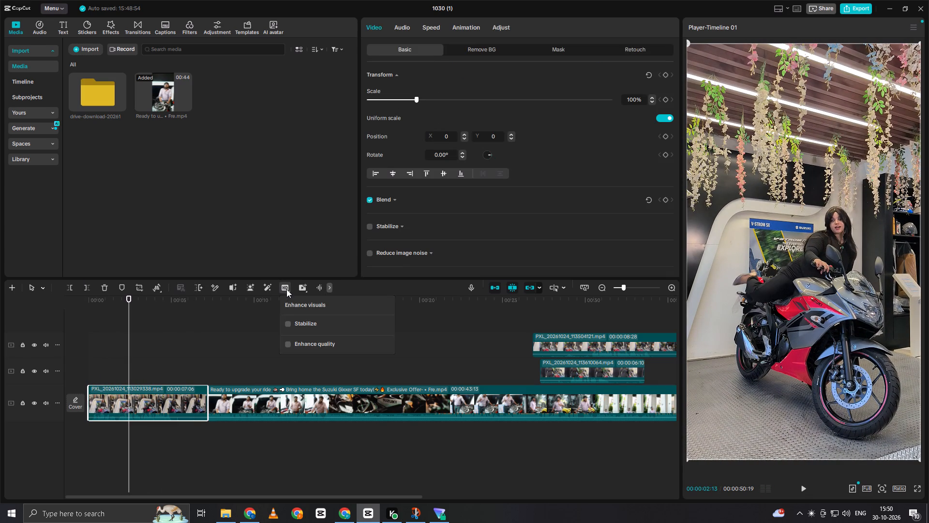
click(285, 324)
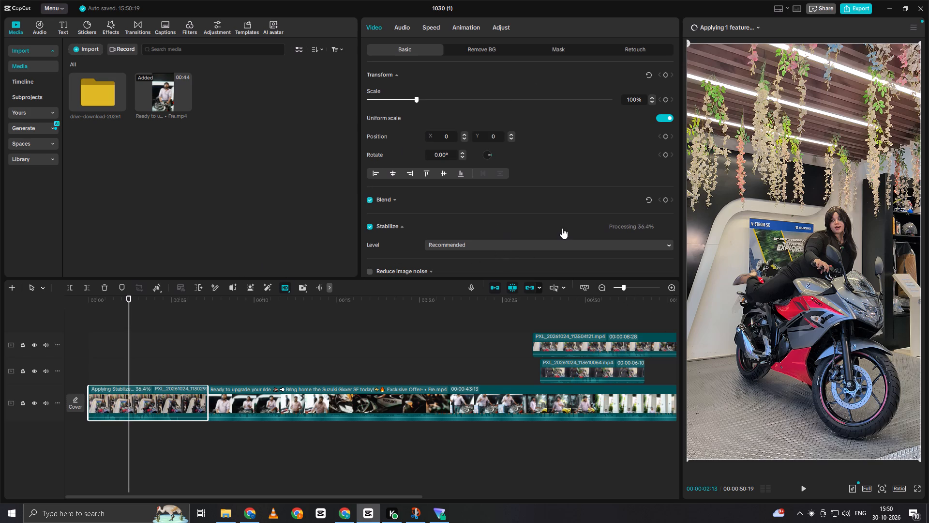
click(587, 246)
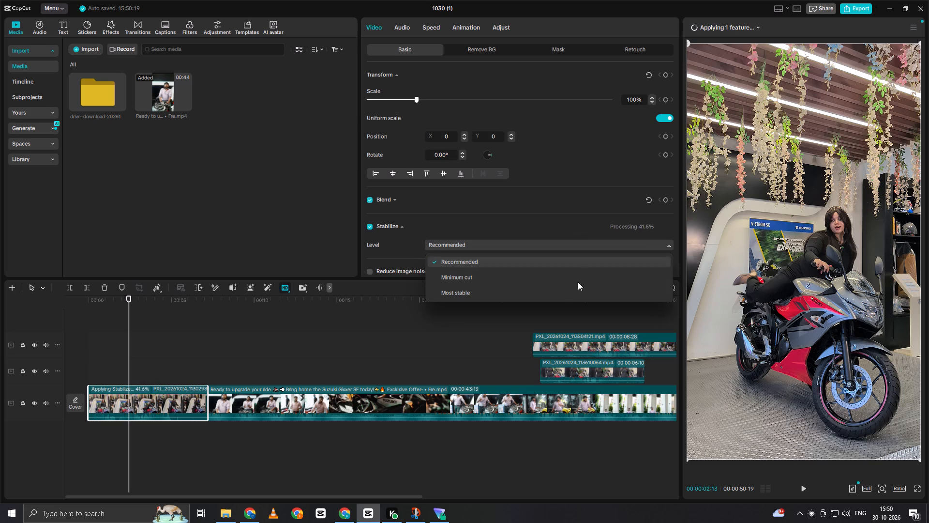
click(554, 302)
click(550, 295)
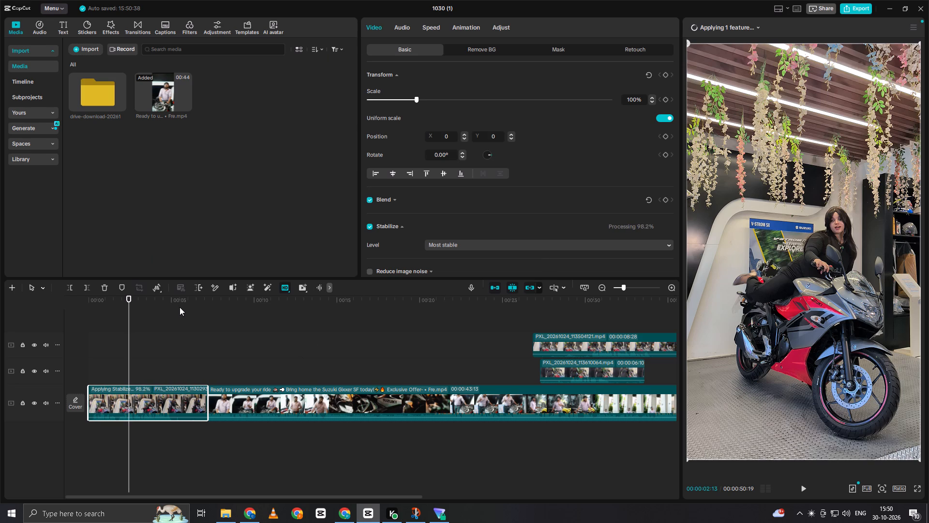
Play back the opening of the stabilized first clip and turn on Reduce noise and Enhance voice for it.
click(104, 351)
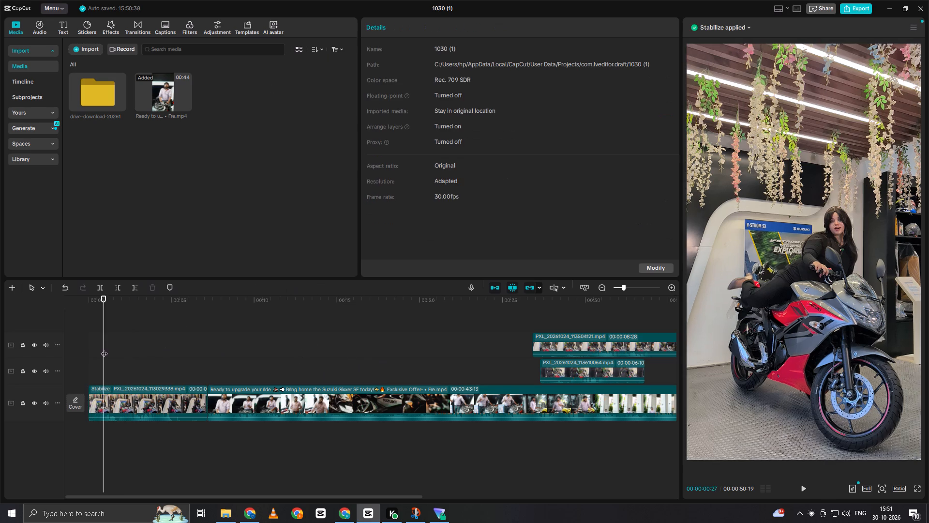
drag(104, 349, 43, 373)
key(space)
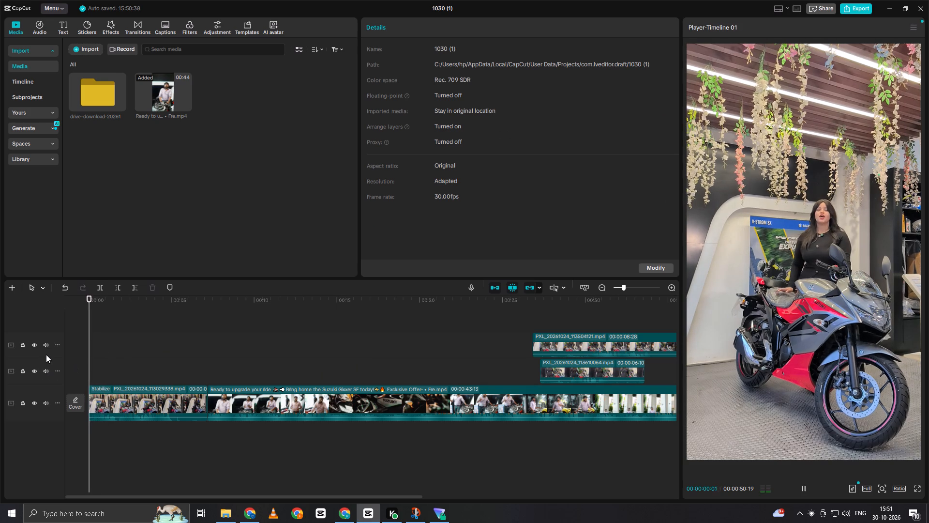
key(space)
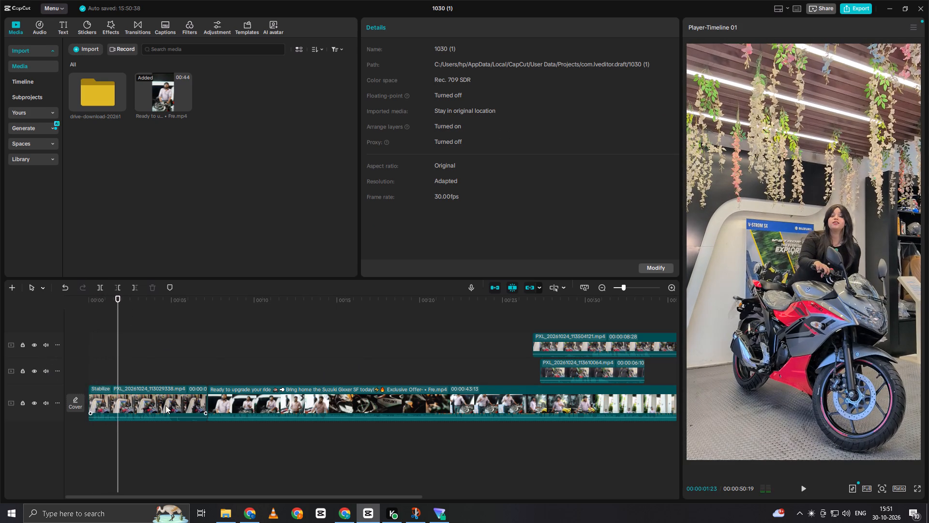
click(176, 416)
click(330, 286)
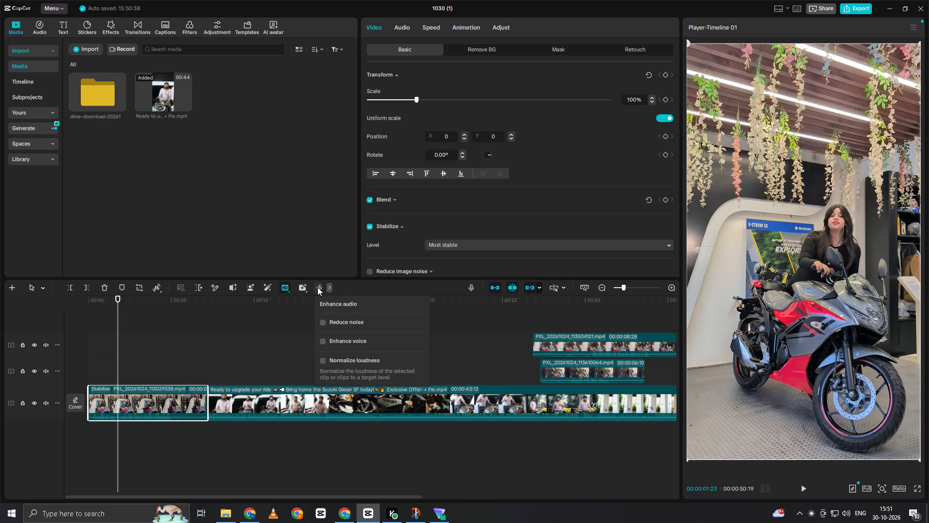
click(326, 323)
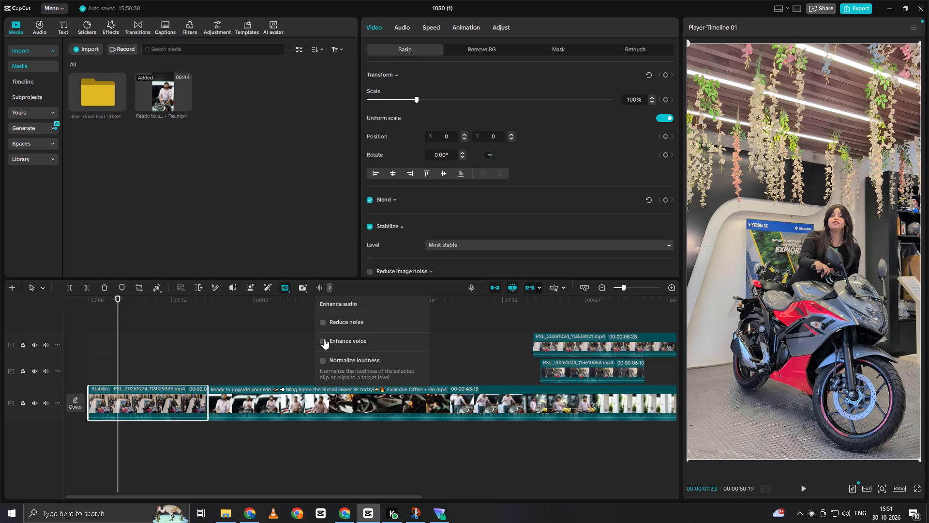
click(323, 339)
click(324, 323)
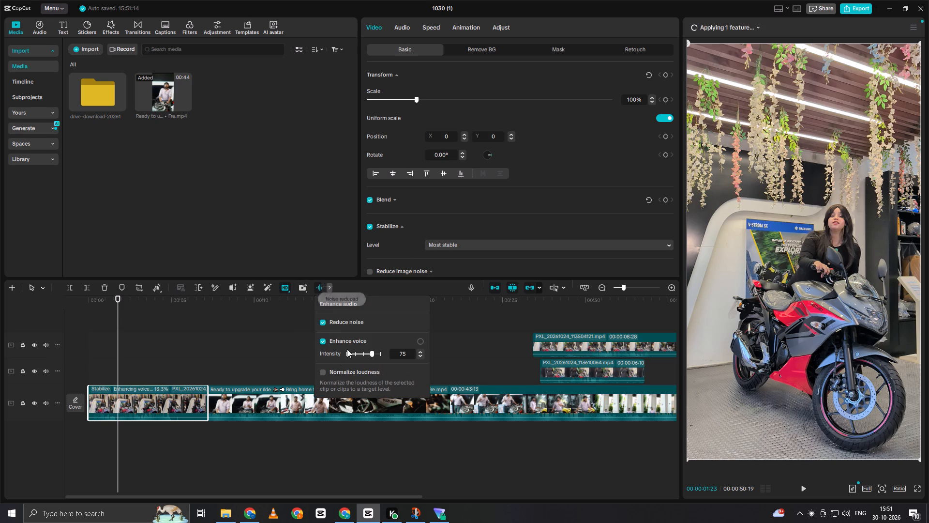
Turn on Isolate voice for the first main-track clip, using the Keep vocal option.
click(398, 23)
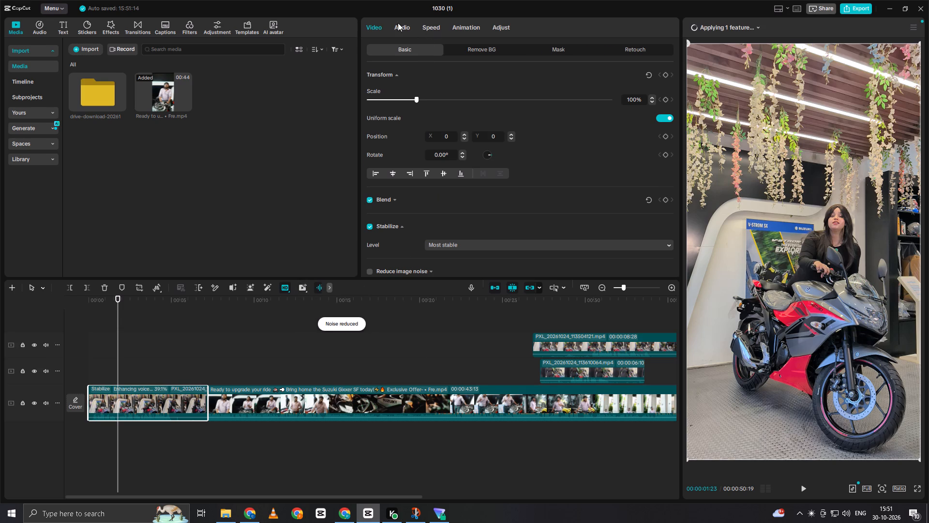
scroll(421, 150, down, 4)
scroll(388, 224, down, 3)
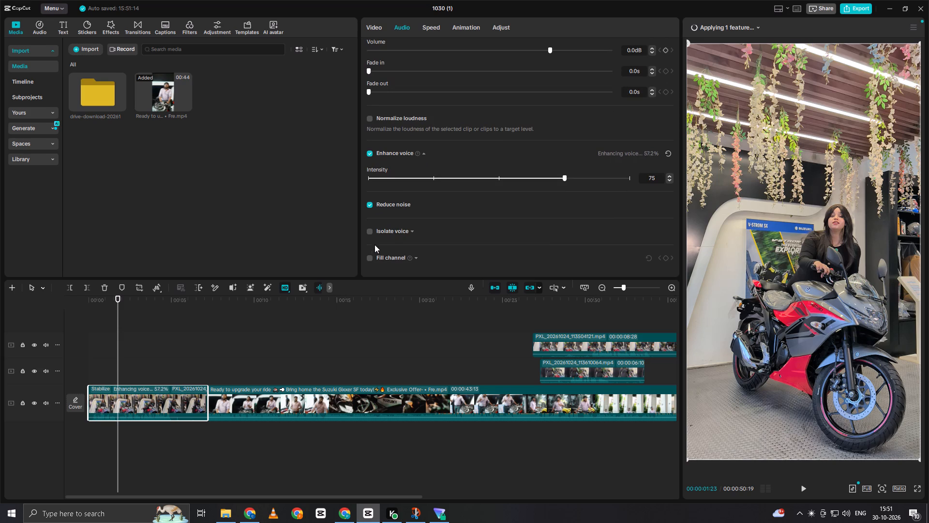
click(368, 230)
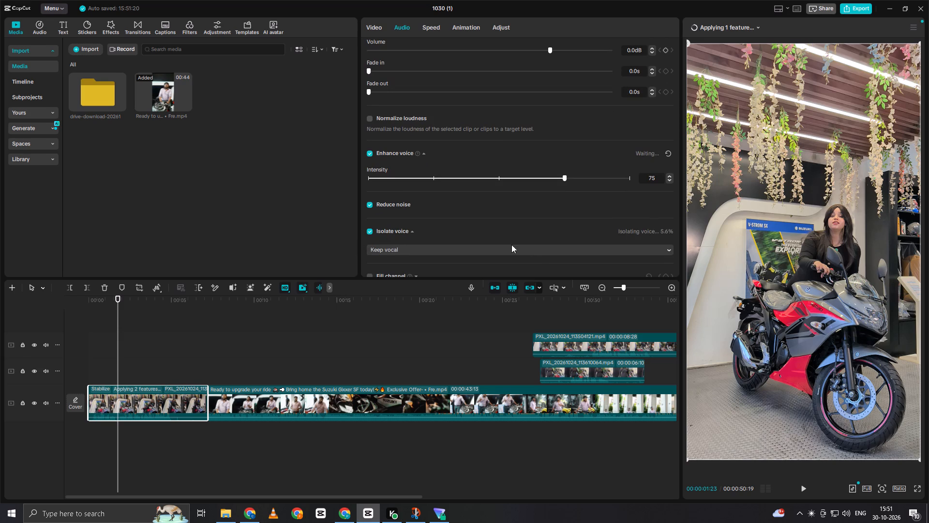
click(562, 254)
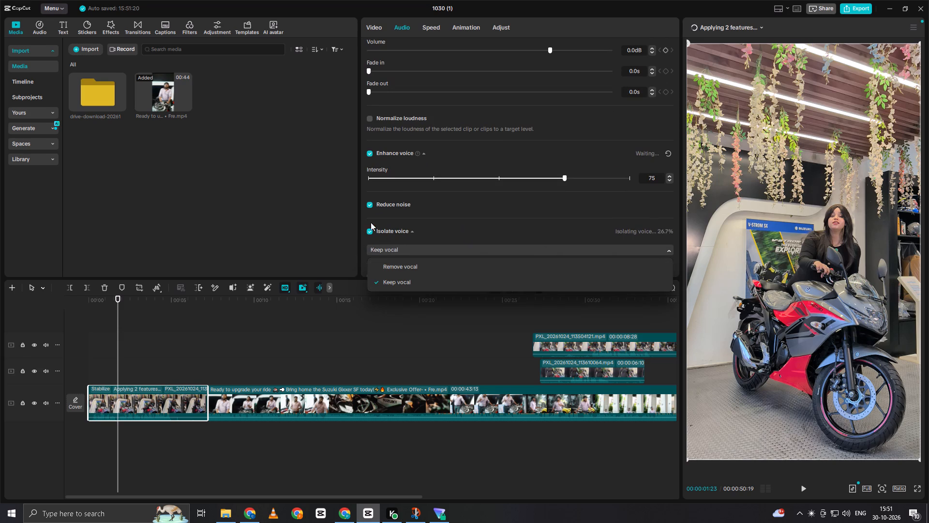
Play back the opening of the first clip and the start of the Ready to upgrade your ride video to compare them.
click(113, 348)
drag(113, 348, 42, 373)
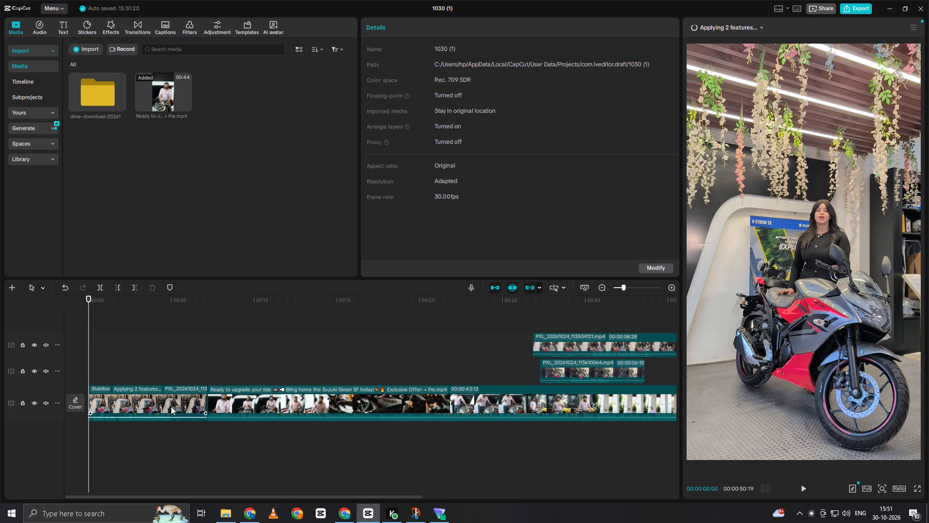
click(137, 363)
drag(137, 362, 19, 378)
key(space)
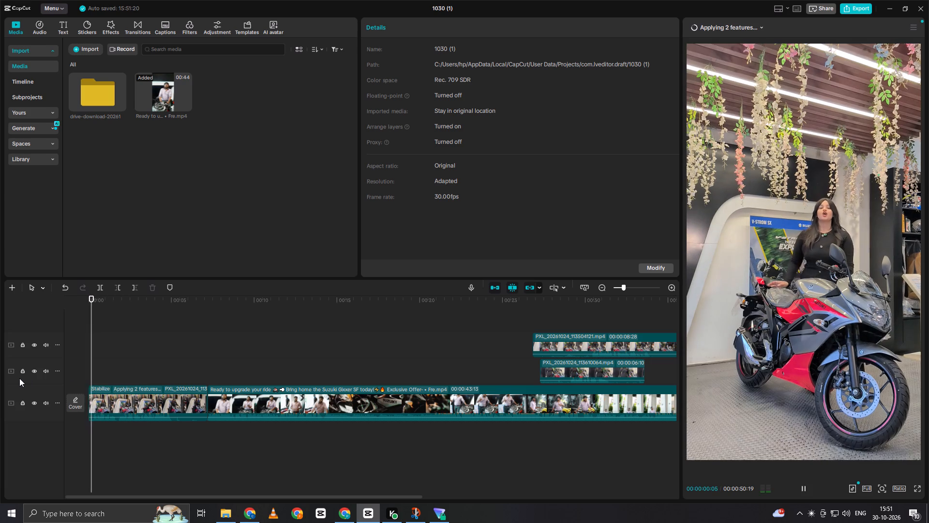
key(space)
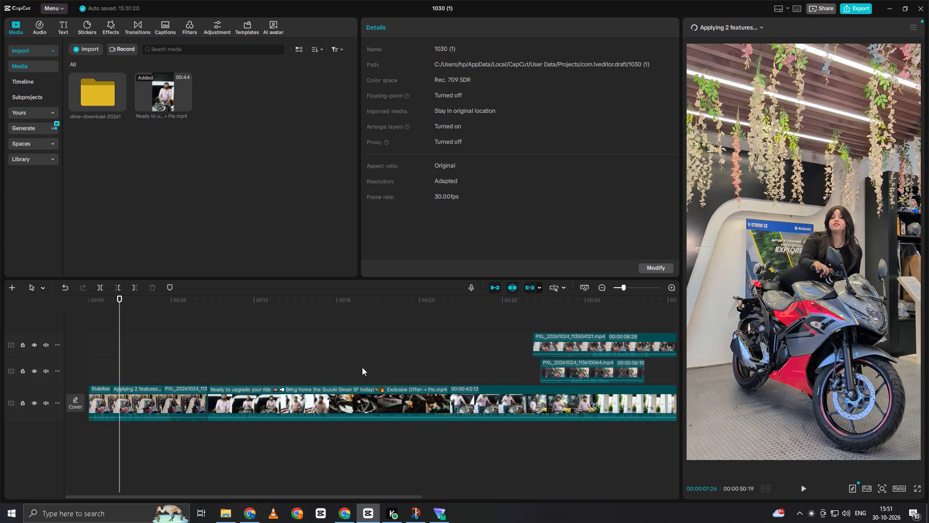
click(216, 345)
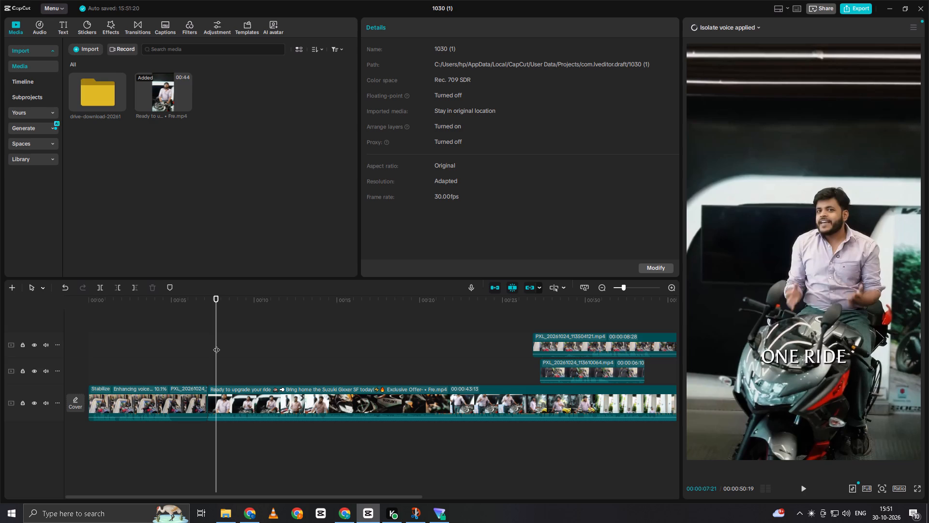
key(space)
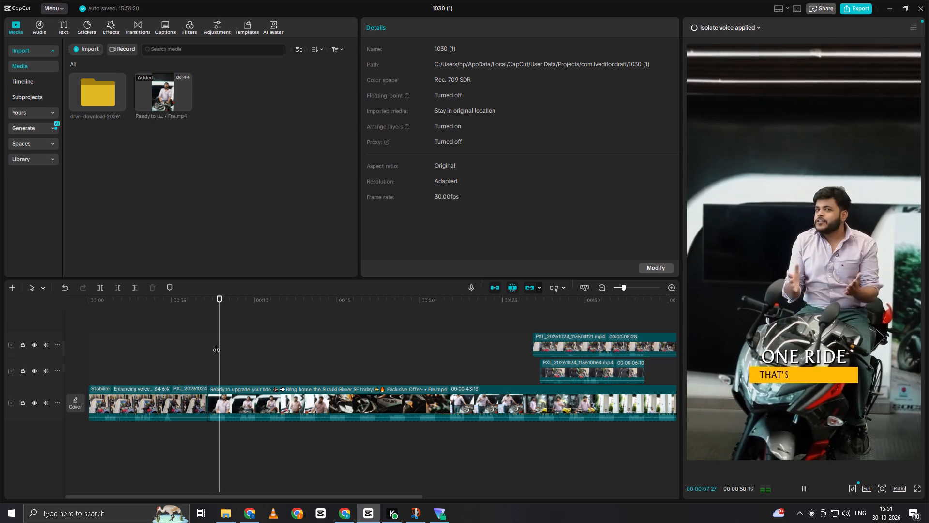
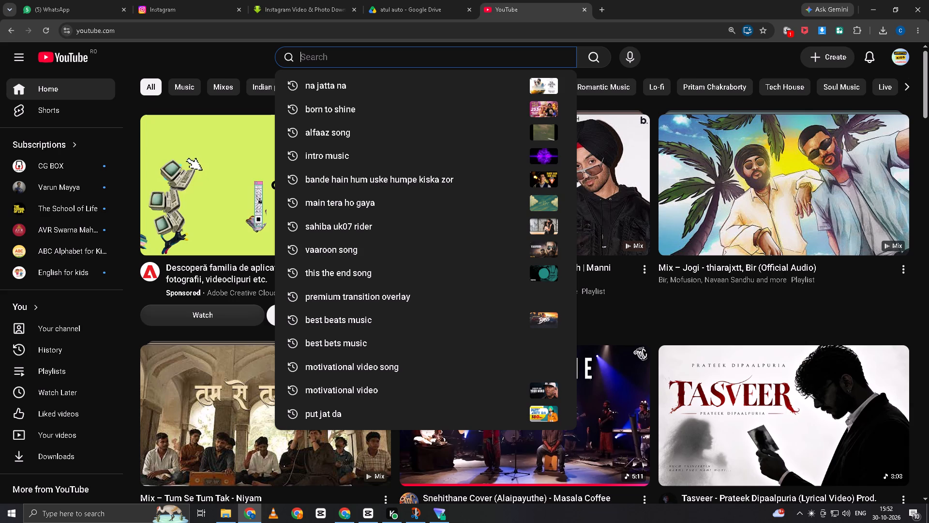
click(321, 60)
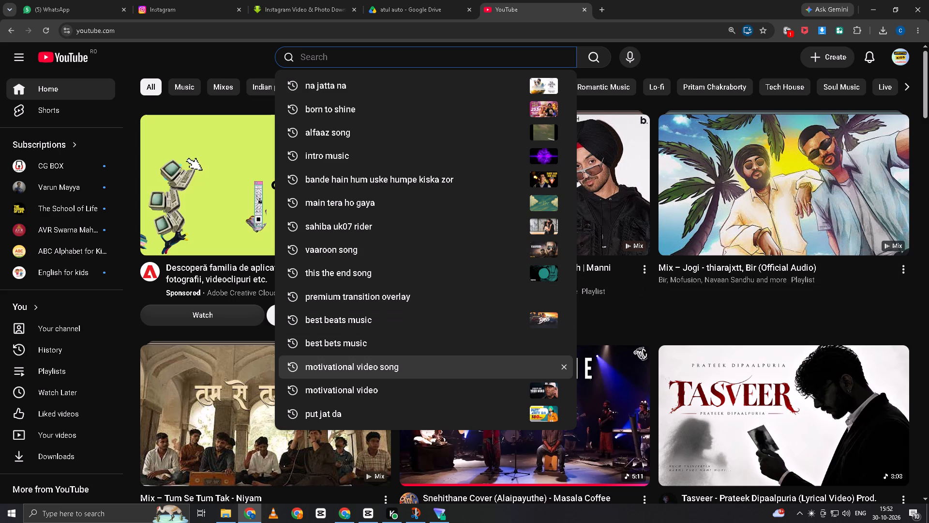
Switch to CapCut and play back the middle of the Ready to upgrade your ride video, scrubbing back to its start.
click(369, 514)
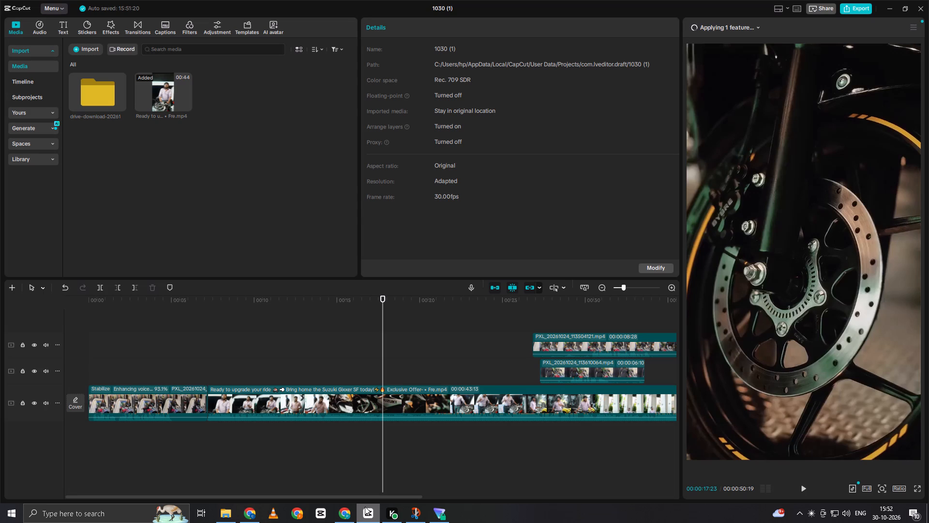
click(239, 378)
drag(239, 377, 280, 369)
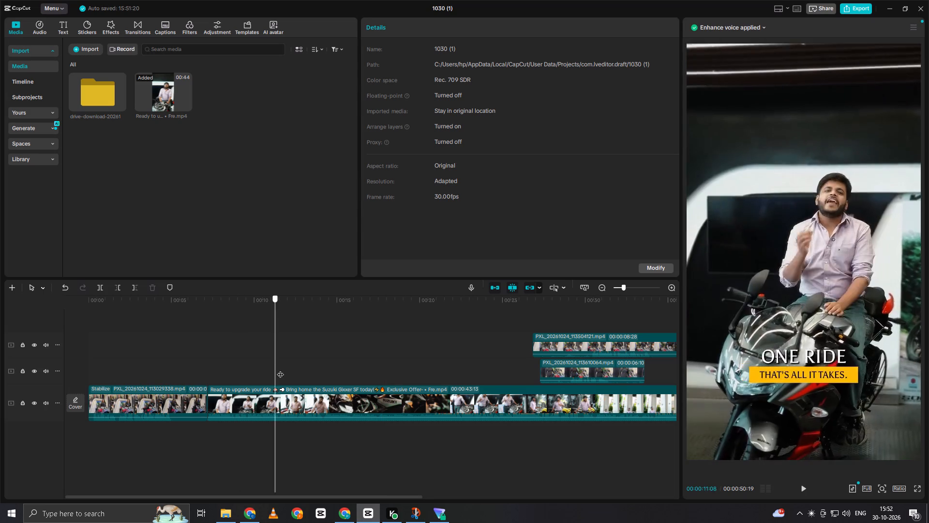
drag(280, 369, 338, 375)
drag(330, 375, 320, 377)
click(320, 377)
key(space)
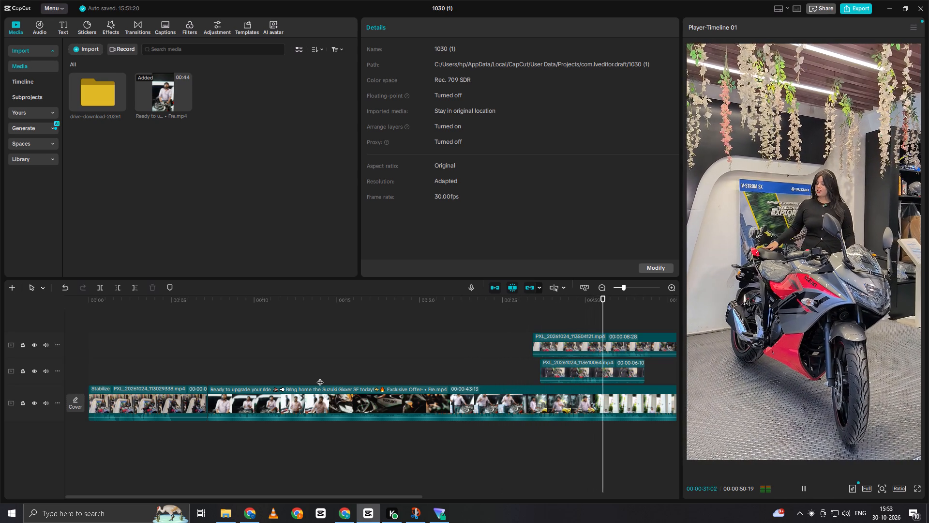
key(space)
click(411, 357)
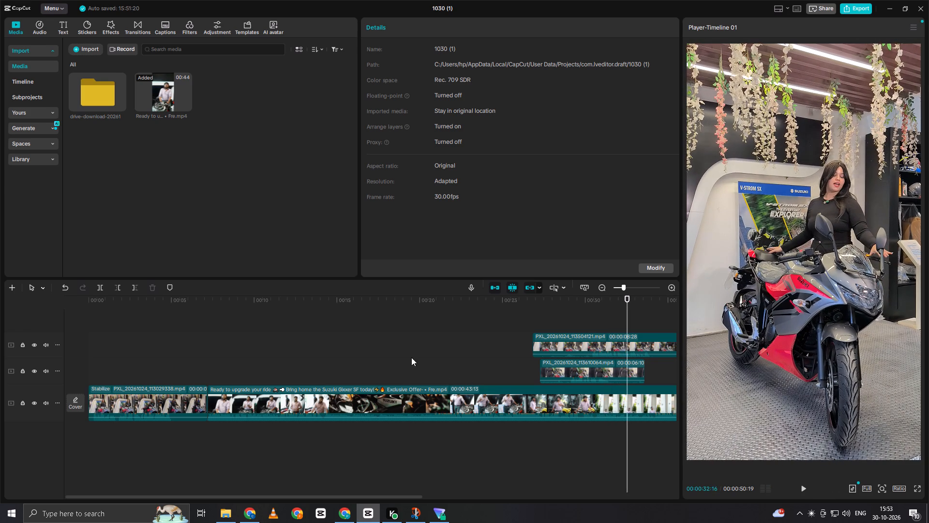
drag(410, 354, 375, 361)
key(space)
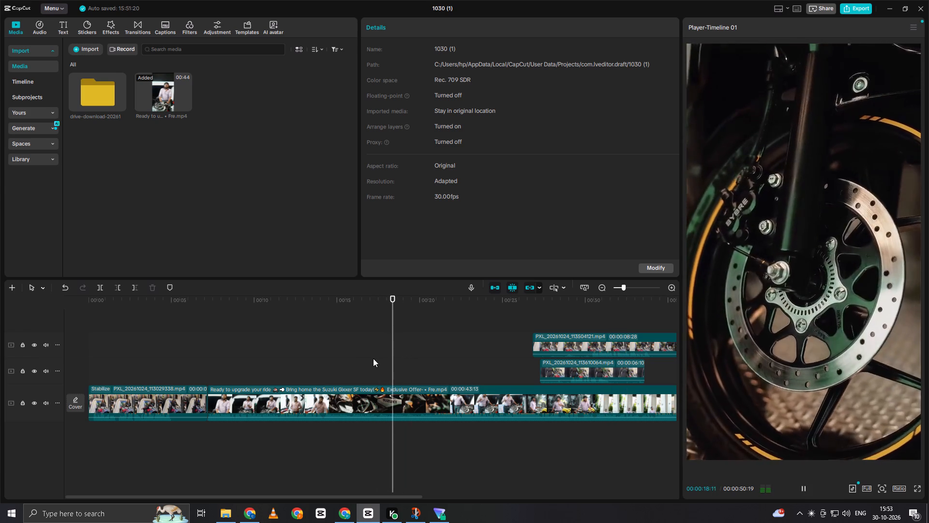
key(space)
click(339, 354)
drag(339, 354, 350, 355)
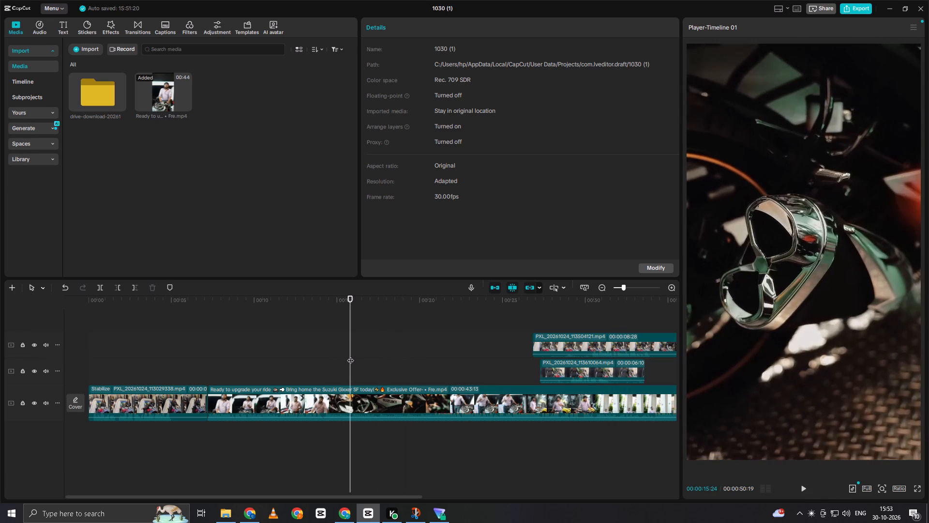
click(350, 355)
drag(350, 355, 353, 361)
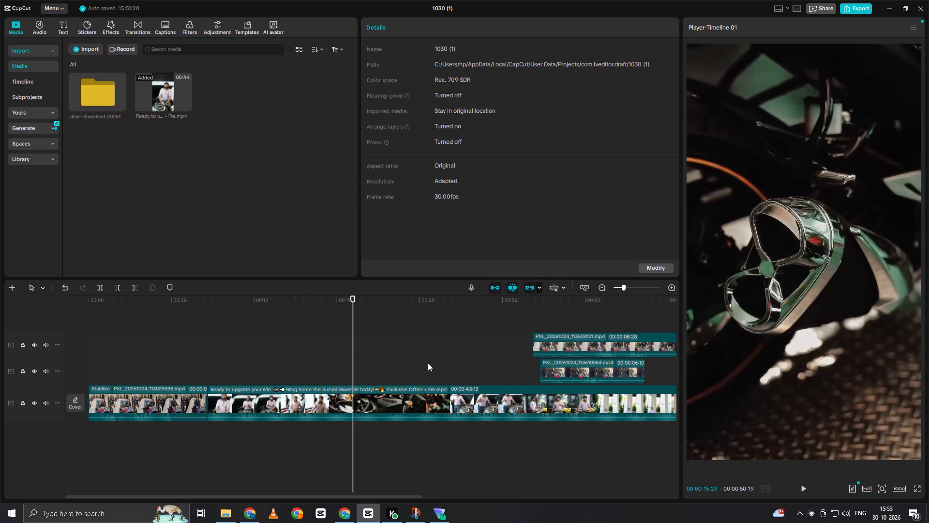
click(287, 458)
drag(287, 458, 209, 461)
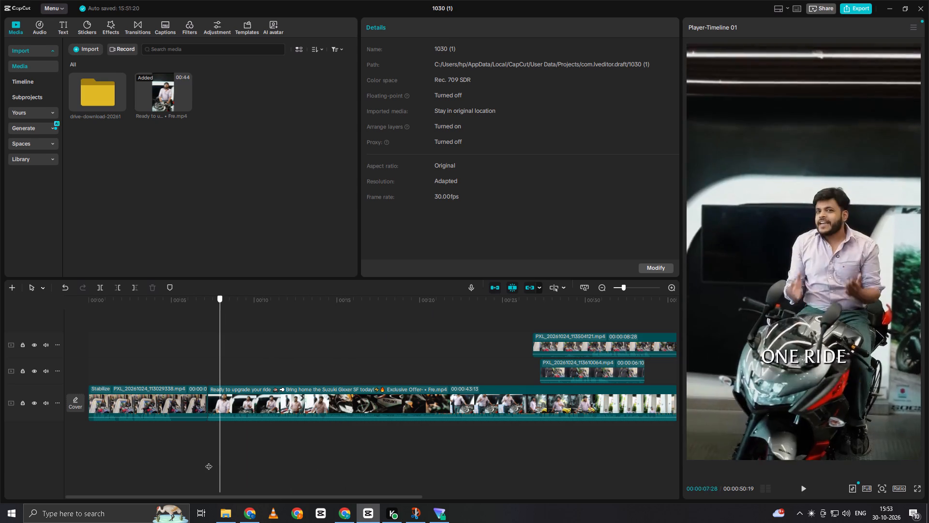
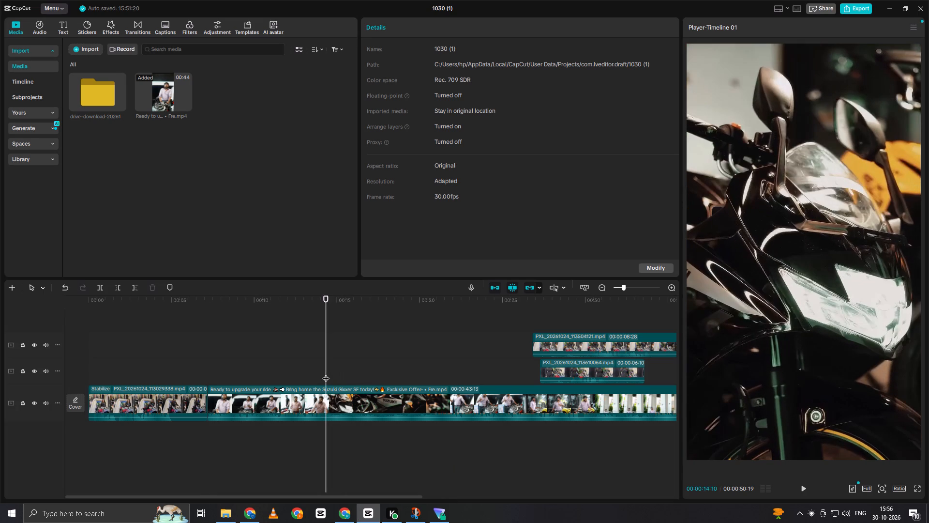
Play back the timeline from about 14 seconds to review the Ready to upgrade your ride video and the overlaid clips.
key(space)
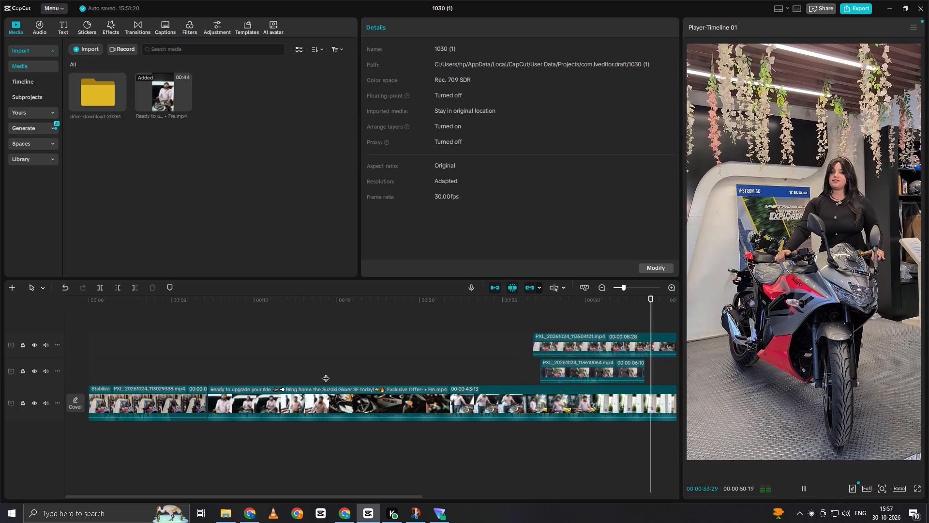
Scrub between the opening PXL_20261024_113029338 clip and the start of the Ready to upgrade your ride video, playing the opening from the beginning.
key(space)
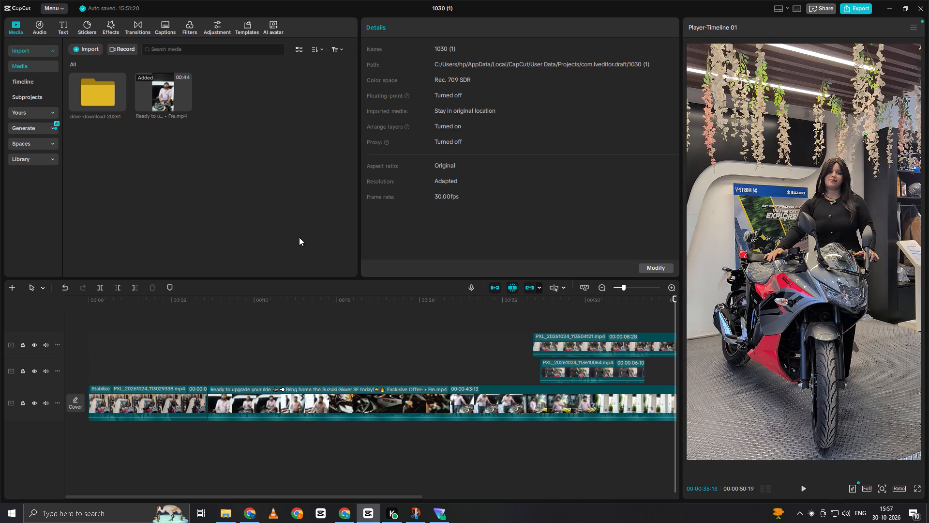
click(240, 366)
drag(240, 366, 224, 371)
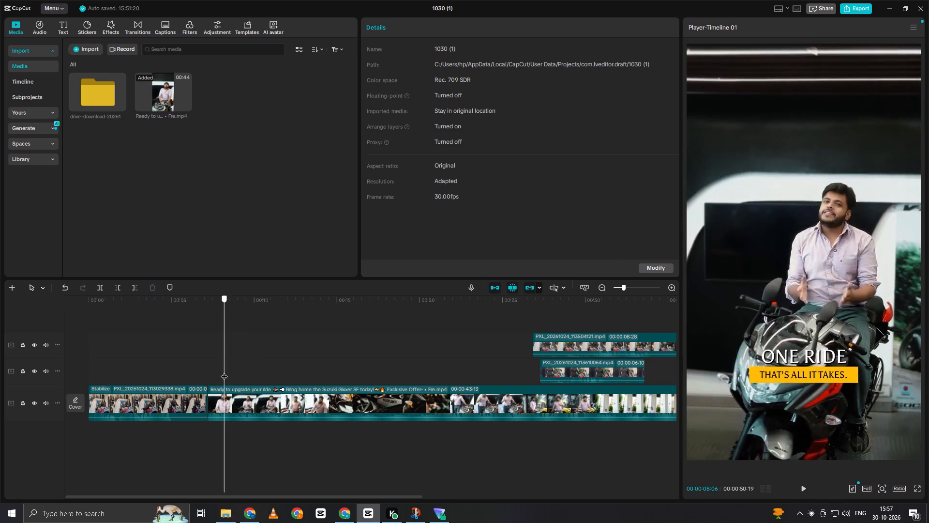
drag(224, 371, 284, 378)
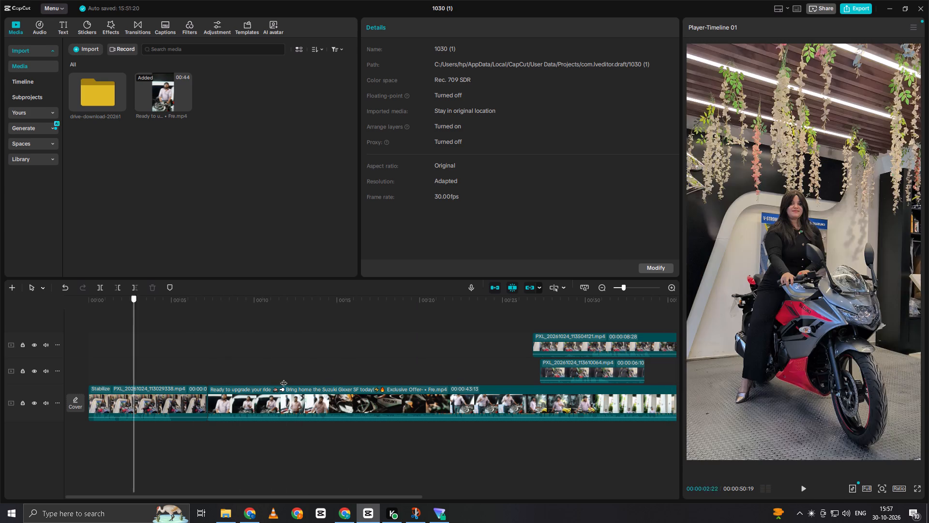
drag(284, 378, 136, 386)
click(185, 369)
drag(185, 369, 217, 373)
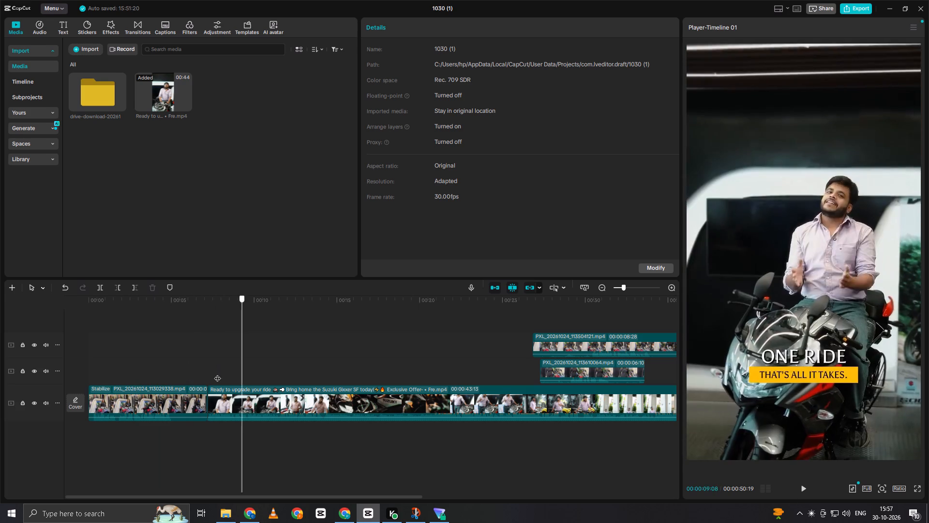
drag(217, 373, 187, 376)
drag(187, 376, 113, 399)
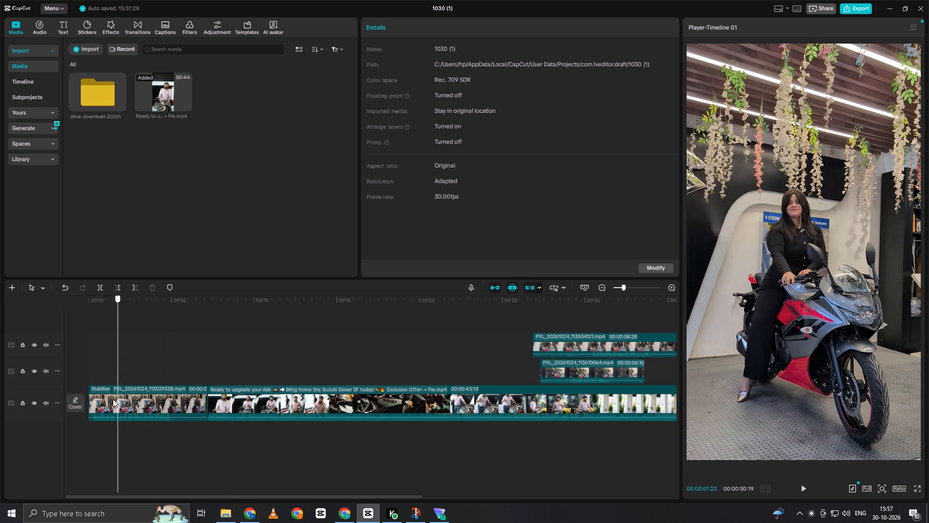
drag(113, 399, 38, 387)
key(space)
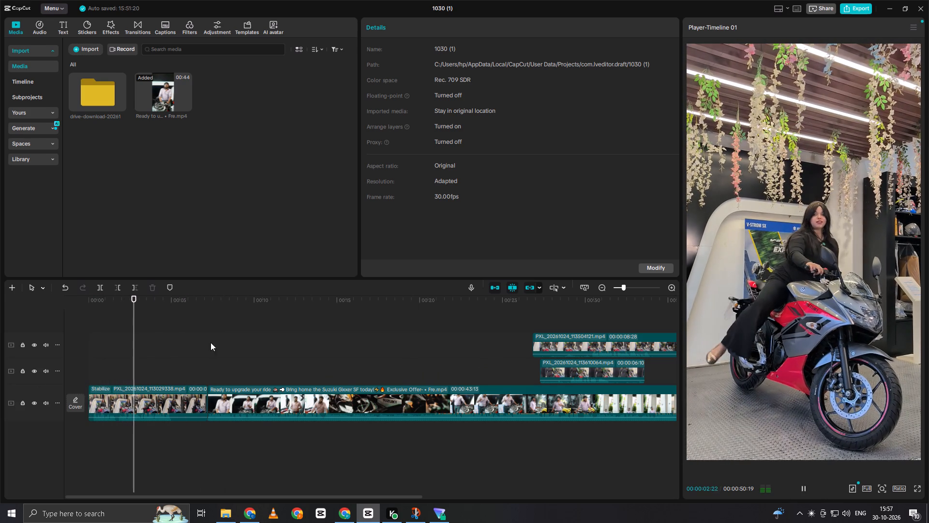
key(space)
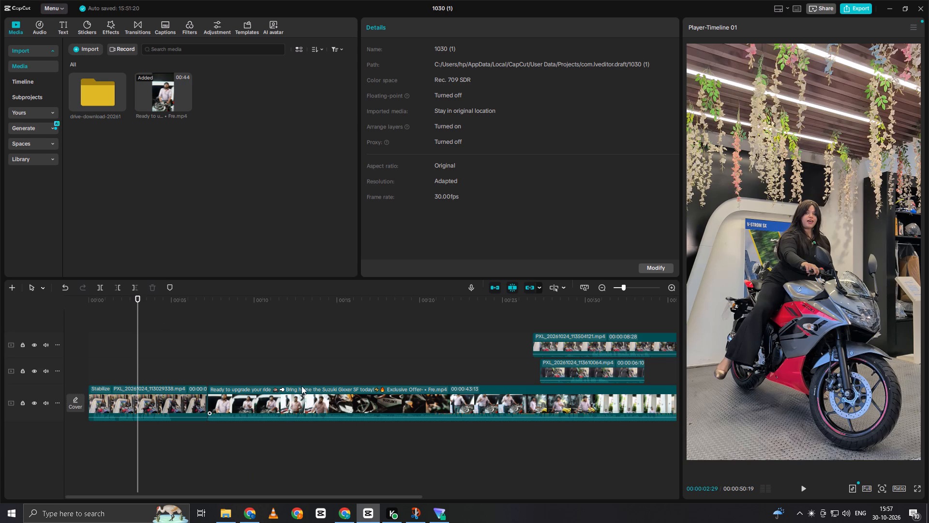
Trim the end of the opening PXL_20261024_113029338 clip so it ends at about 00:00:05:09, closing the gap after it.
click(147, 342)
click(155, 339)
drag(156, 340, 165, 360)
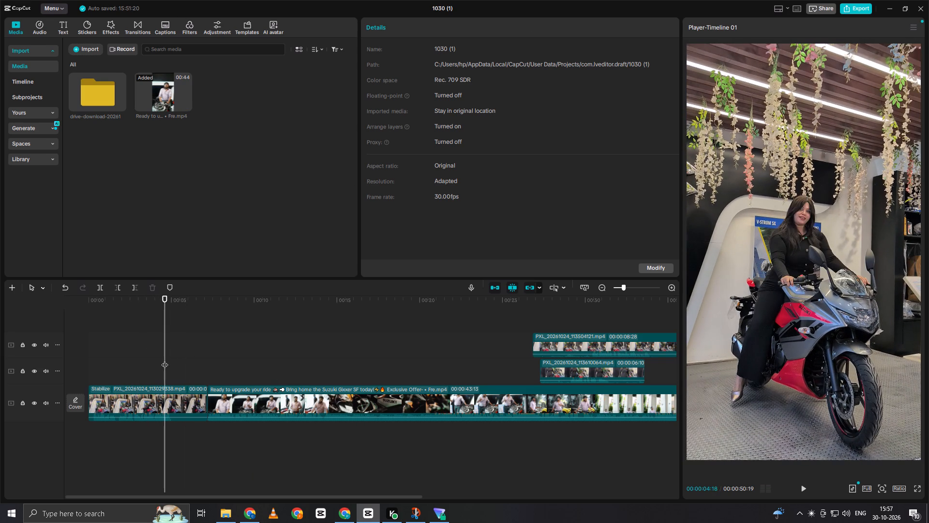
key(space)
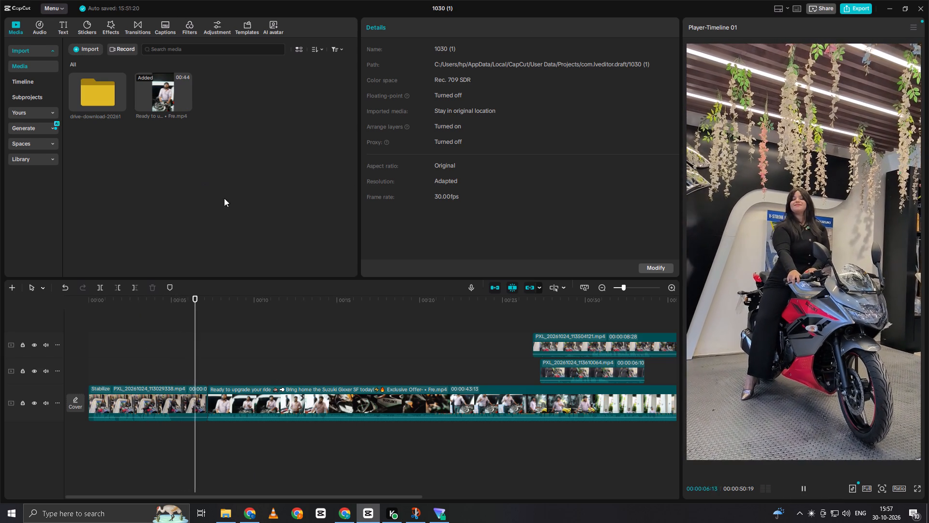
click(166, 340)
drag(166, 340, 176, 345)
key(w)
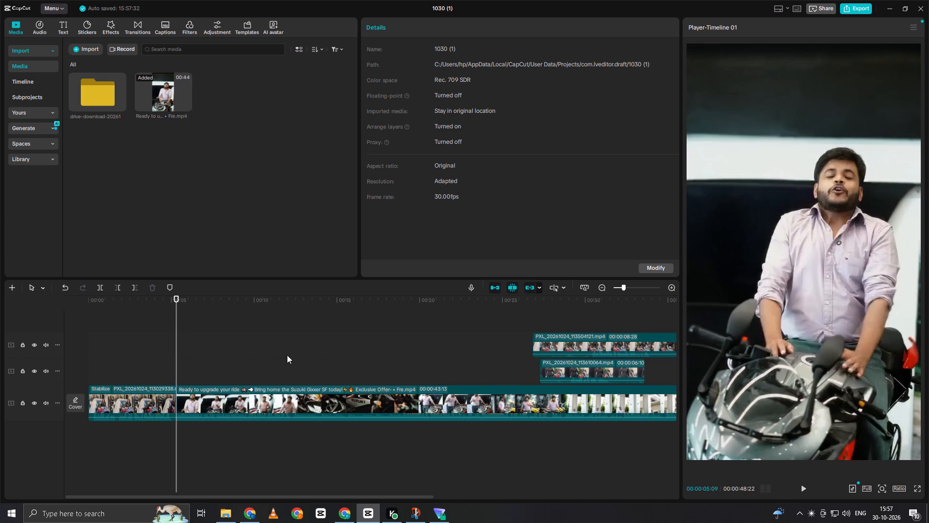
Play back the first seconds of the Ready to upgrade your ride video and scrub through its opening shots.
click(318, 342)
drag(313, 348, 247, 376)
click(245, 372)
drag(240, 373, 199, 383)
double_click(175, 365)
key(space)
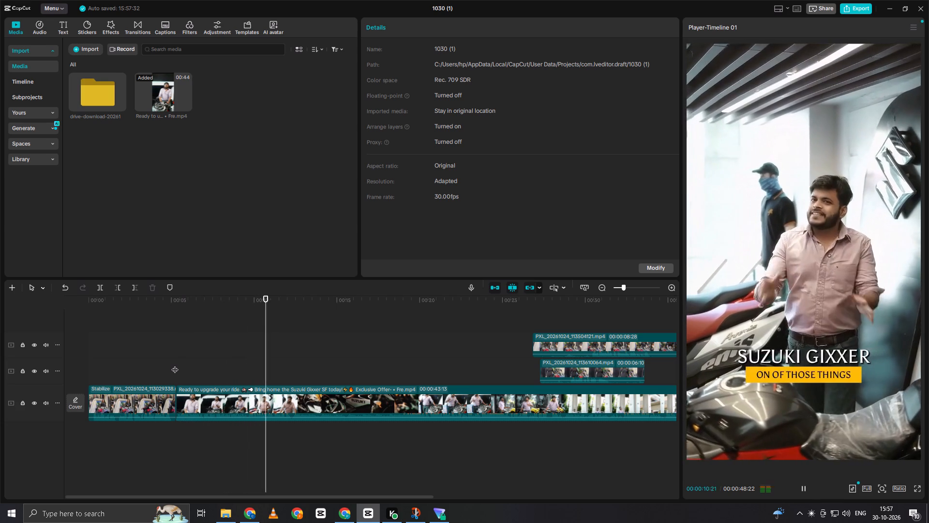
click(233, 345)
drag(233, 345, 248, 343)
drag(248, 342, 246, 348)
click(146, 358)
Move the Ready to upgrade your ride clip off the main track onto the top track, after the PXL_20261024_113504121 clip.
click(256, 407)
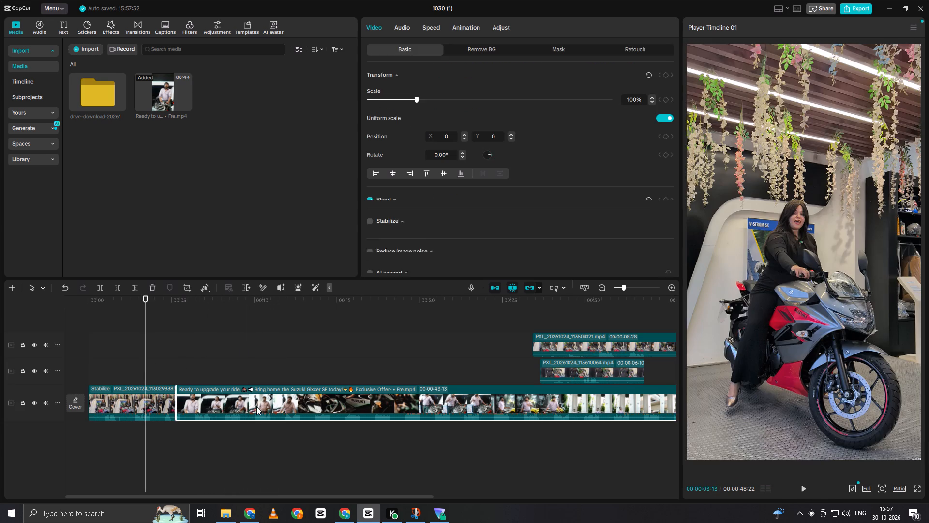
drag(256, 406, 663, 349)
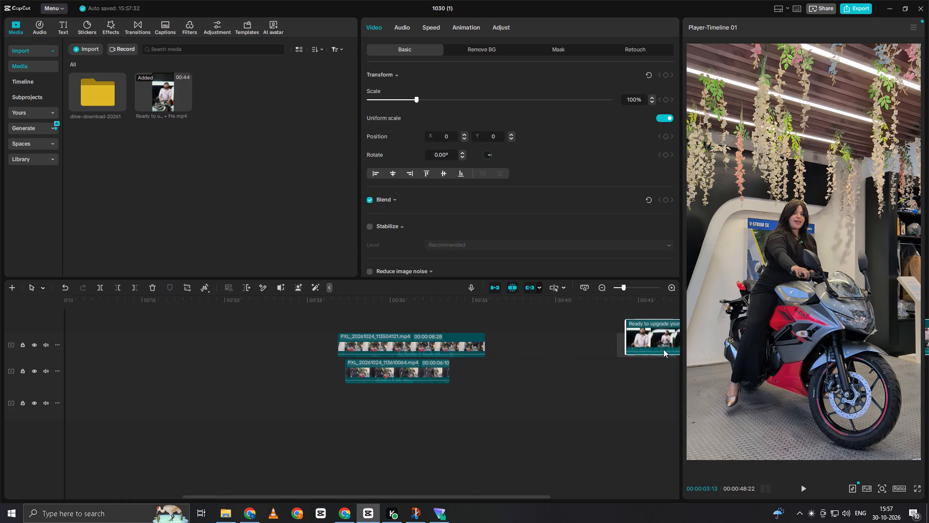
drag(663, 349, 576, 356)
Play the trimmed opening clip from the start of the timeline to its end.
click(141, 350)
drag(140, 350, 0, 382)
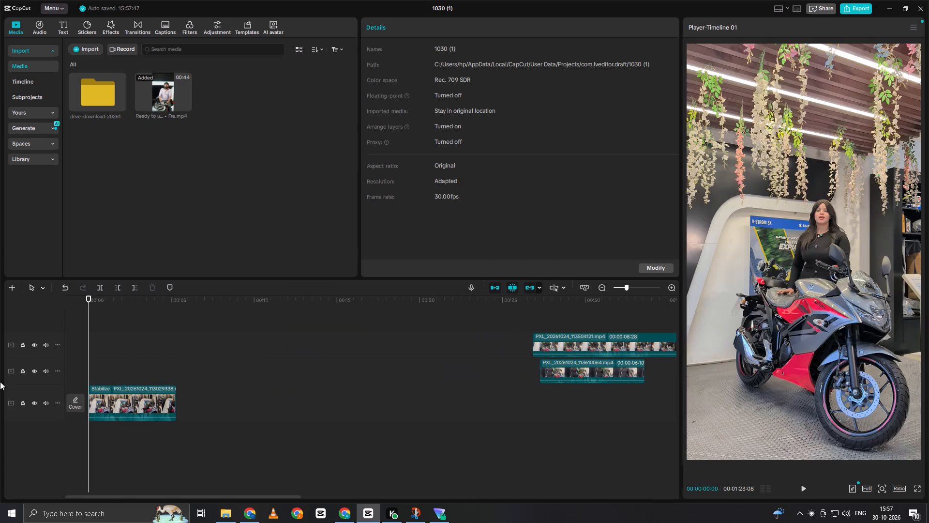
key(space)
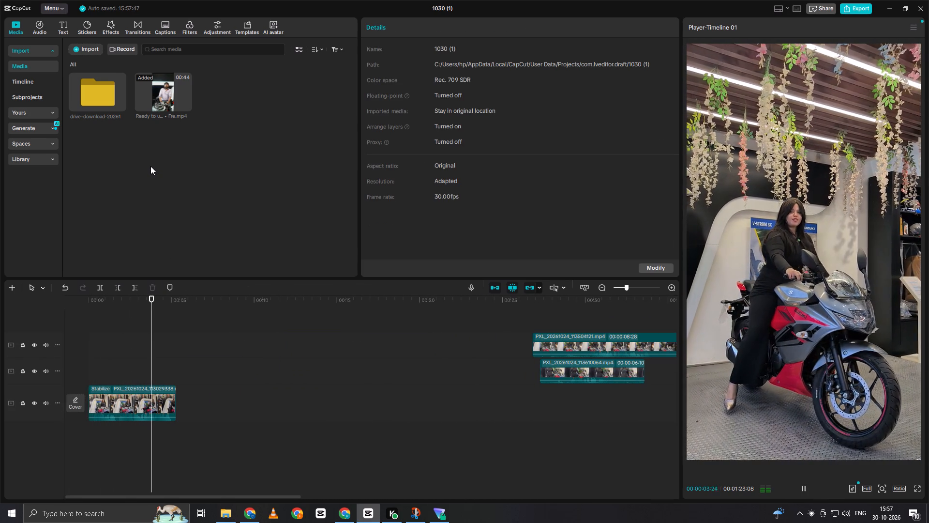
key(space)
Open the drive-download-20261 media folder and preview the showroom bike clips ending in 9338, 4528, 04121 and 10064.
click(102, 94)
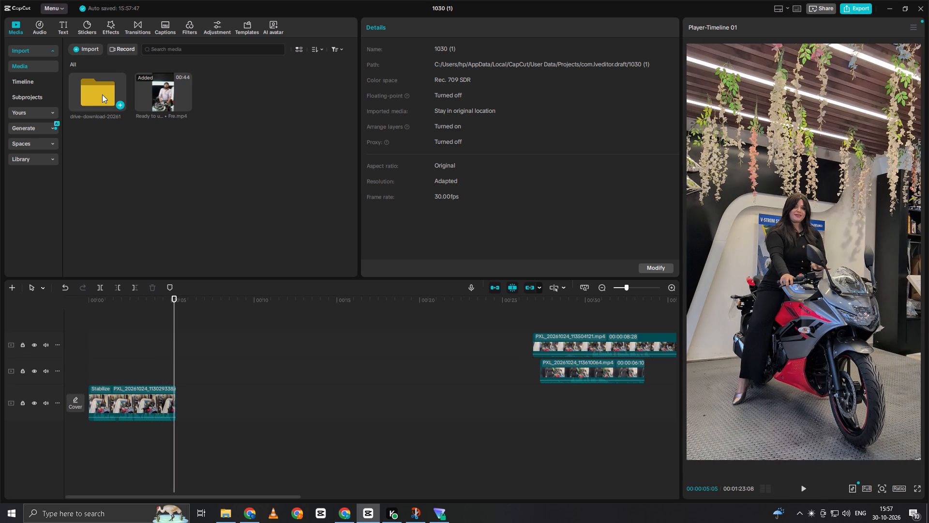
click(102, 95)
double_click(102, 95)
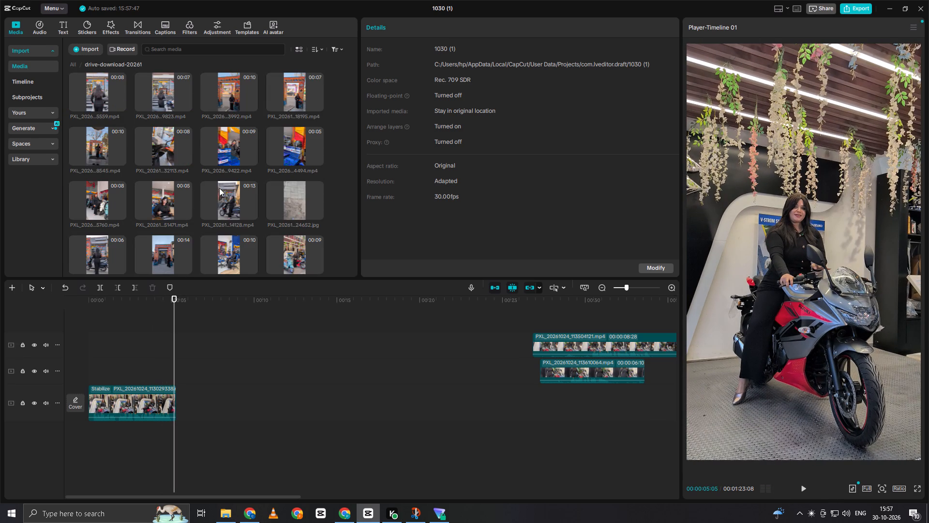
scroll(194, 178, down, 6)
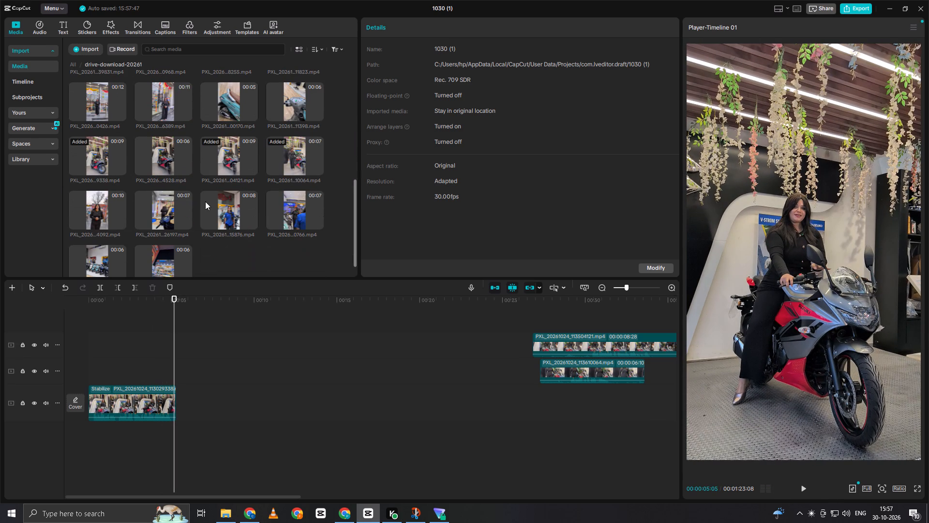
click(95, 158)
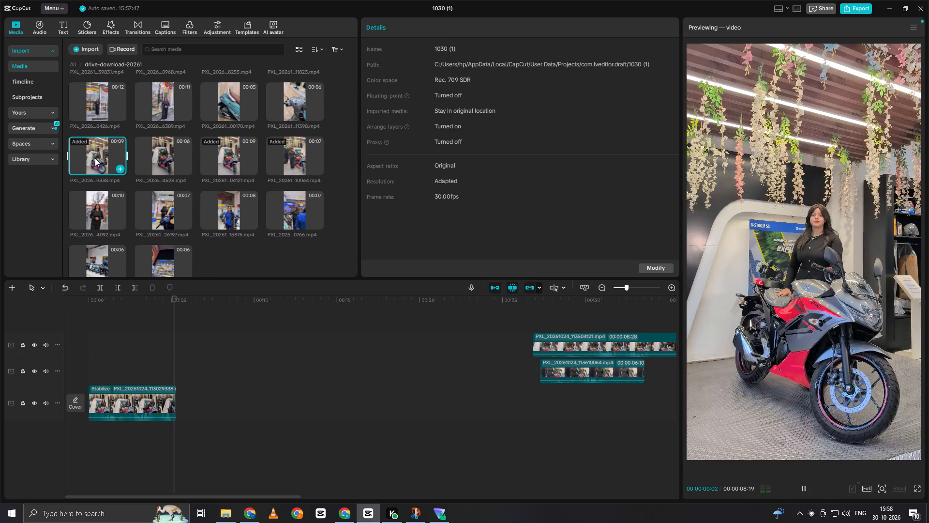
click(148, 151)
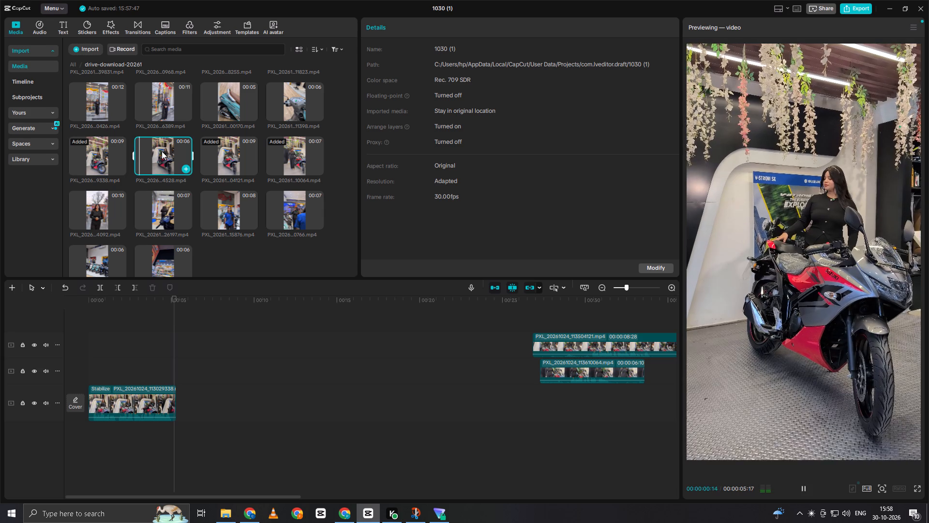
click(214, 156)
click(152, 162)
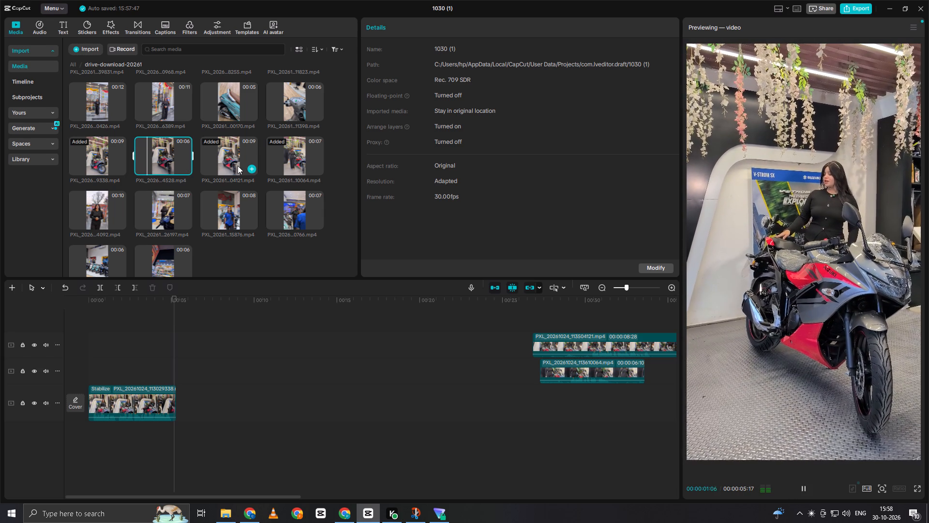
click(230, 162)
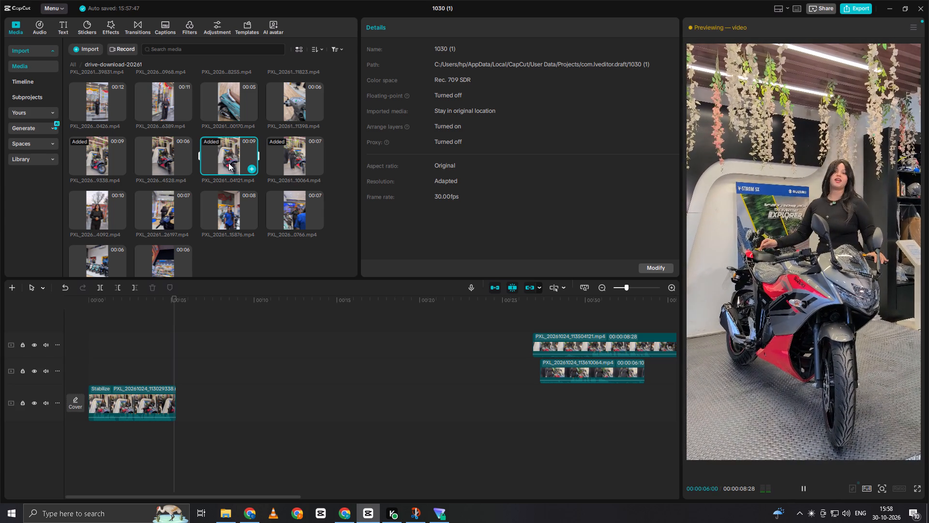
click(296, 151)
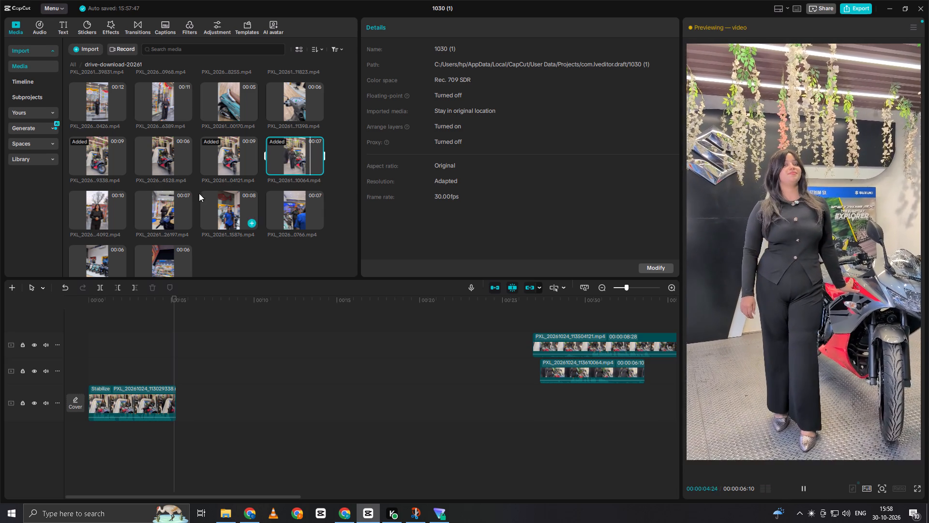
key(space)
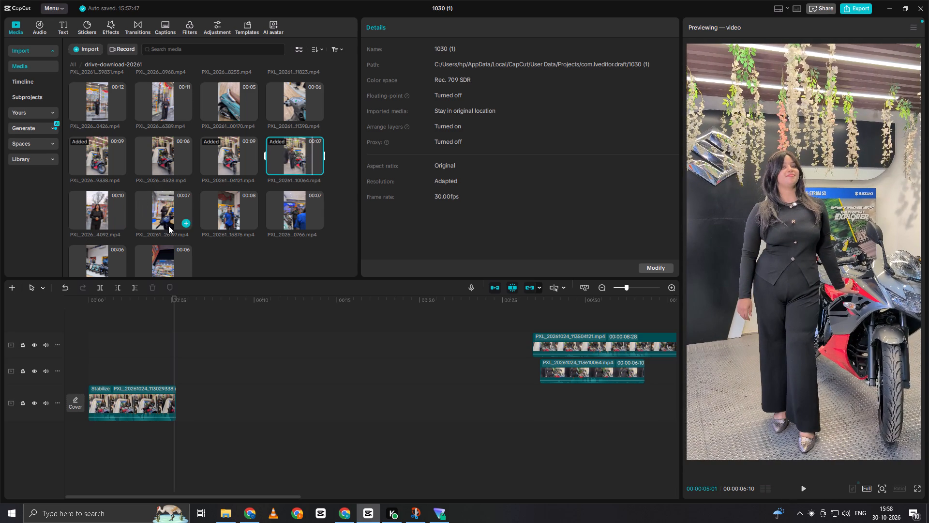
Browse the remaining clips in the drive-download-20261 folder for other usable bike footage.
scroll(187, 210, up, 1)
scroll(168, 168, up, 2)
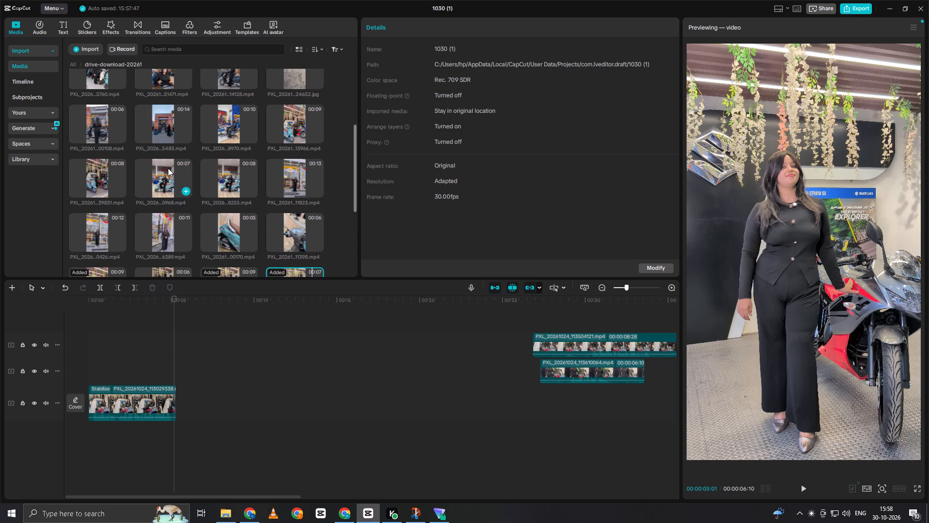
scroll(168, 168, down, 5)
scroll(162, 186, up, 3)
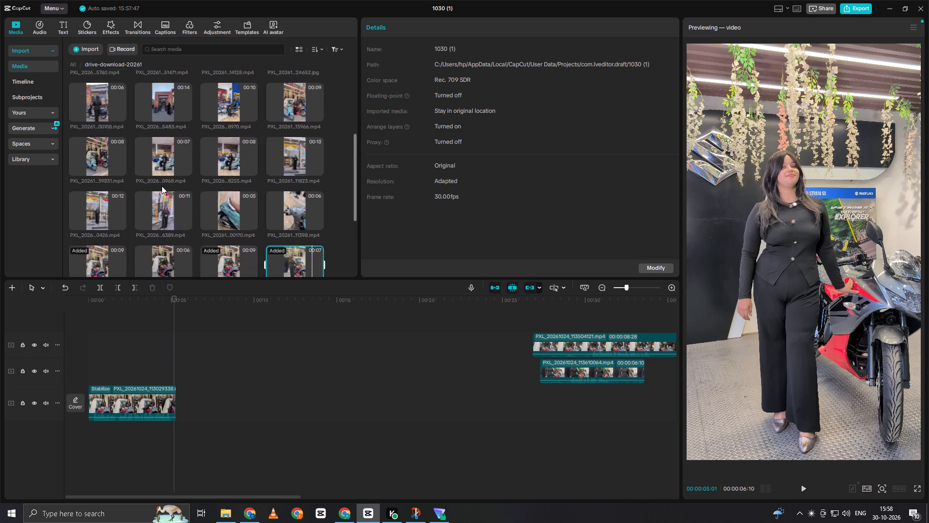
scroll(162, 186, up, 1)
scroll(162, 186, down, 5)
scroll(161, 200, up, 5)
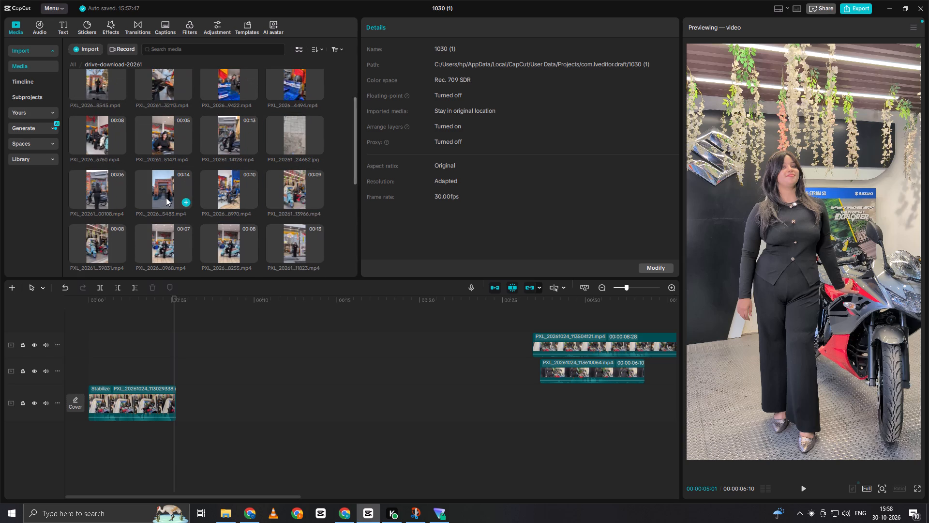
scroll(166, 198, down, 3)
scroll(198, 186, up, 3)
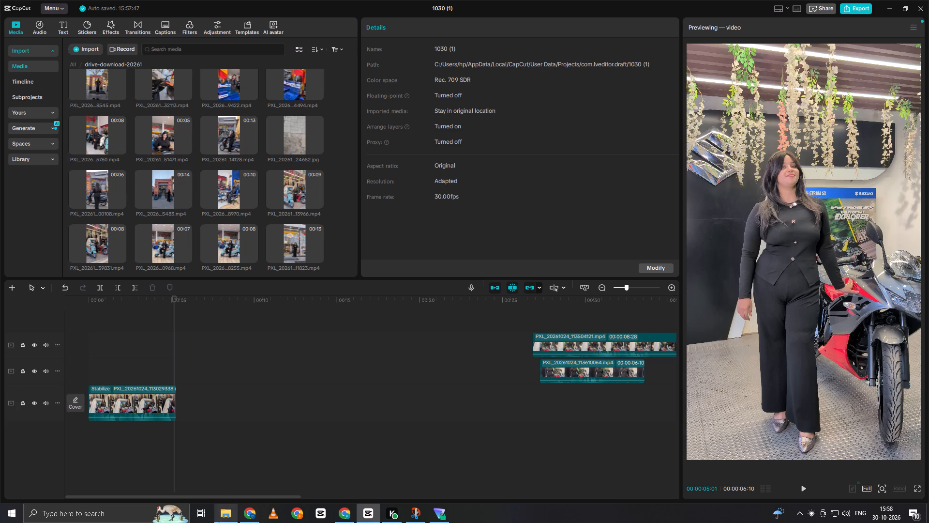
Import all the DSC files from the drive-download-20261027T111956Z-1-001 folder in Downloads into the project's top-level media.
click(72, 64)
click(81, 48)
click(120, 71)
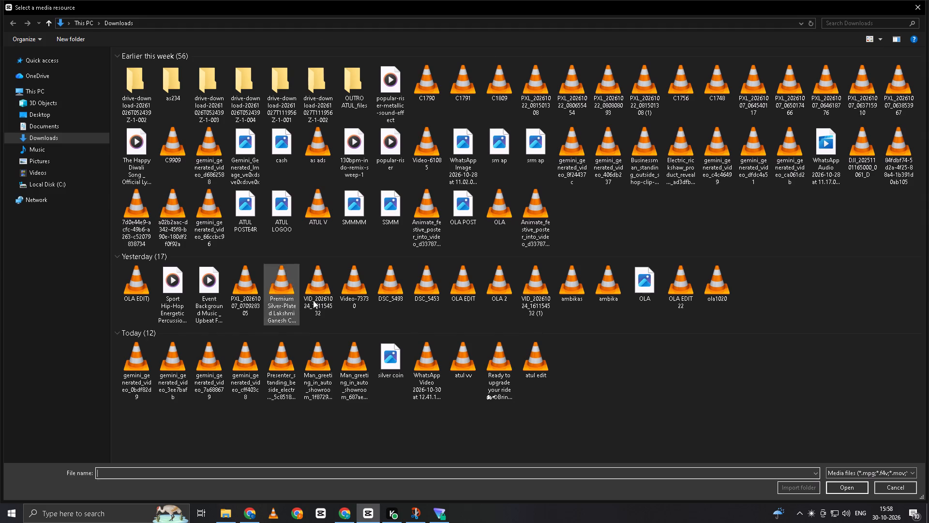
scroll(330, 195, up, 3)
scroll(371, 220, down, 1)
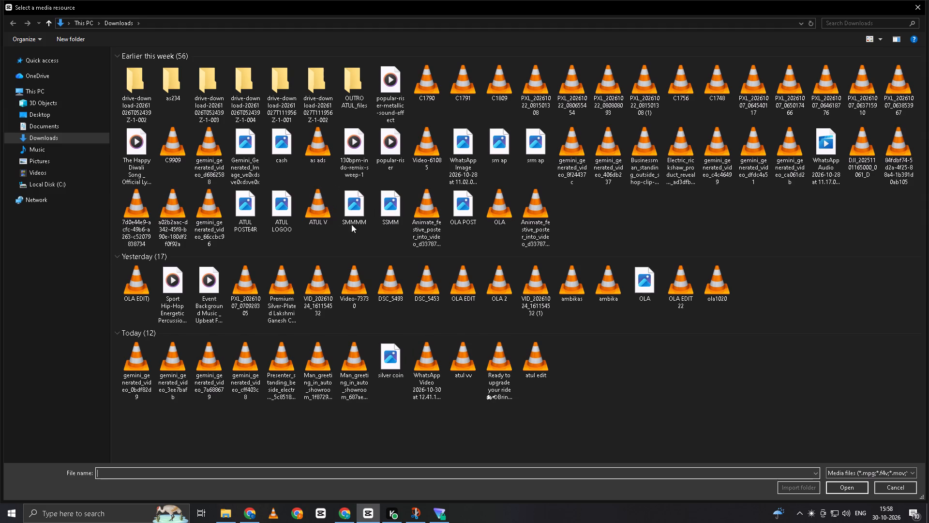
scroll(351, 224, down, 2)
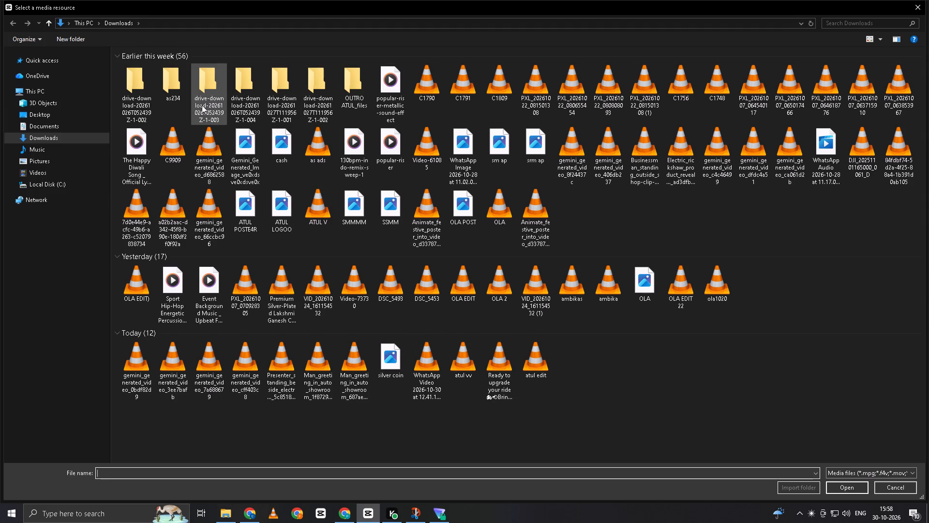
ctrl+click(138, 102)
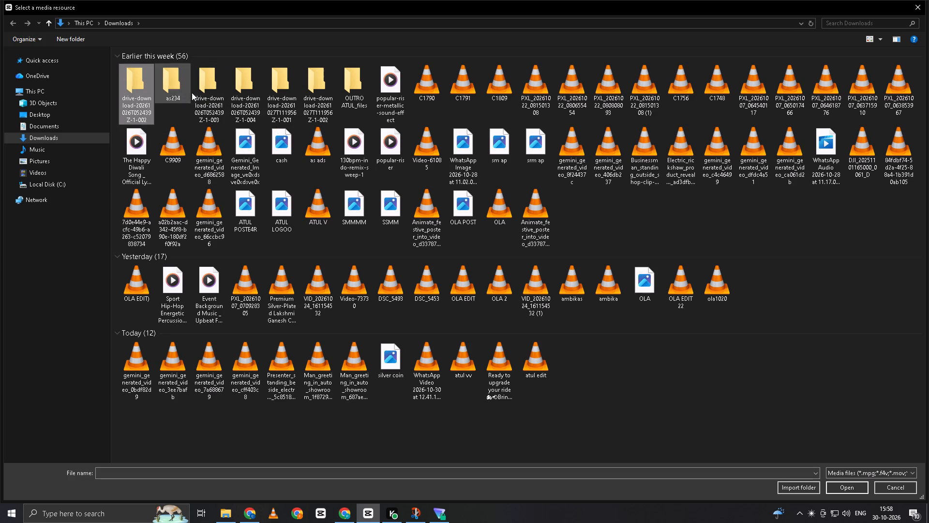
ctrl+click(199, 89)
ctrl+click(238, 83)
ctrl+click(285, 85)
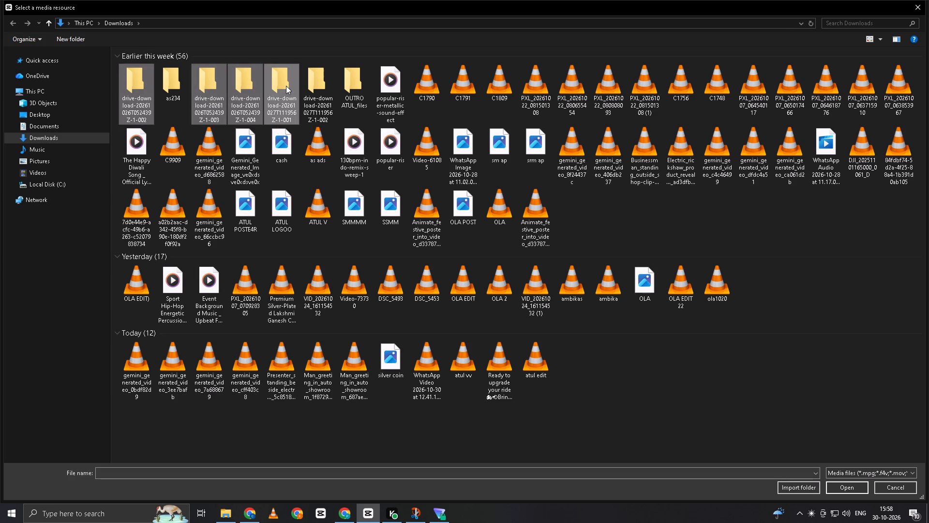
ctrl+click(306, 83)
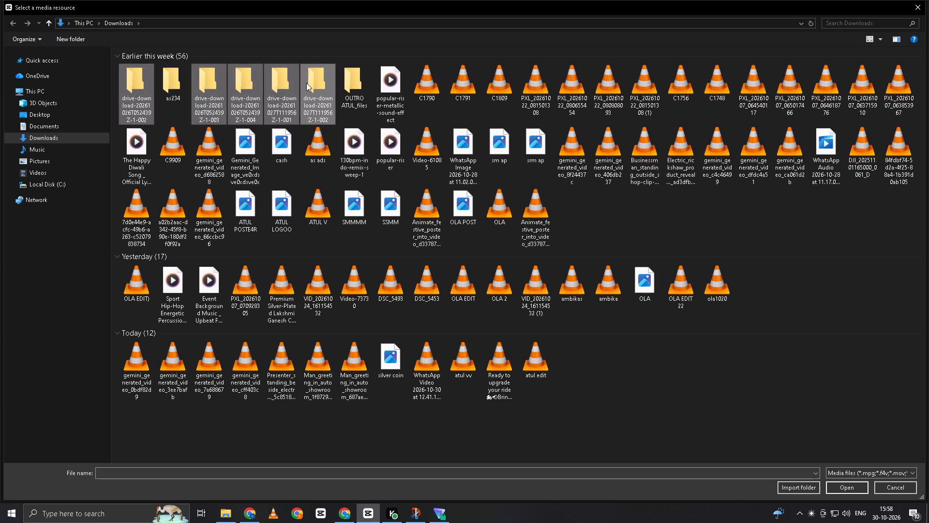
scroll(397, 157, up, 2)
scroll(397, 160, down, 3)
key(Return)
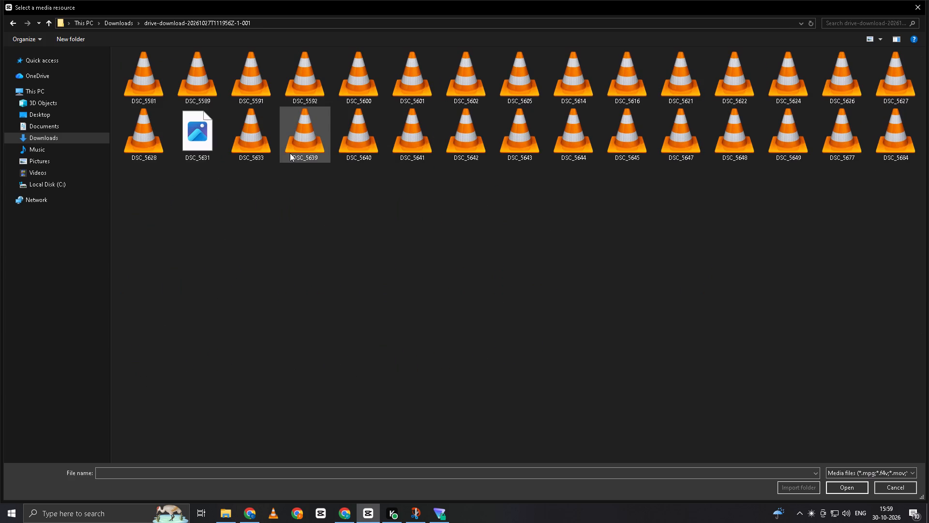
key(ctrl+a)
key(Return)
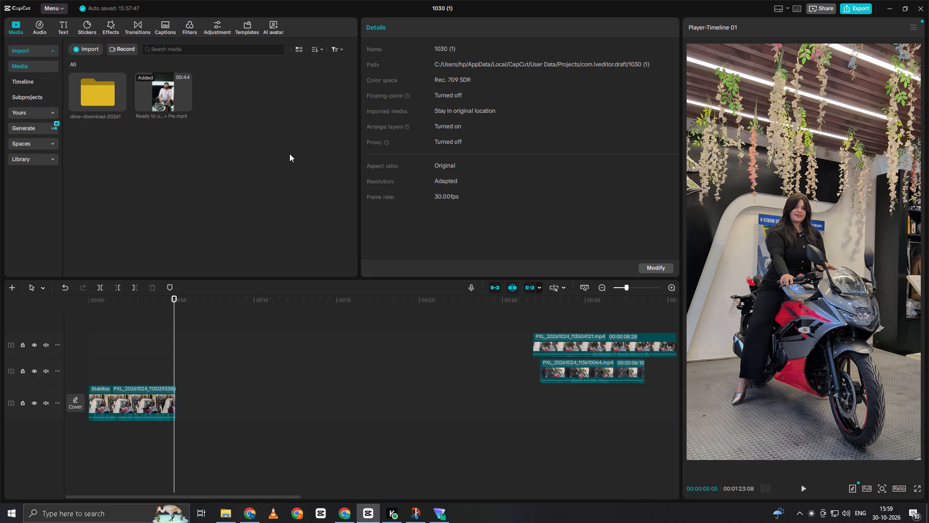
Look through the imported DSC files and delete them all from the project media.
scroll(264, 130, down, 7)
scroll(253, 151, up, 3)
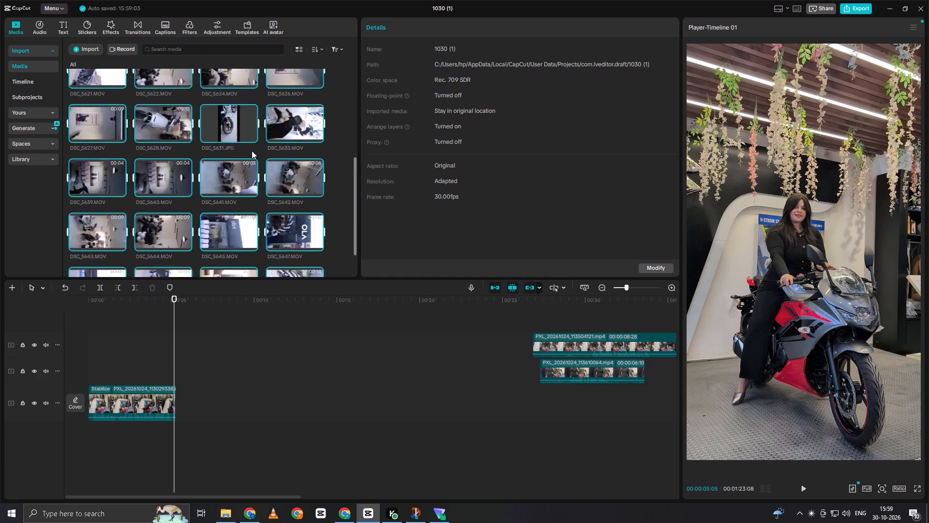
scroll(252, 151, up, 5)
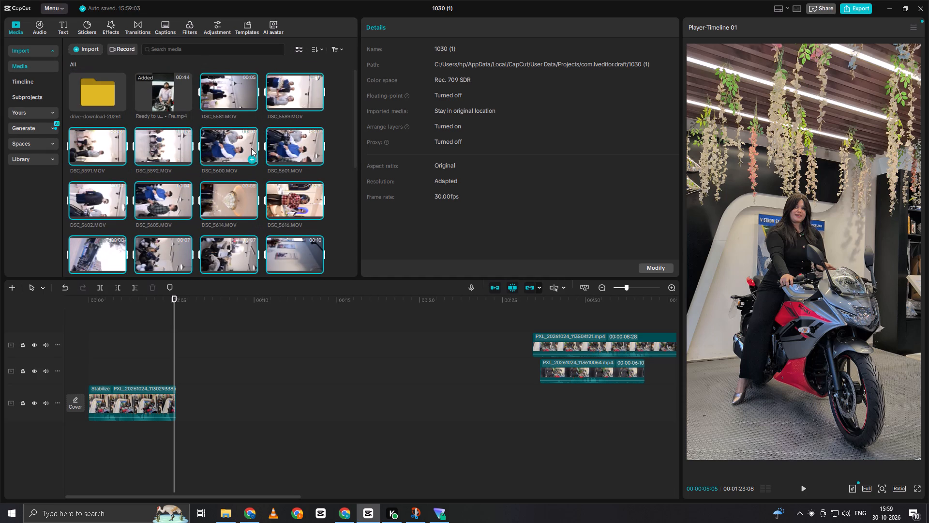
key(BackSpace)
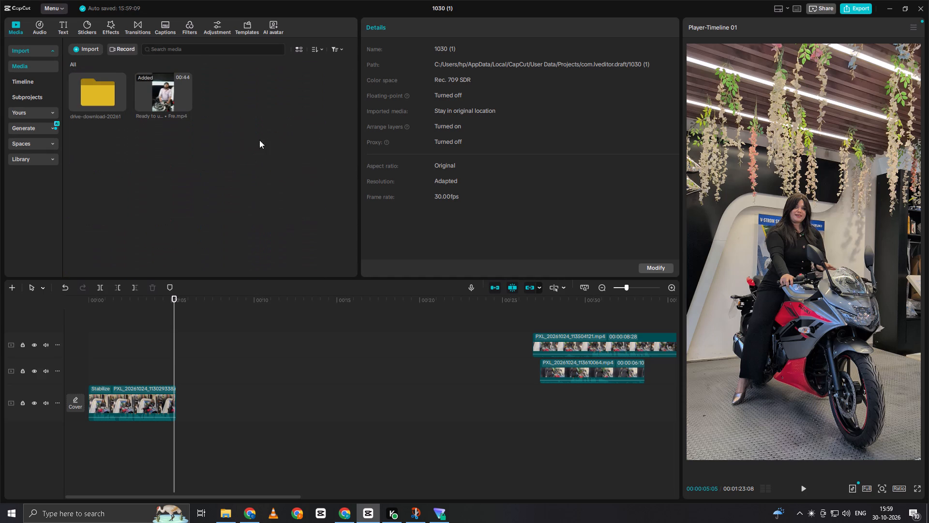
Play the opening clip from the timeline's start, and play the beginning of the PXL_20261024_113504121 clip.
click(103, 101)
click(105, 365)
drag(105, 365, 105, 365)
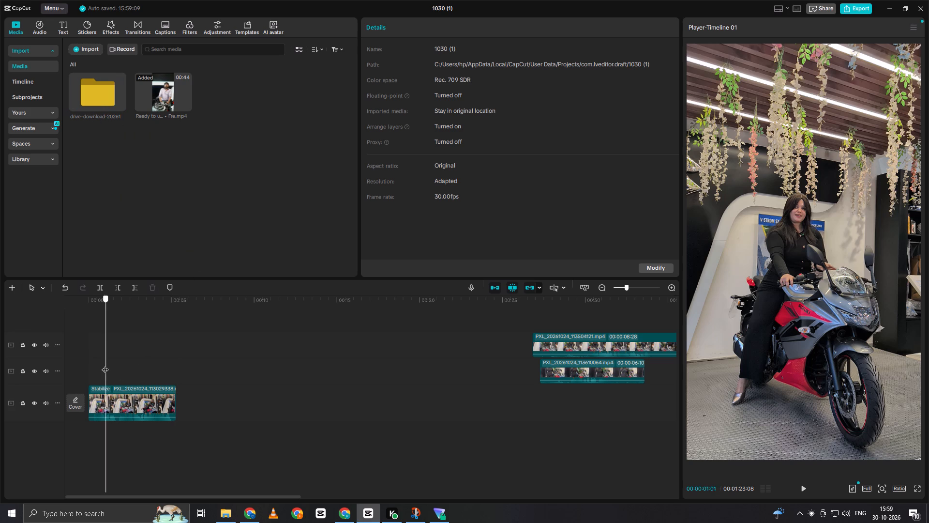
drag(105, 365, 54, 375)
key(space)
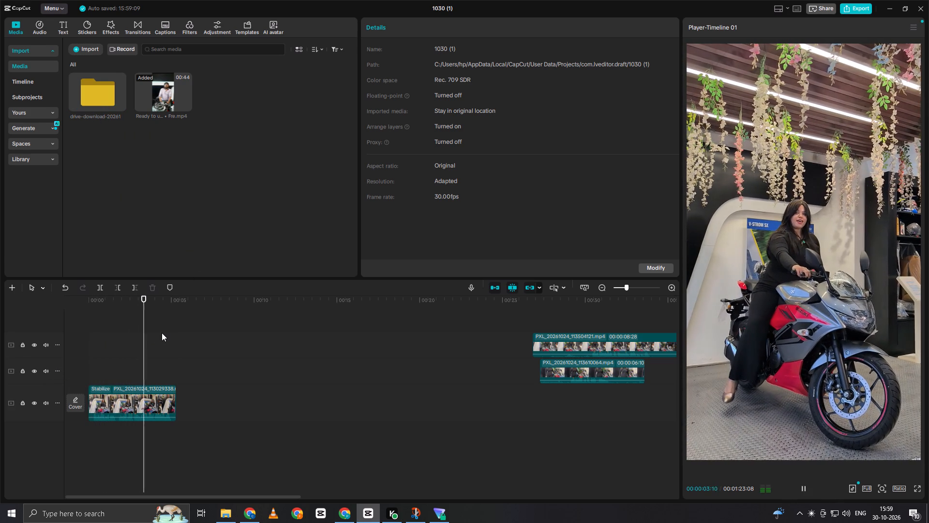
key(space)
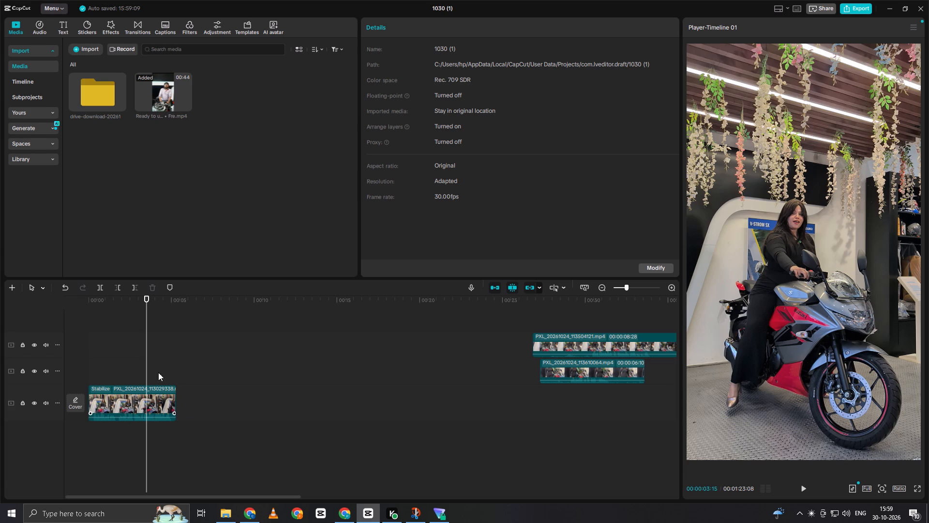
click(142, 376)
drag(142, 376, 89, 383)
double_click(529, 385)
key(space)
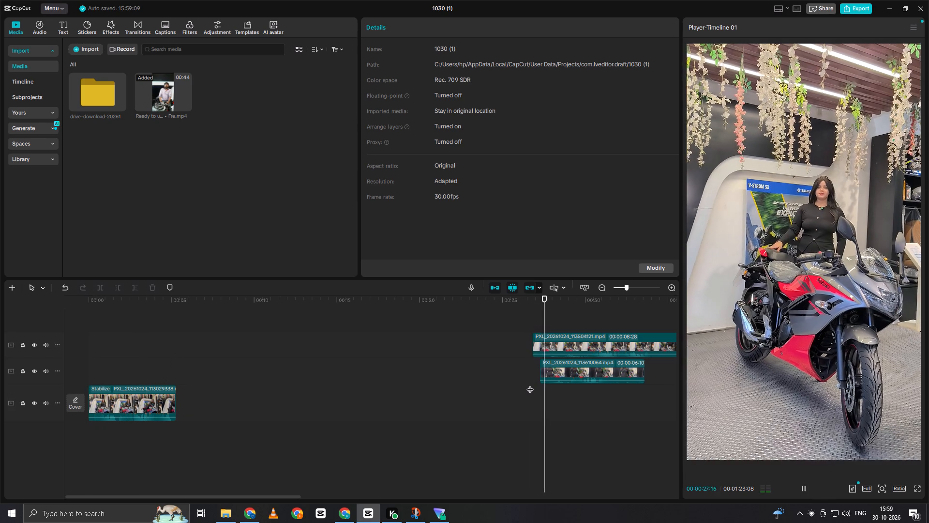
key(space)
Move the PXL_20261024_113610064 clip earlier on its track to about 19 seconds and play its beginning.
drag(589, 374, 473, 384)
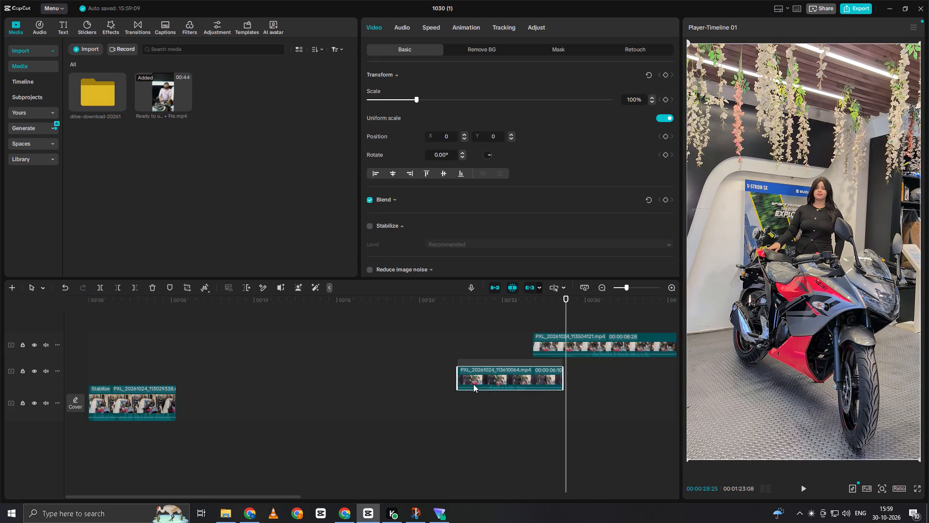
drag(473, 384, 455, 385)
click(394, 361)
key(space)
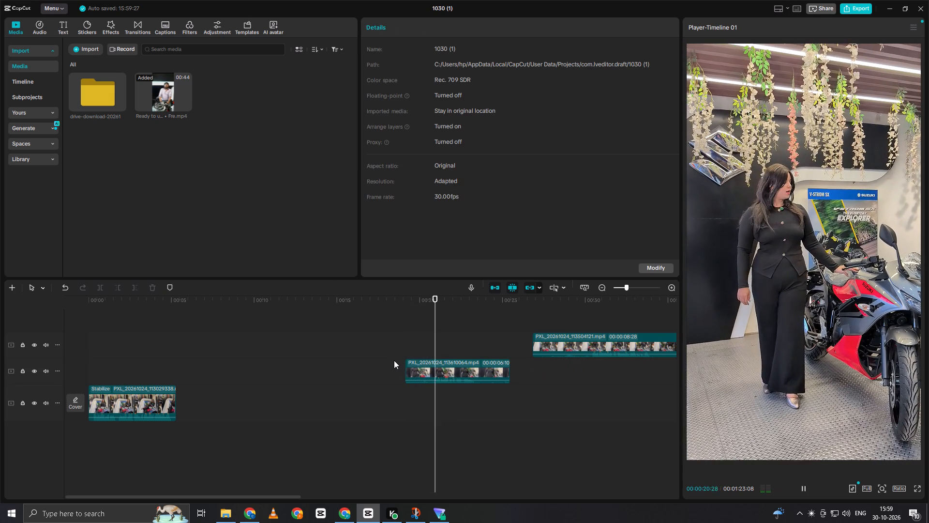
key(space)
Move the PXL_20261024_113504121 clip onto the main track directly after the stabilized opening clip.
drag(599, 341, 427, 410)
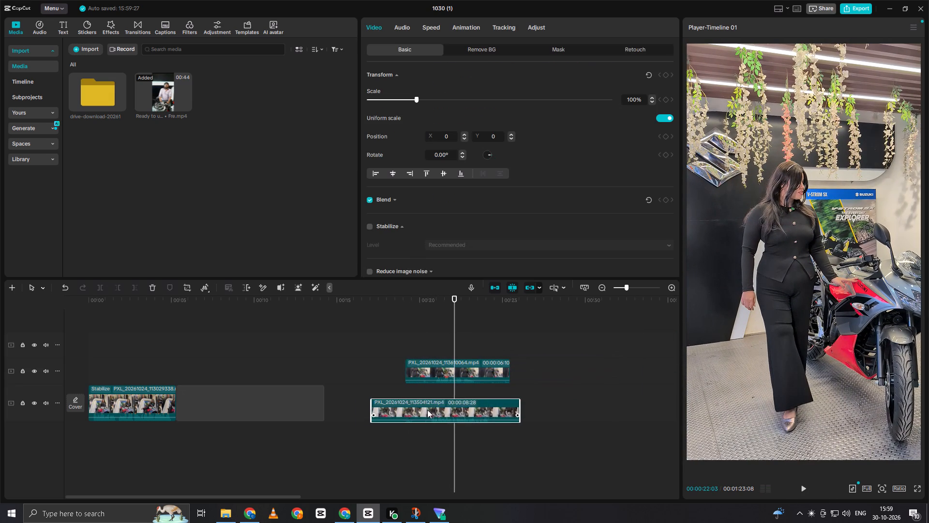
drag(427, 410, 384, 413)
Play the main track across the cut between the two clips, and replay the opening clip from the start.
click(162, 367)
key(space)
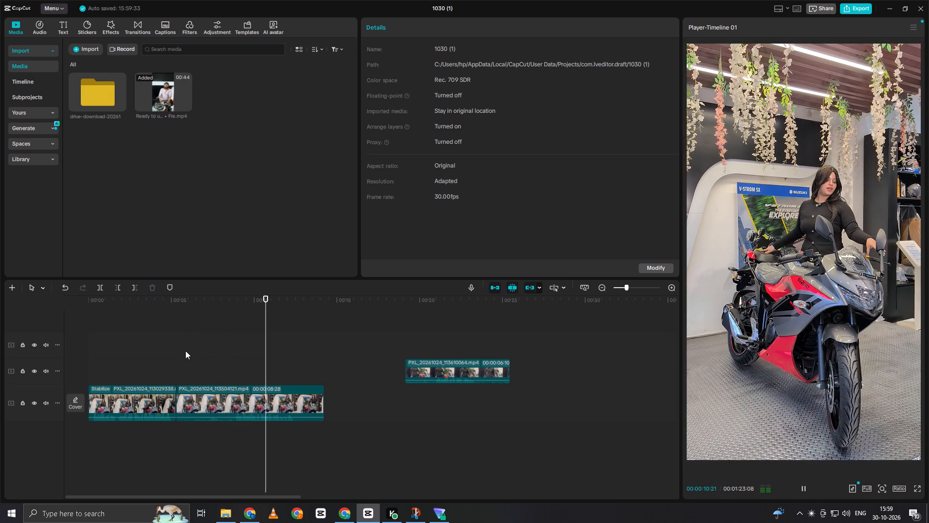
key(space)
click(185, 351)
drag(185, 351, 74, 391)
key(space)
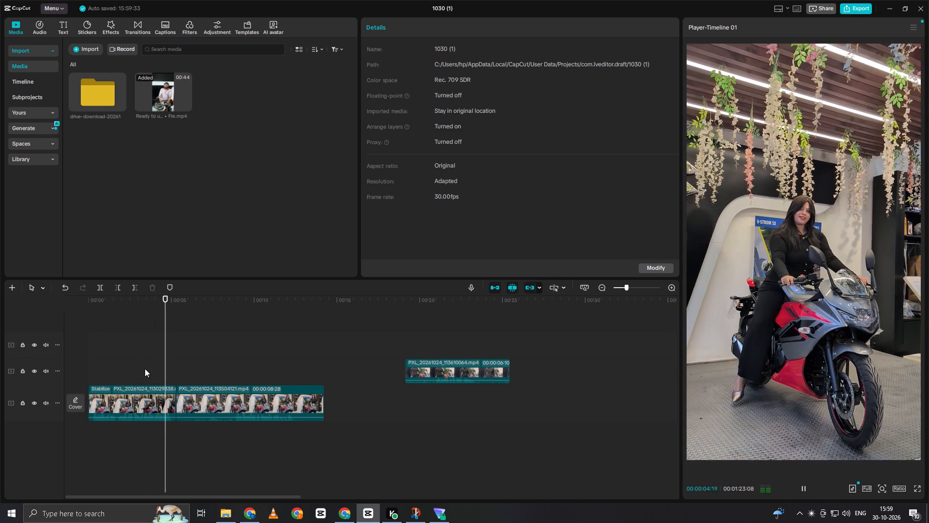
key(space)
Play the opening of the Ready to upgrade your ride reference clip and examine its shots and captions.
click(589, 356)
drag(589, 356, 394, 374)
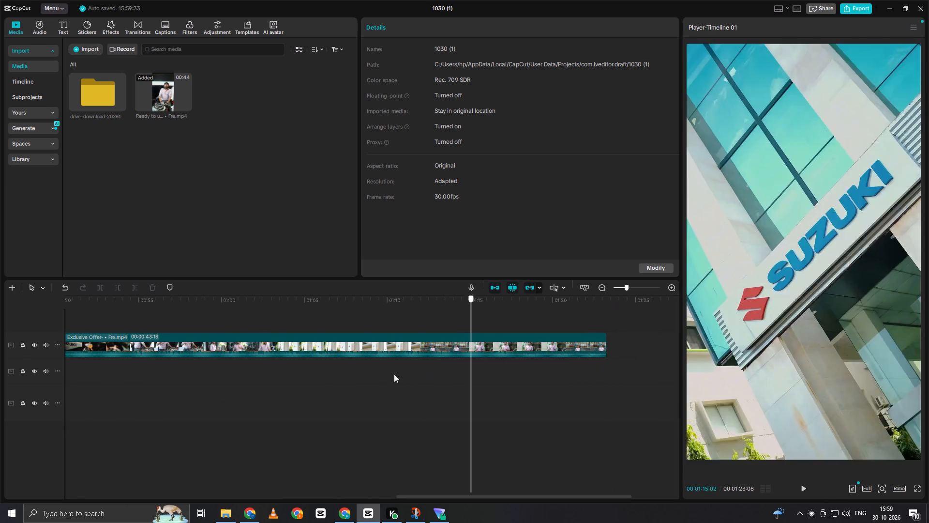
drag(394, 374, 371, 377)
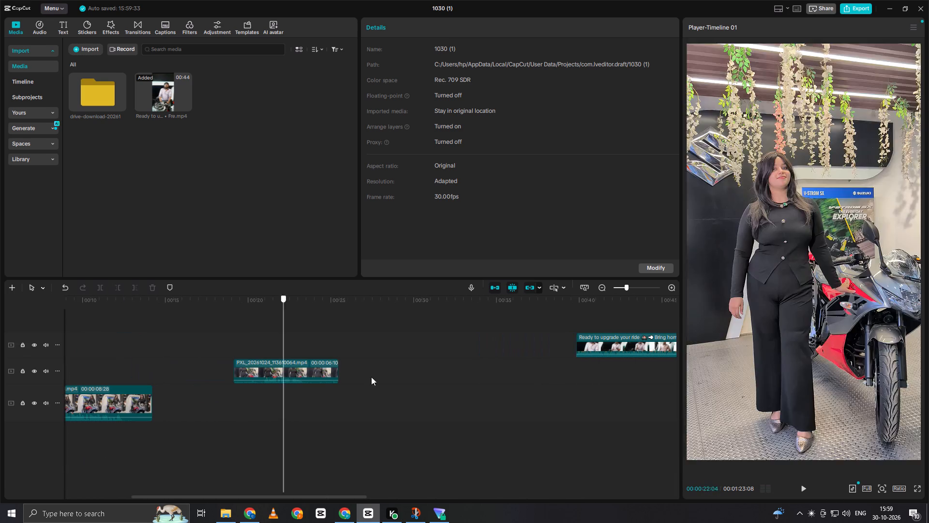
drag(371, 377, 576, 348)
click(576, 350)
drag(575, 351, 564, 359)
key(space)
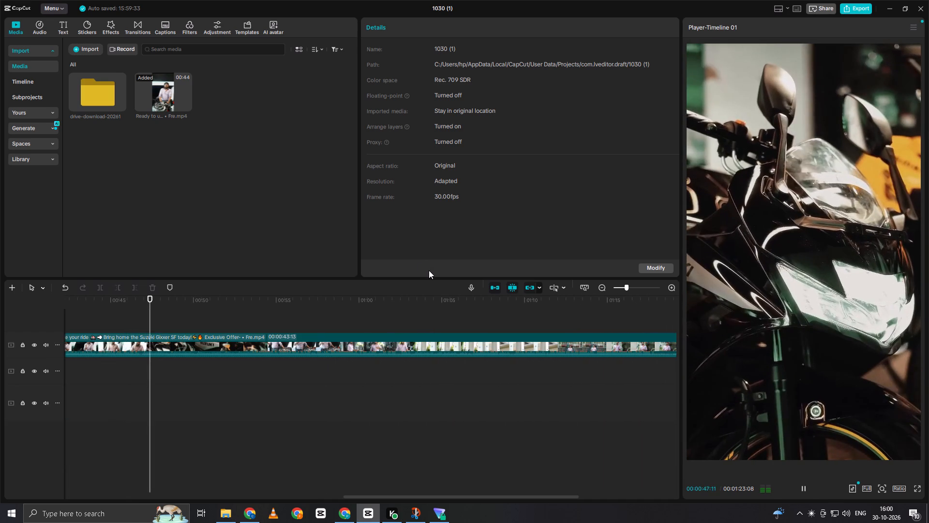
key(space)
click(122, 316)
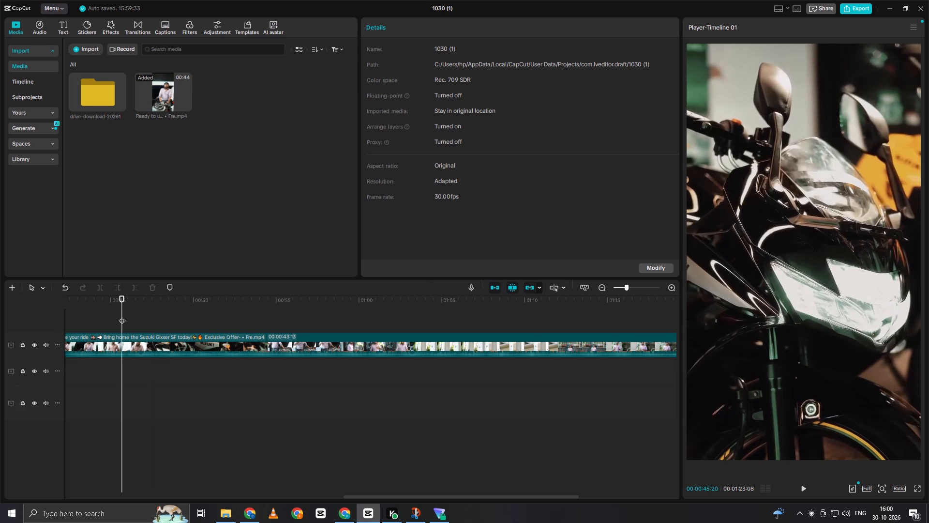
drag(122, 316, 630, 297)
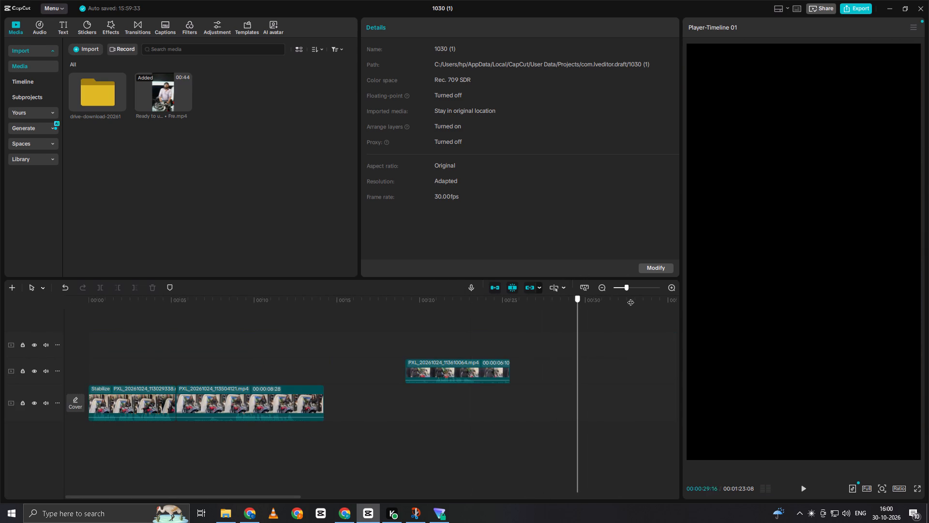
drag(630, 297, 529, 342)
key(space)
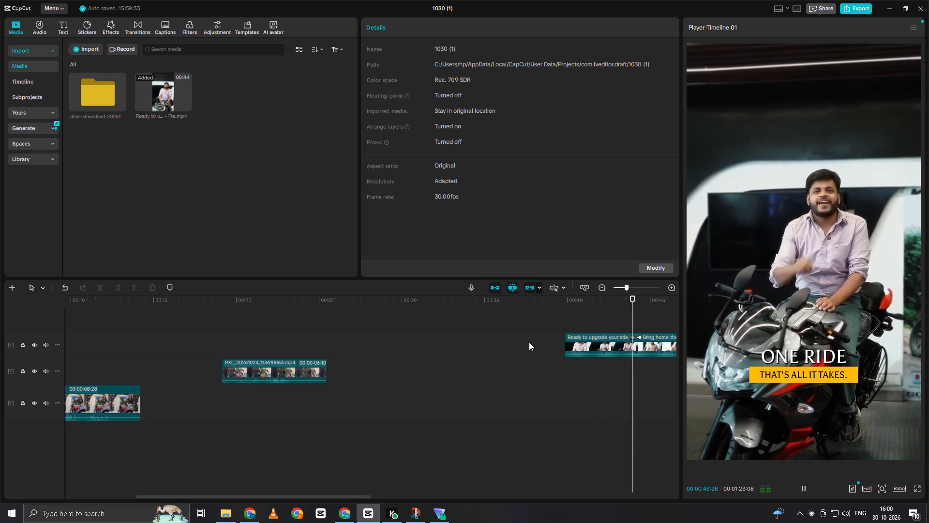
key(space)
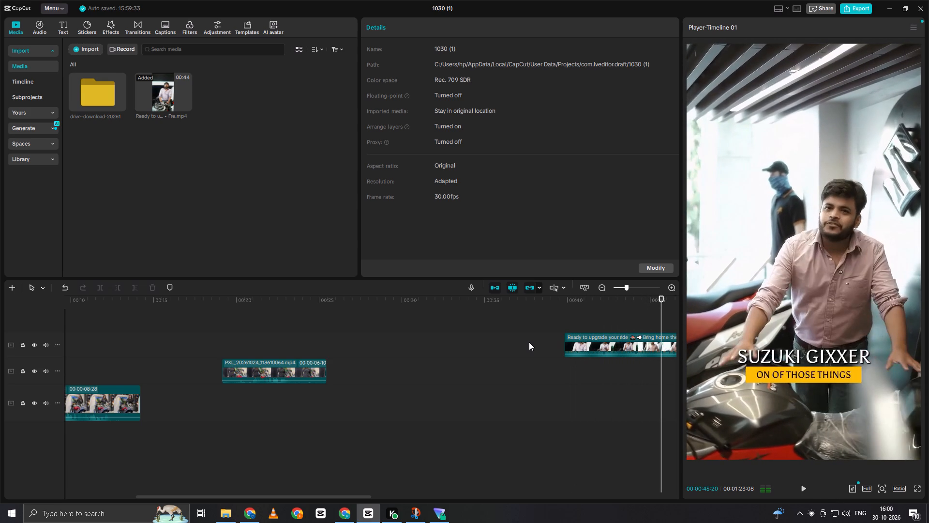
key(space)
key(space)
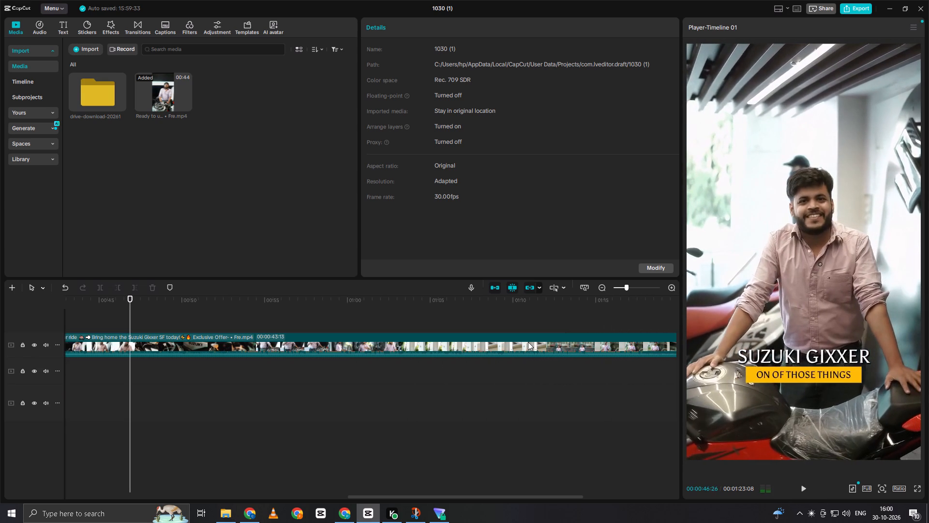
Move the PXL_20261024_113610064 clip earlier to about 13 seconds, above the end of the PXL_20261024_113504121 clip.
click(136, 391)
drag(136, 390, 15, 432)
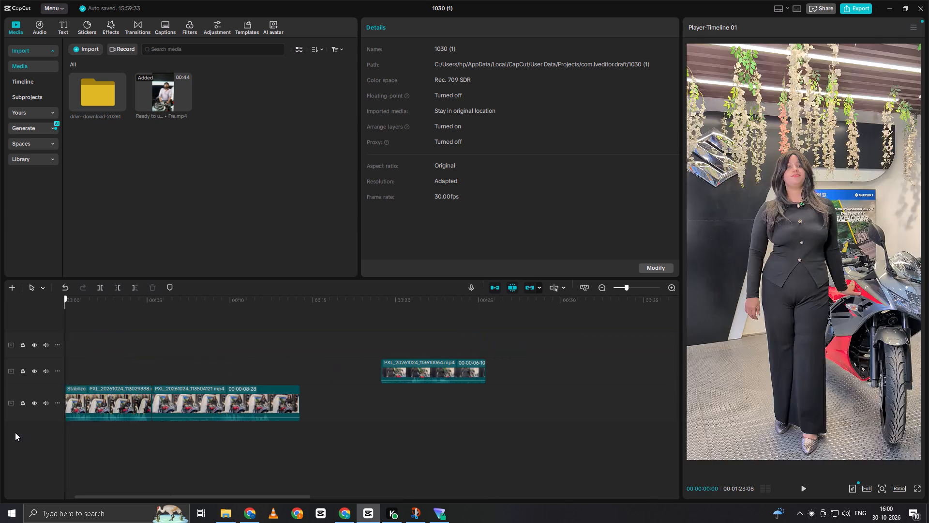
drag(15, 432, 351, 324)
key(space)
click(379, 322)
drag(379, 322, 380, 322)
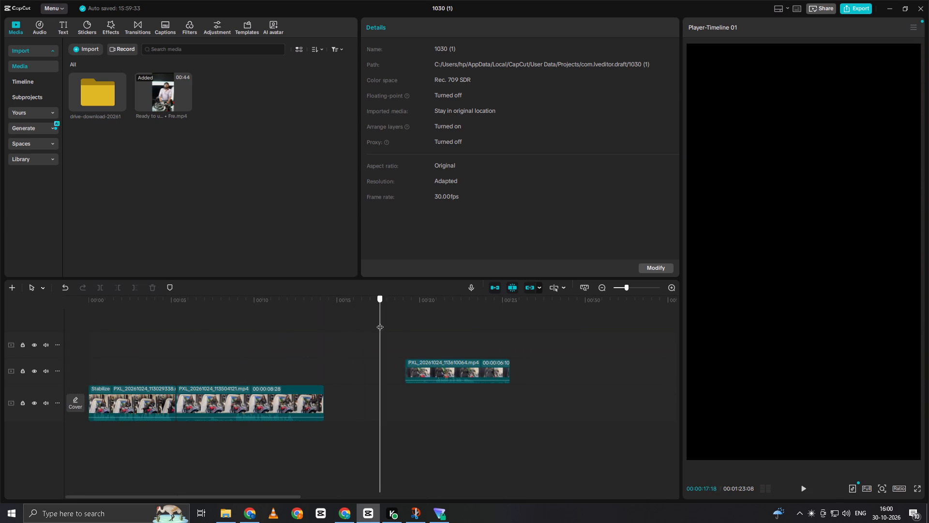
drag(380, 322, 397, 322)
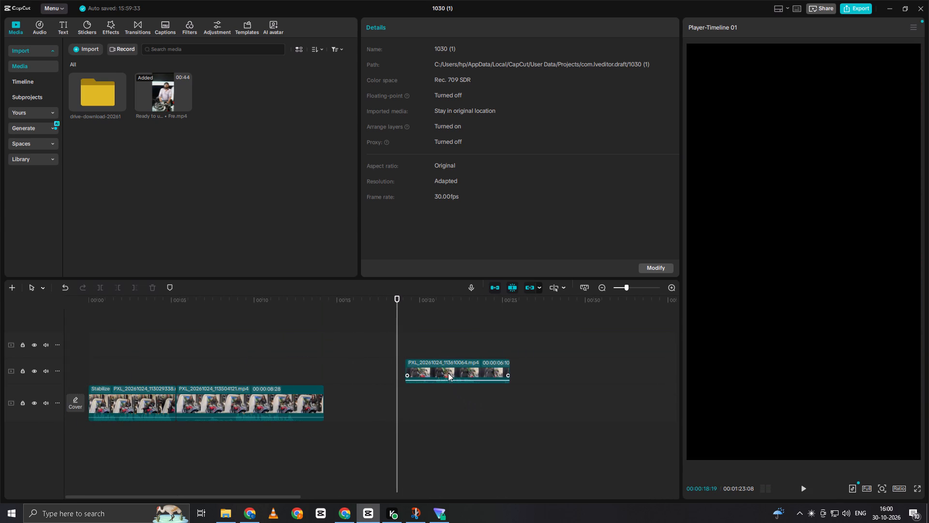
drag(448, 369, 347, 353)
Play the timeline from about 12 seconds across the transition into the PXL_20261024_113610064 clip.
click(289, 346)
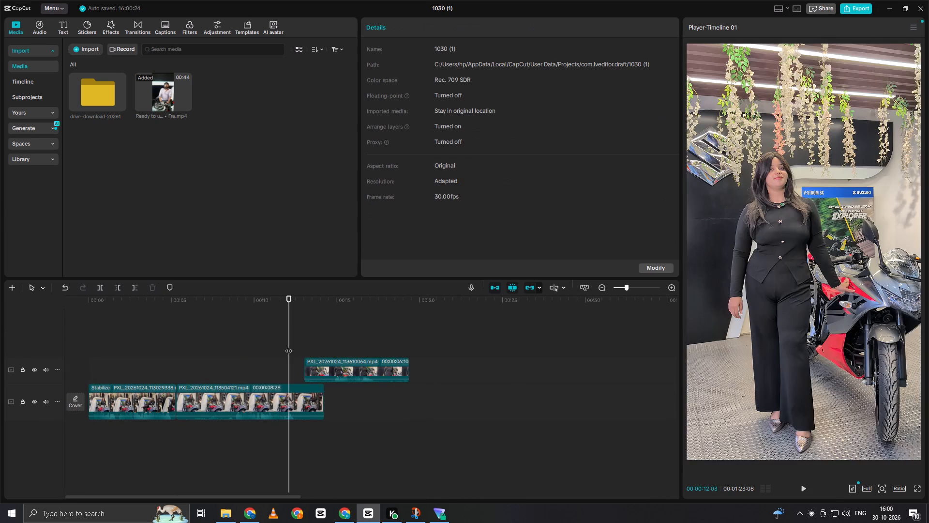
key(space)
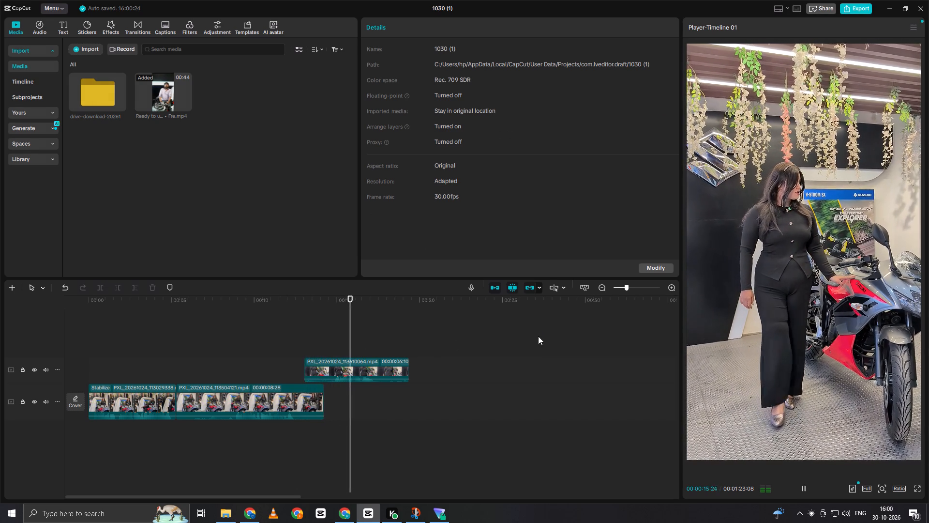
key(space)
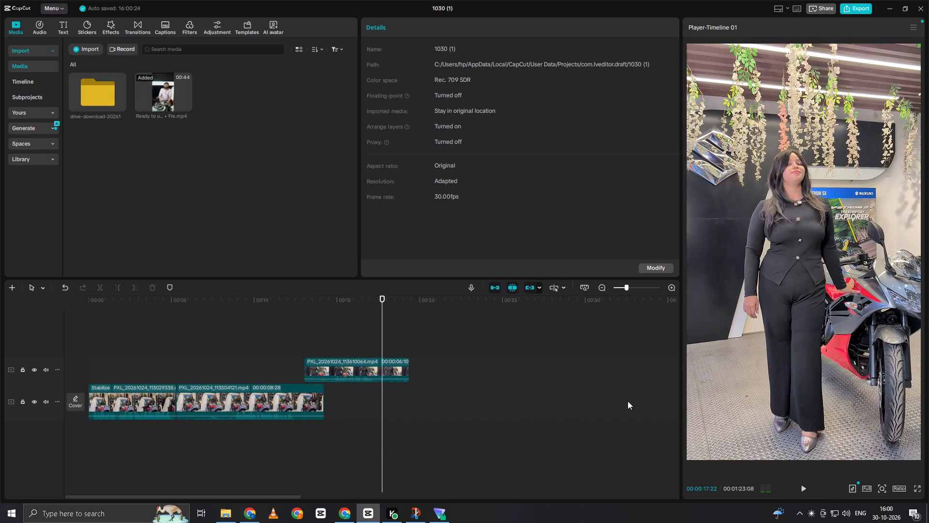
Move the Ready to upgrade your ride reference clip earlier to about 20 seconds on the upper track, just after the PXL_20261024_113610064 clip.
drag(627, 399, 651, 390)
click(647, 390)
drag(647, 390, 361, 419)
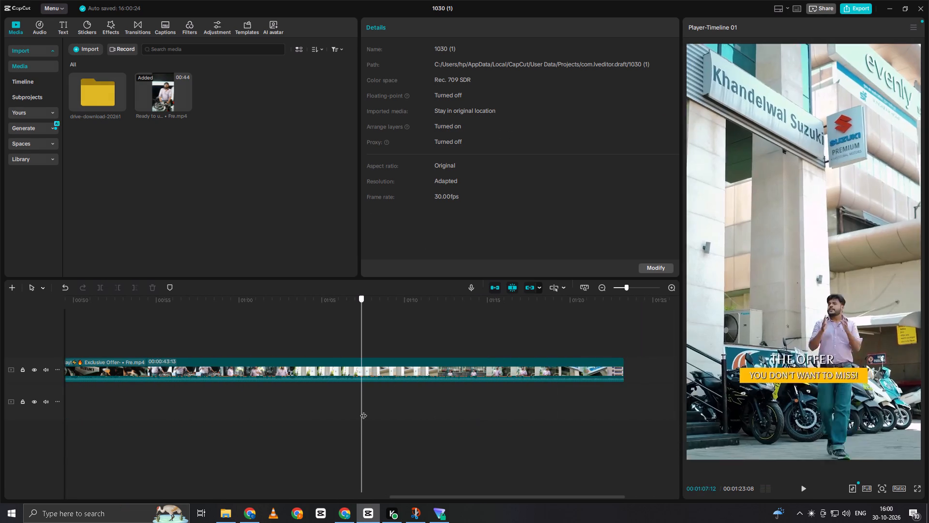
click(362, 355)
click(374, 373)
drag(374, 372, 239, 426)
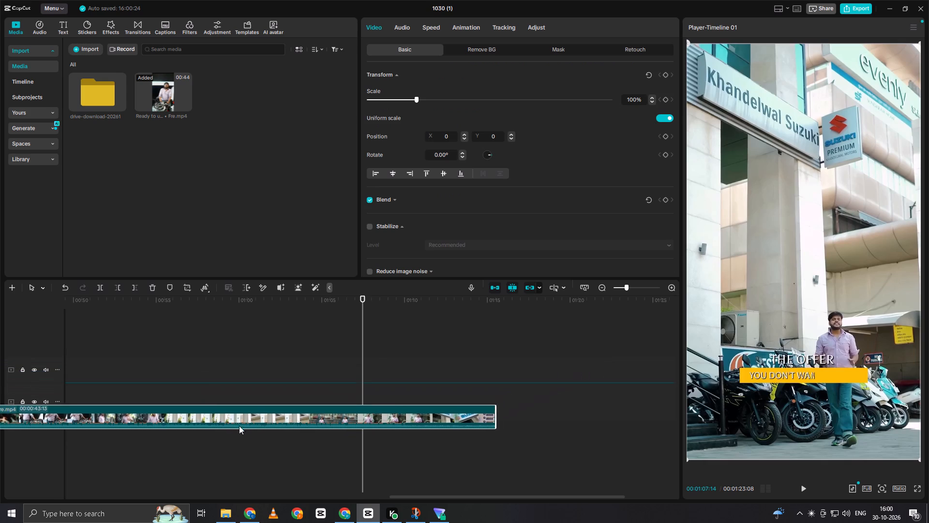
drag(239, 426, 328, 408)
click(257, 369)
drag(257, 369, 206, 373)
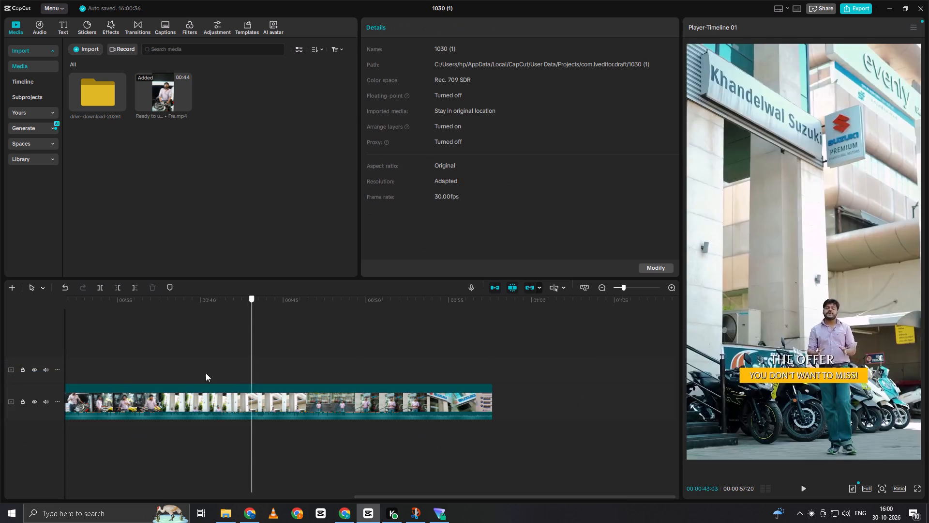
drag(206, 373, 450, 335)
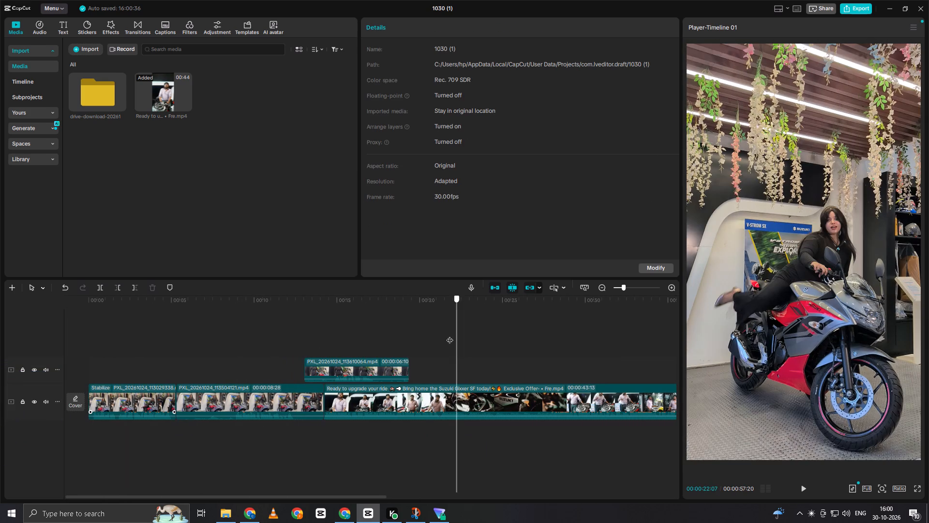
drag(450, 335, 425, 346)
drag(486, 404, 575, 367)
Play the reference clip and replay its earlier part, examining the presenter shots, bike close-ups and captions.
click(430, 335)
key(space)
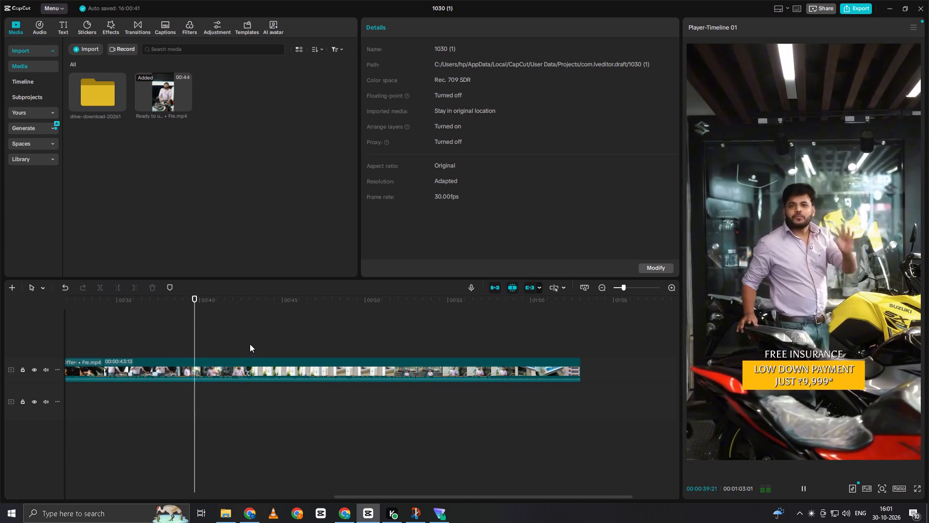
click(117, 332)
drag(117, 332, 117, 333)
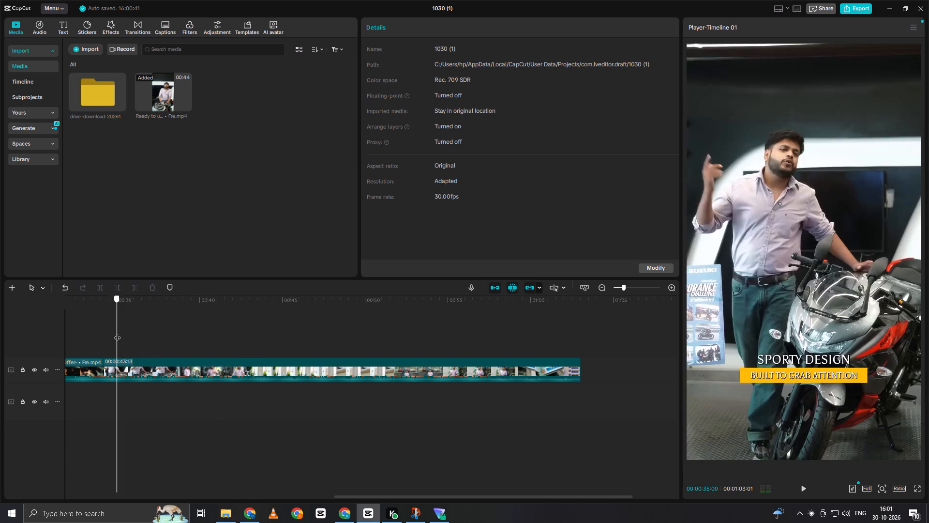
drag(117, 333, 99, 343)
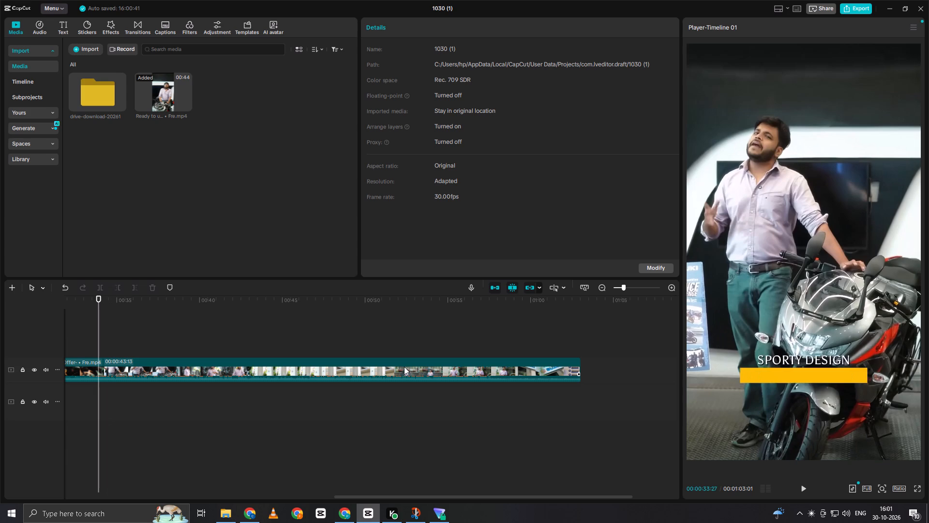
click(81, 328)
drag(80, 325, 337, 340)
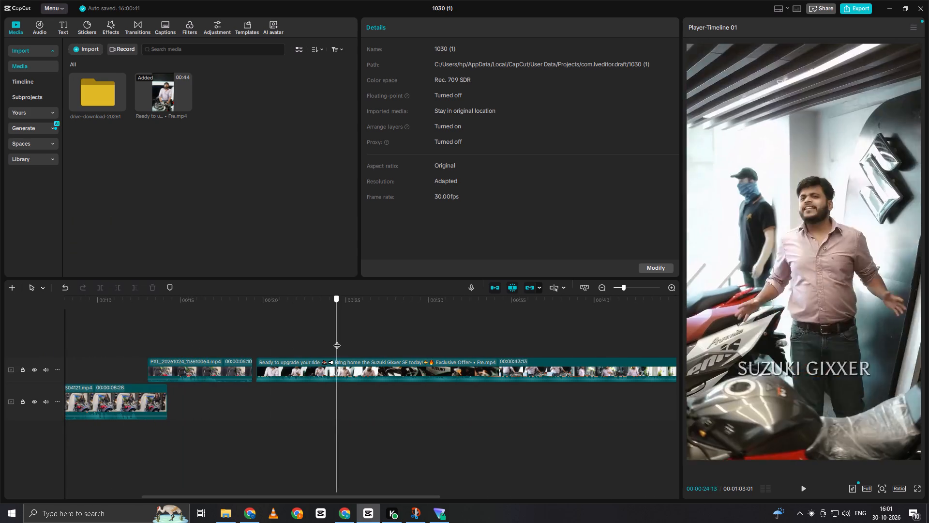
drag(337, 340, 384, 340)
key(space)
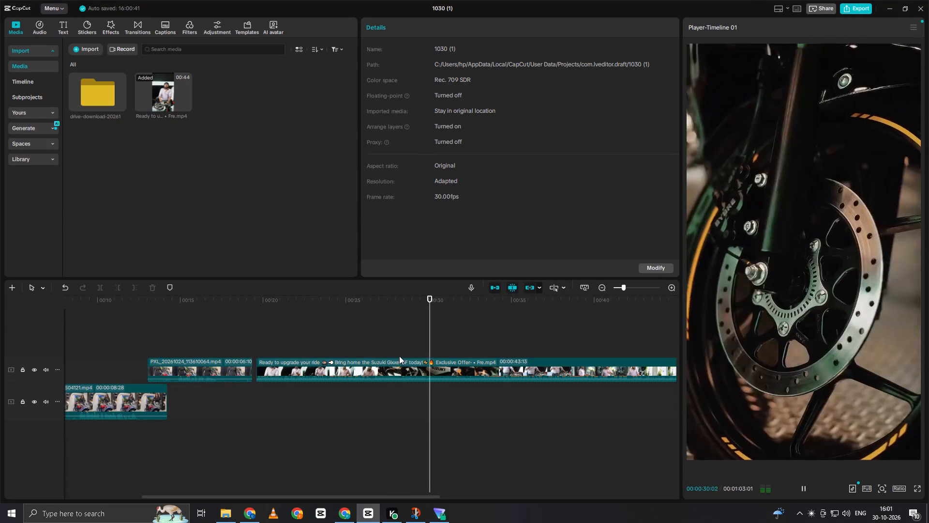
key(space)
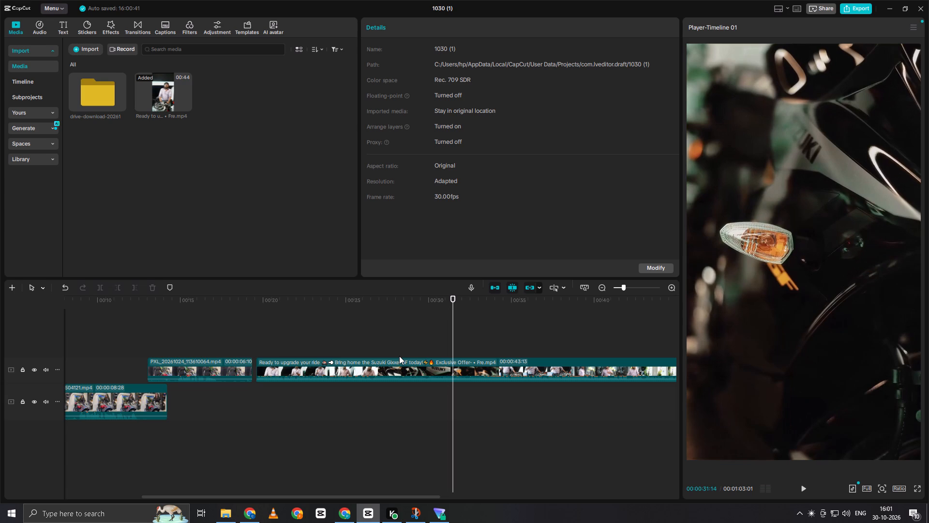
click(255, 511)
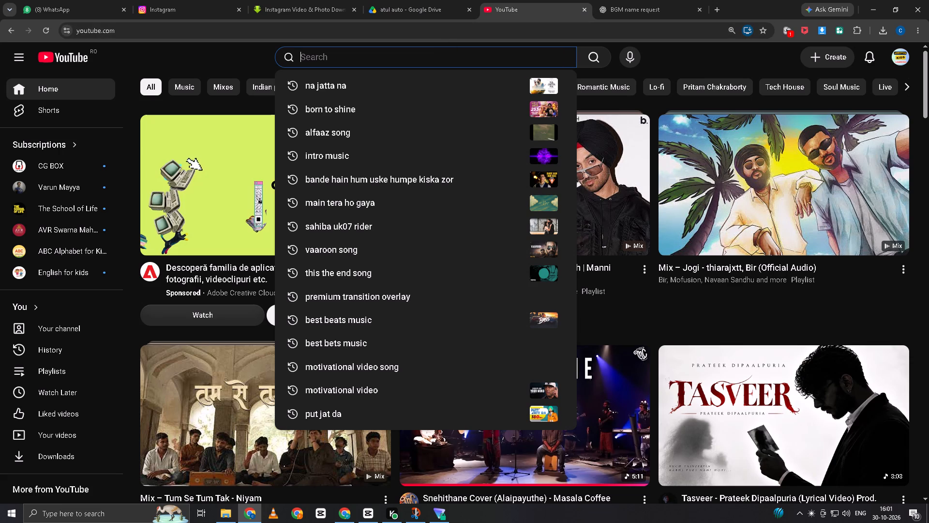
text(devil bg)
key(m)
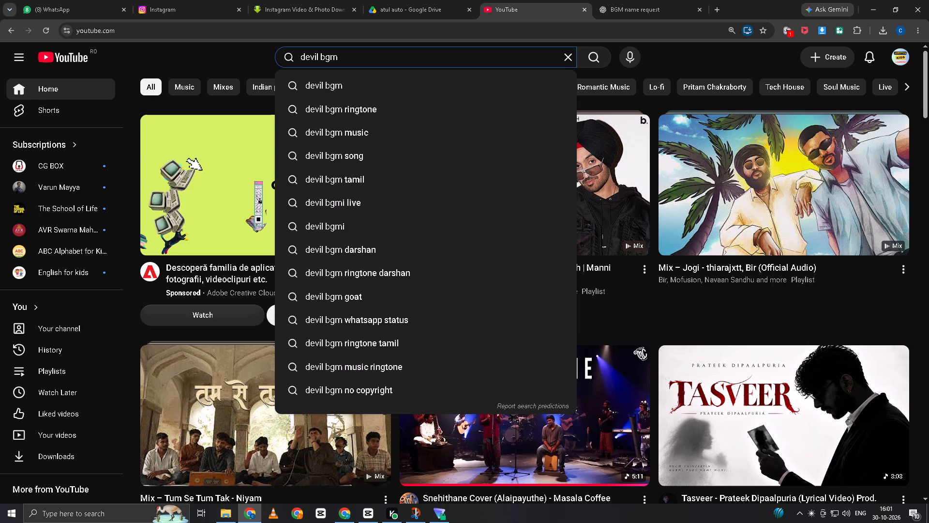
key(Return)
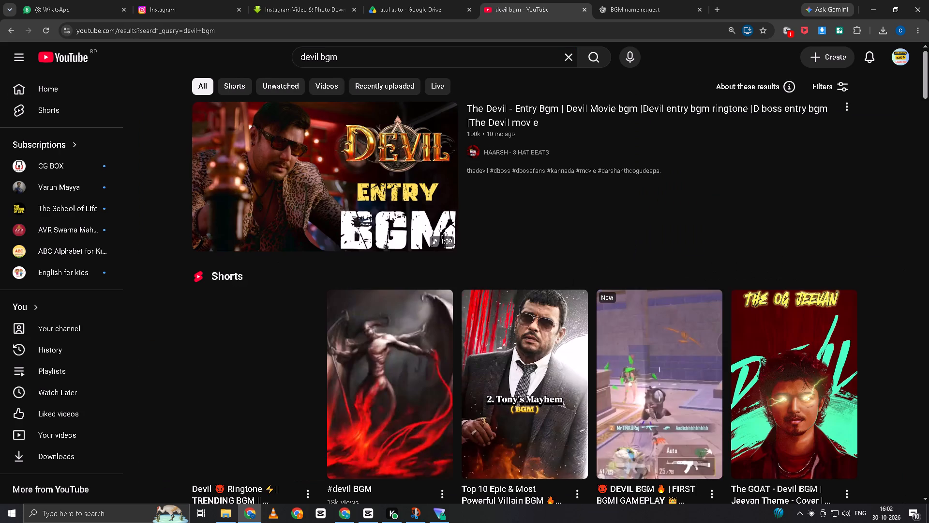
Look through the devil bgm results and play the Devil Ringtone TRENDING BGM short by rk7beatz.
scroll(268, 191, down, 6)
scroll(265, 214, up, 1)
click(264, 180)
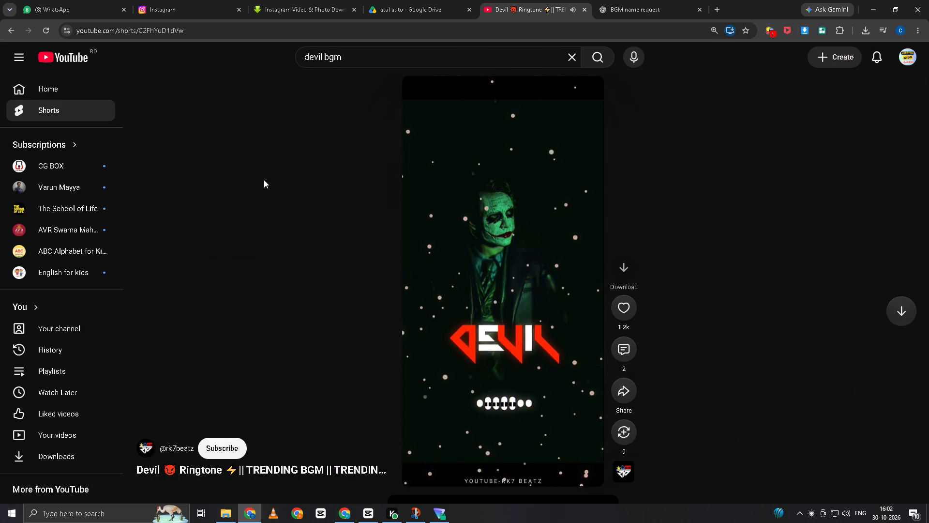
Replace the YouTube search with insta devil bg,m and run it.
click(574, 58)
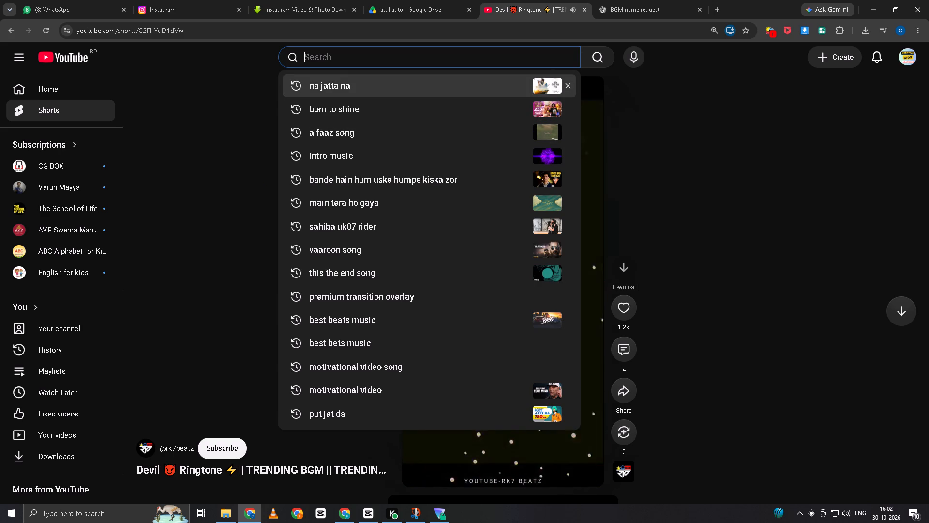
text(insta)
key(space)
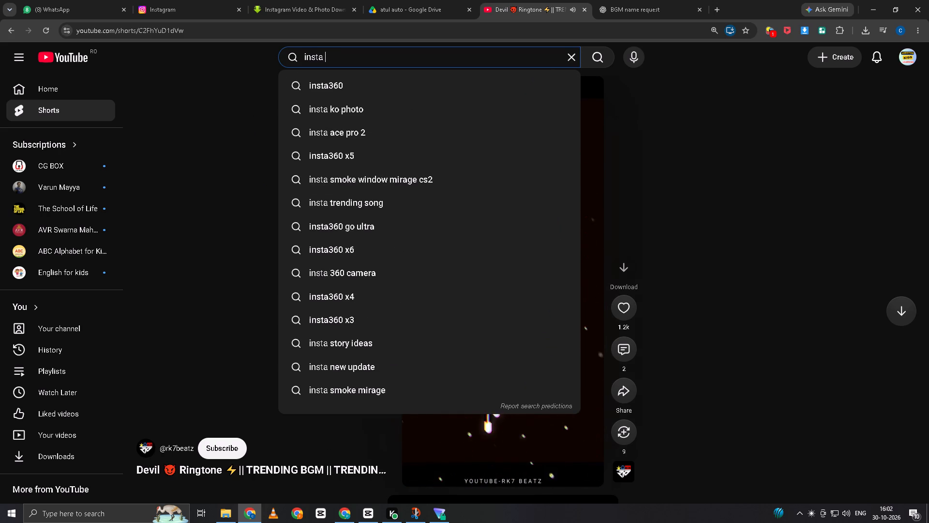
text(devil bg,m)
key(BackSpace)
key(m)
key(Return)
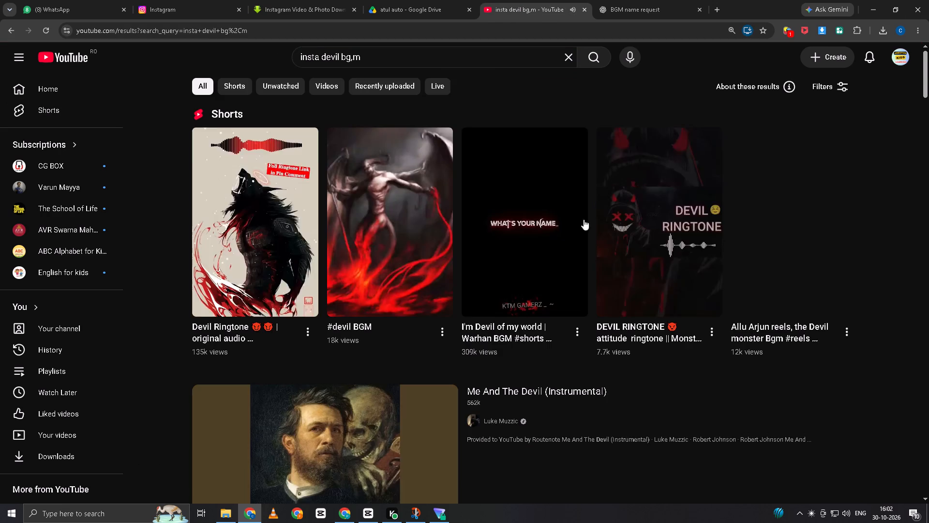
Play Soap&Skin - Me And The Devil (SLOWED + ECO Remix) from the results, skipping the opening advertisement.
scroll(462, 244, down, 7)
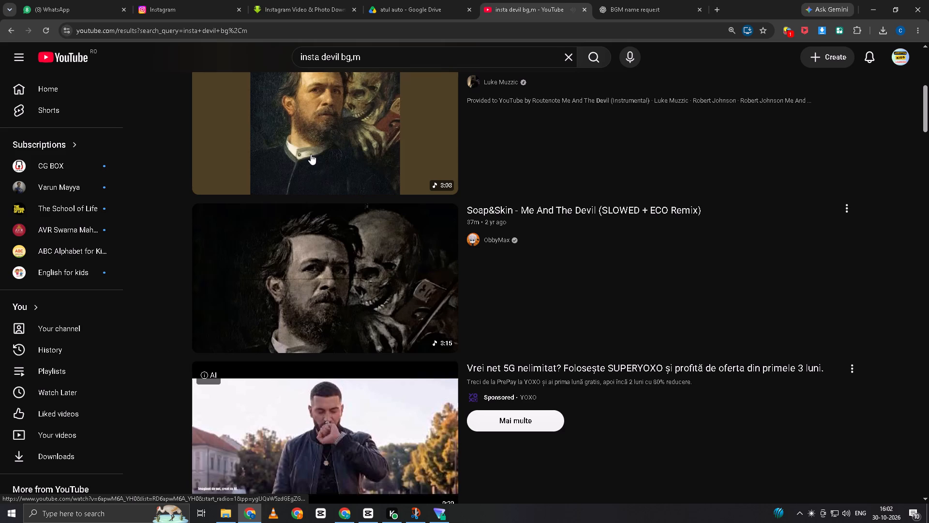
scroll(310, 160, down, 2)
scroll(309, 163, up, 1)
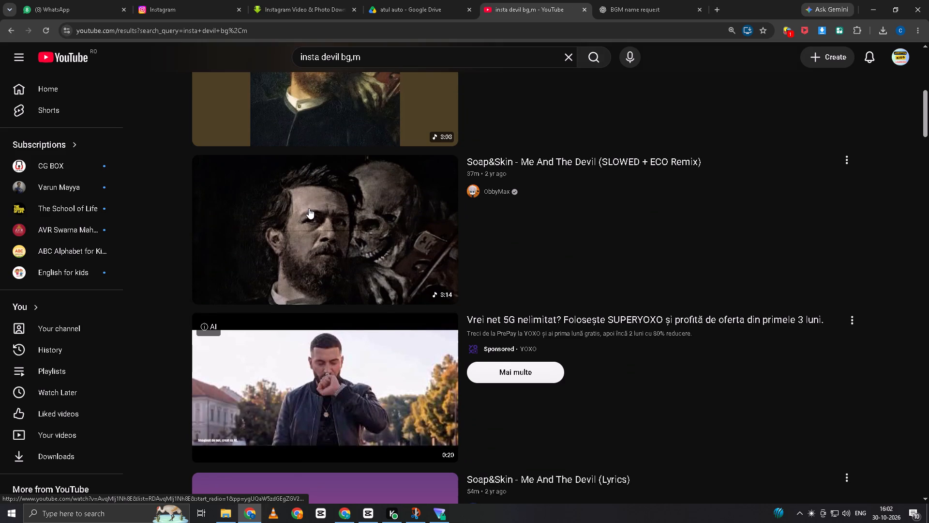
click(309, 209)
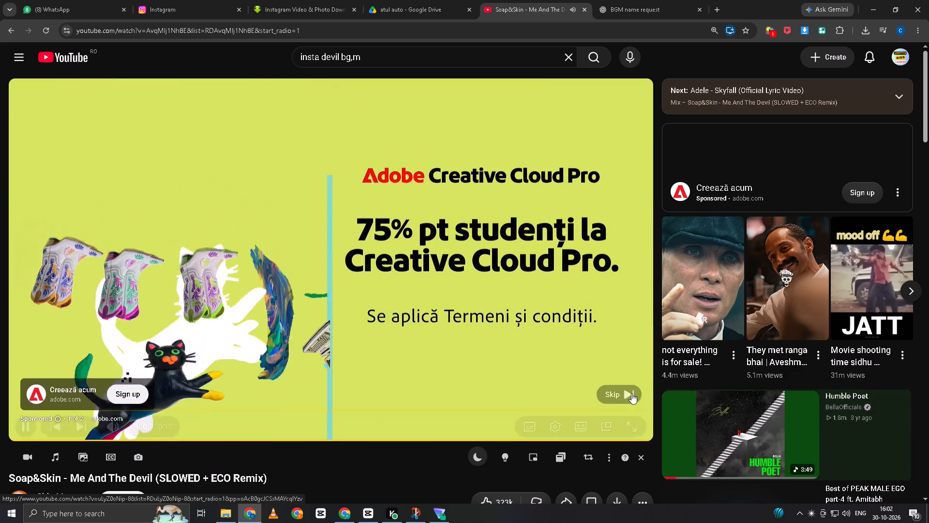
click(633, 401)
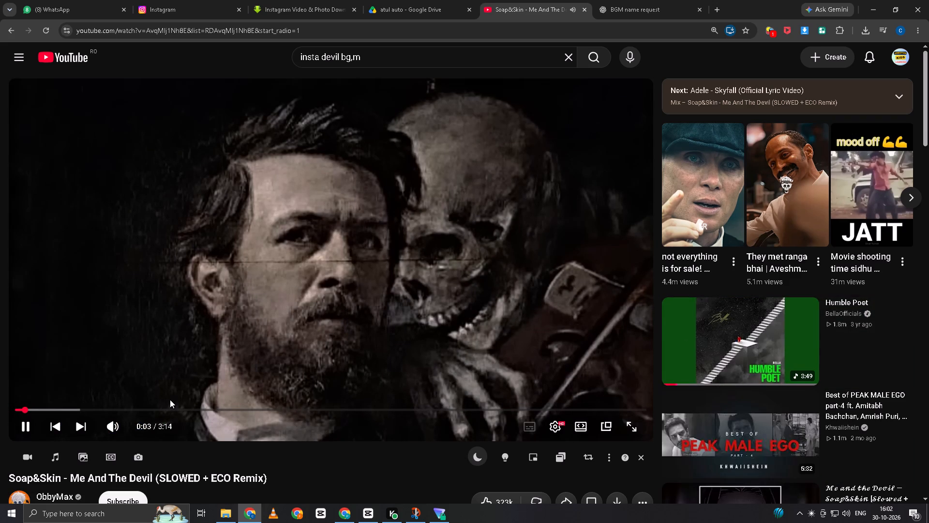
Return from the Me And The Devil video to the search results and browse the listed videos and Shorts for matching background music.
scroll(543, 313, up, 4)
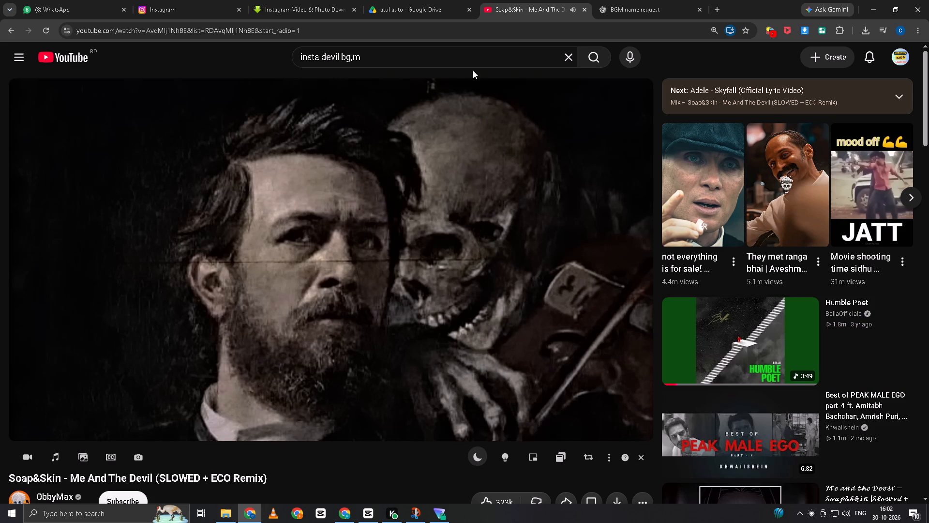
click(15, 35)
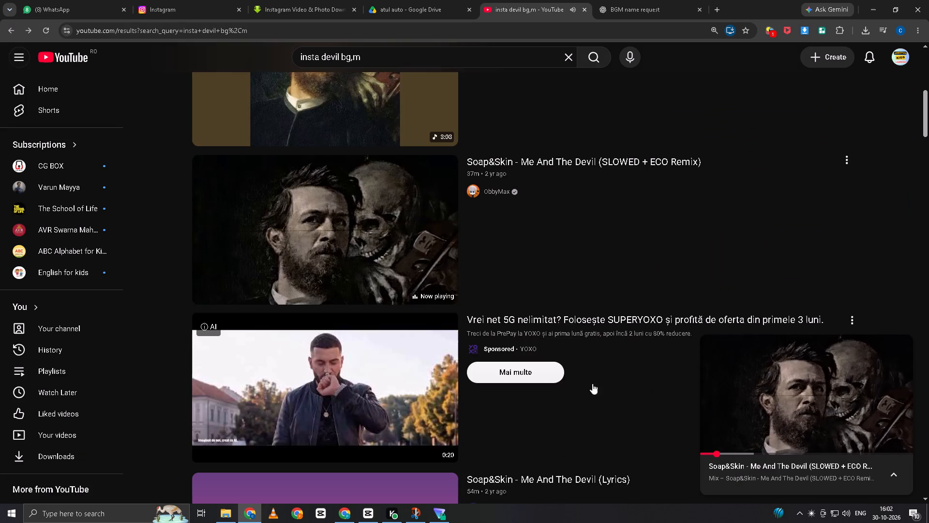
scroll(185, 343, down, 5)
scroll(365, 355, down, 1)
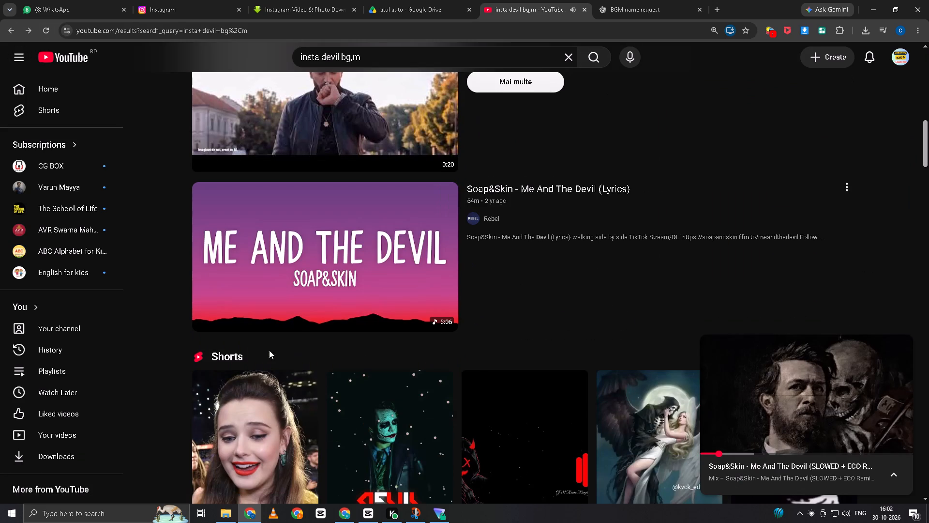
scroll(269, 350, down, 7)
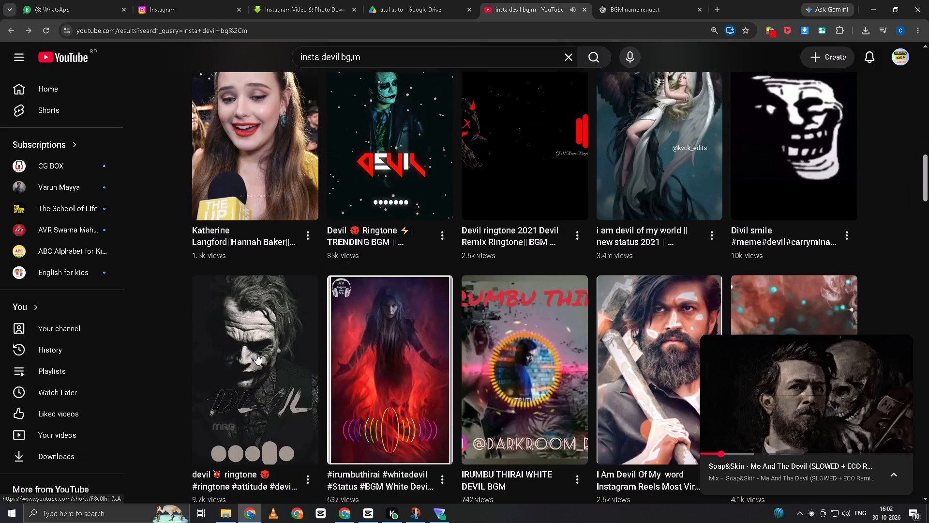
Replace the YouTube search query with insta asht.
click(569, 56)
click(401, 59)
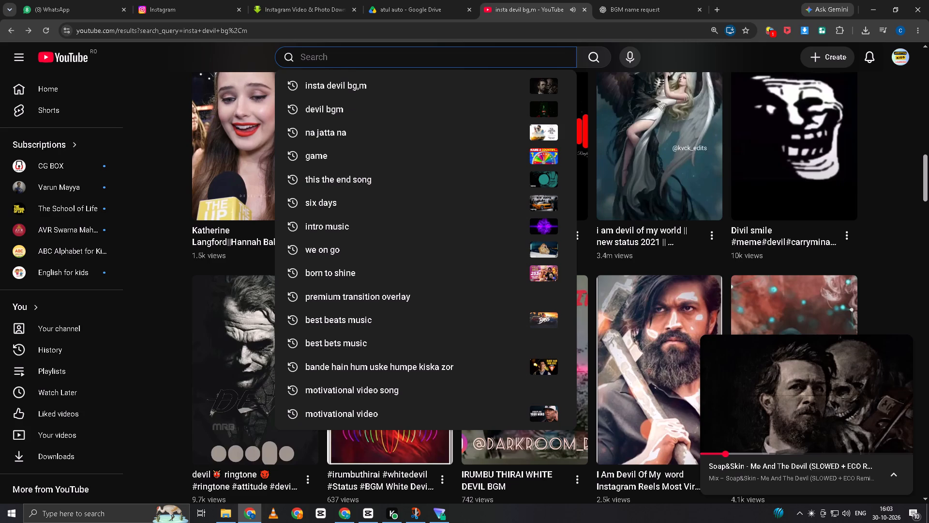
text(insta a)
key(s)
text(htec)
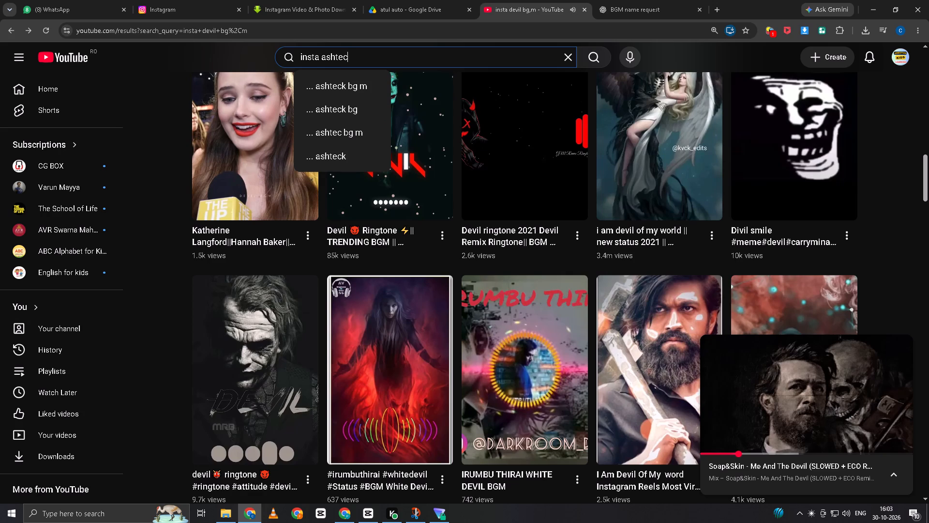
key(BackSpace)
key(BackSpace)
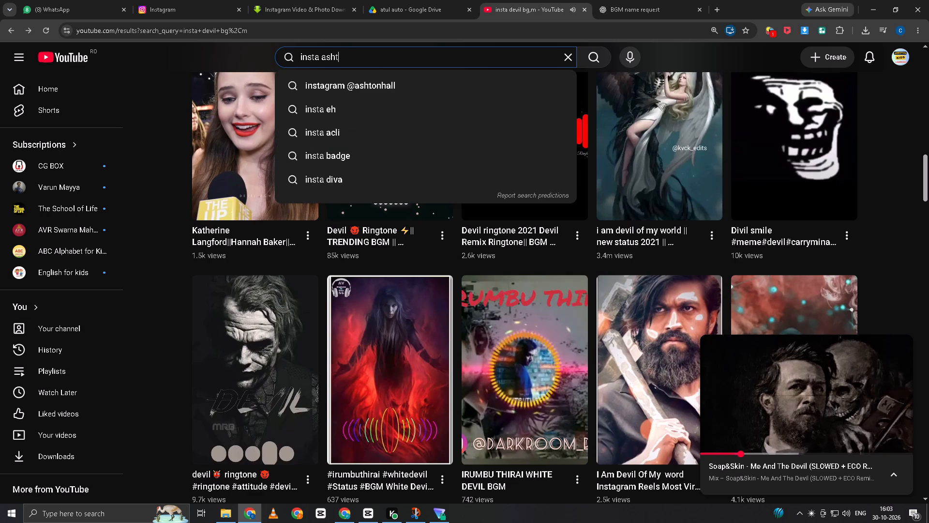
Search YouTube for insta ashthetic bgm.
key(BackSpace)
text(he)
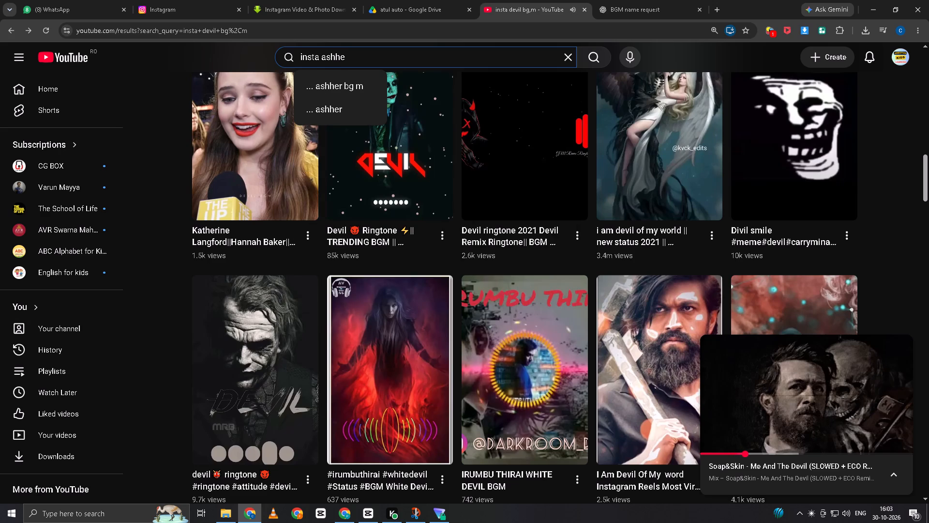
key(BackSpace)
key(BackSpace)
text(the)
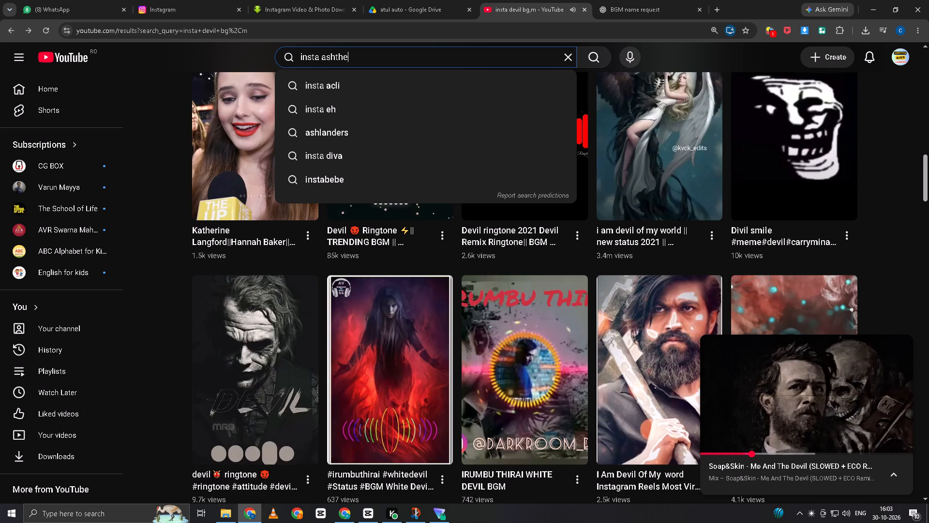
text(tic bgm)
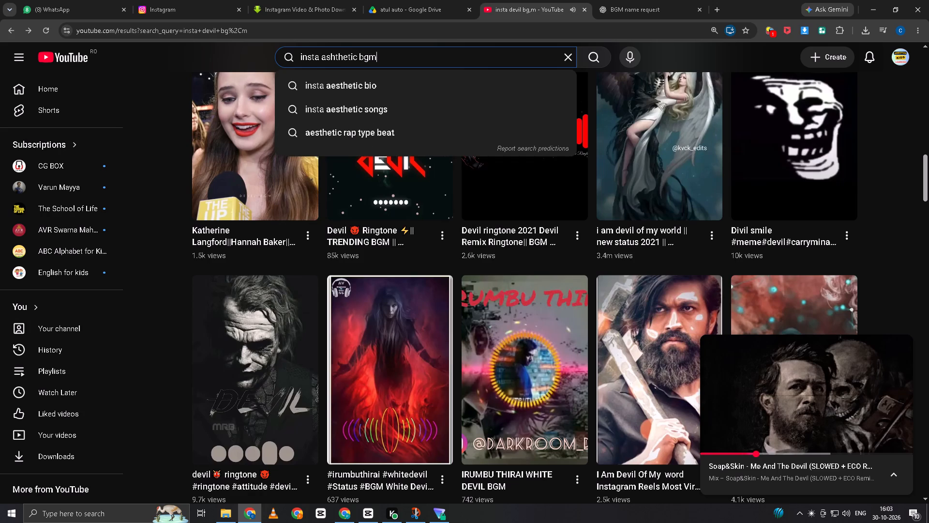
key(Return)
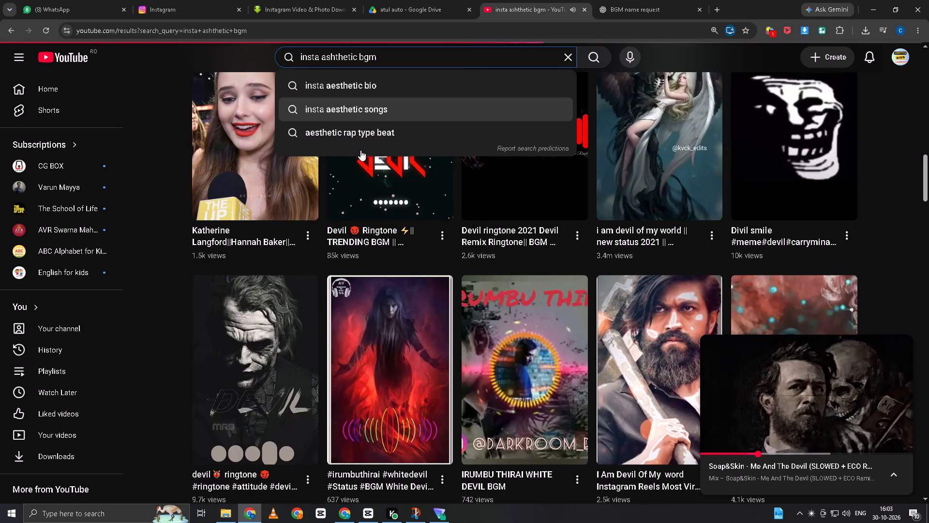
Find the Aesthetic songs for your insta stories video in the results and play it.
scroll(303, 252, down, 4)
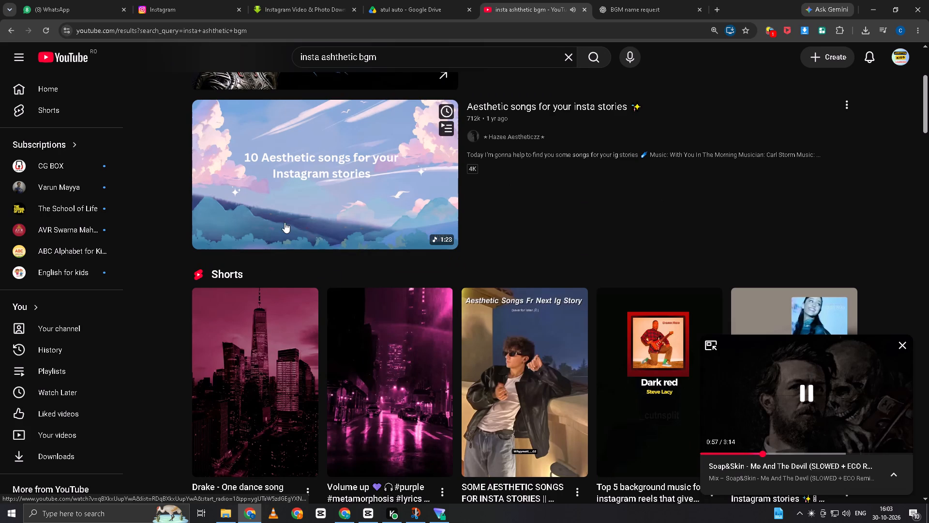
click(274, 193)
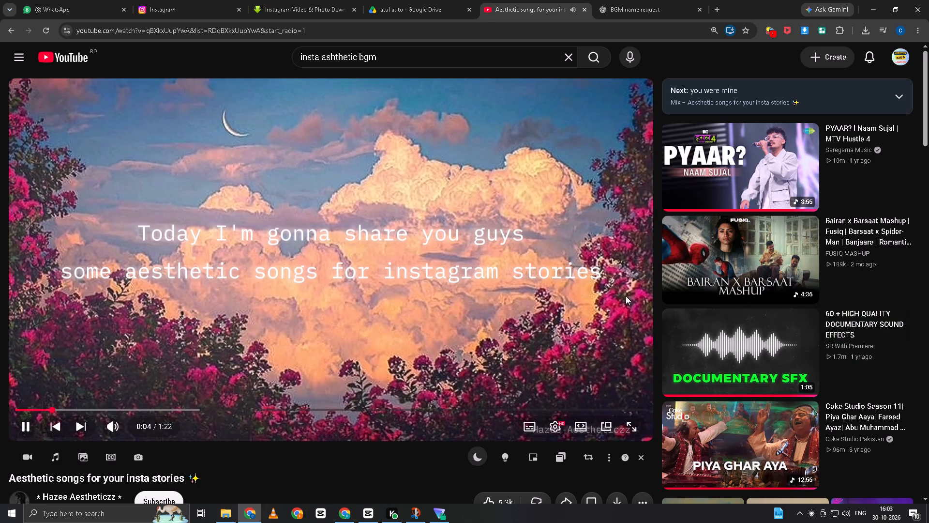
Return to the search results, browse the other aesthetic music videos and playlists while the songs play, and pause playback.
click(10, 32)
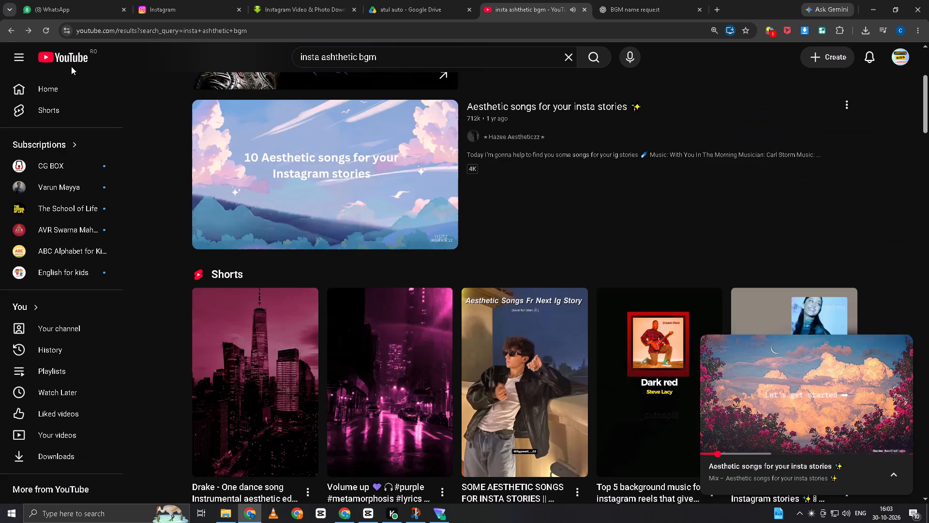
scroll(437, 318, down, 5)
scroll(345, 342, down, 6)
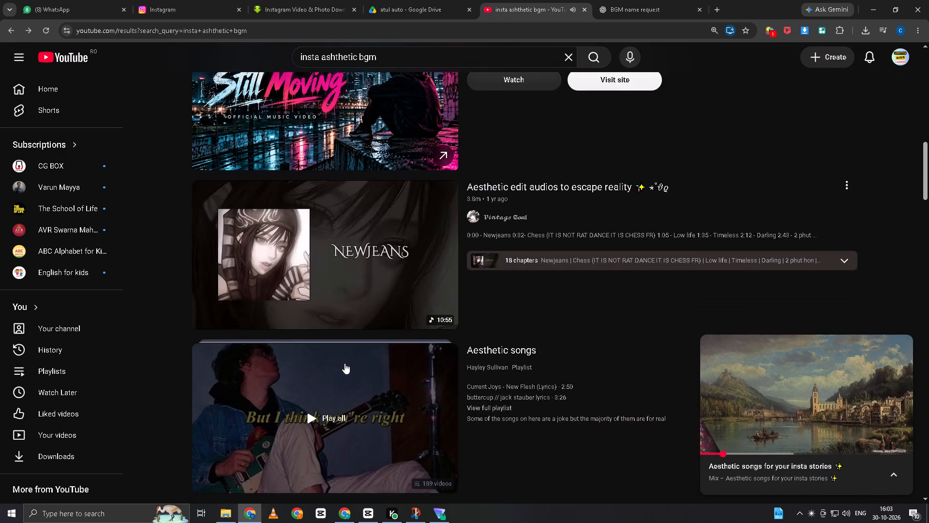
scroll(357, 373, down, 1)
scroll(322, 347, down, 6)
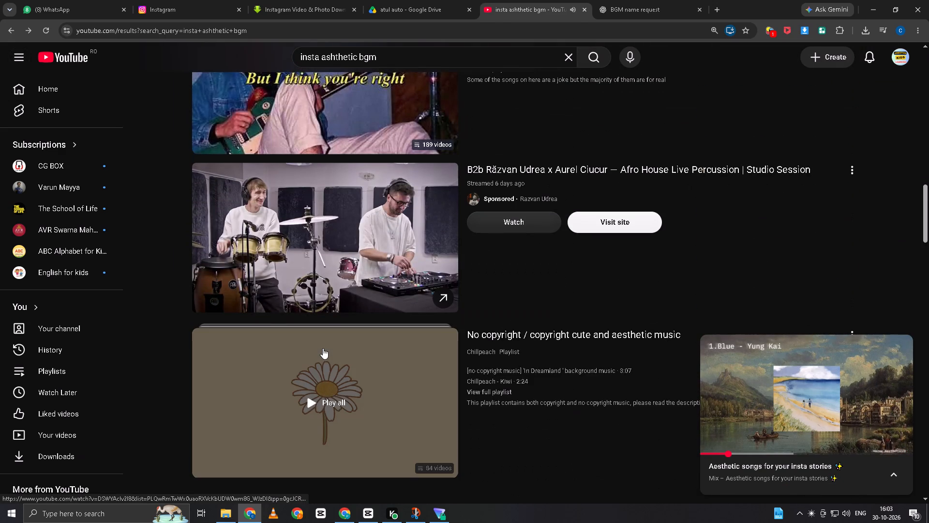
scroll(323, 348, down, 2)
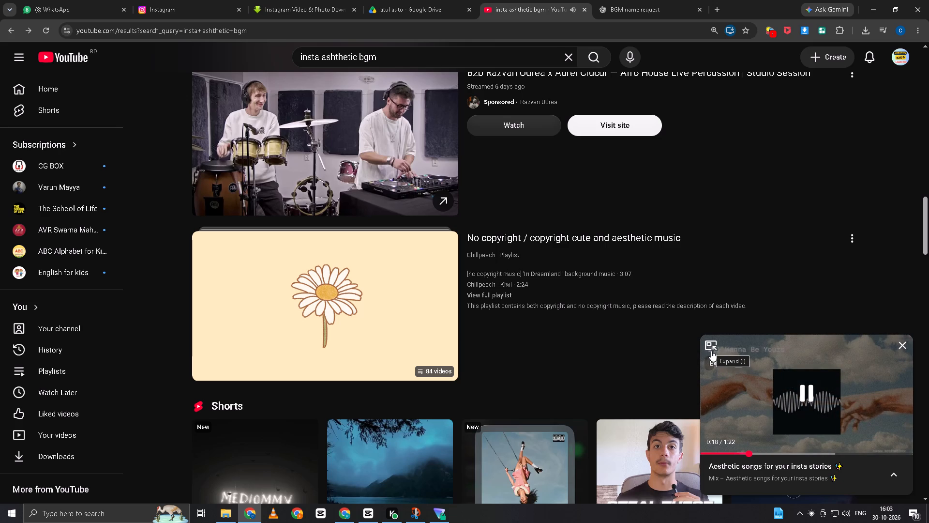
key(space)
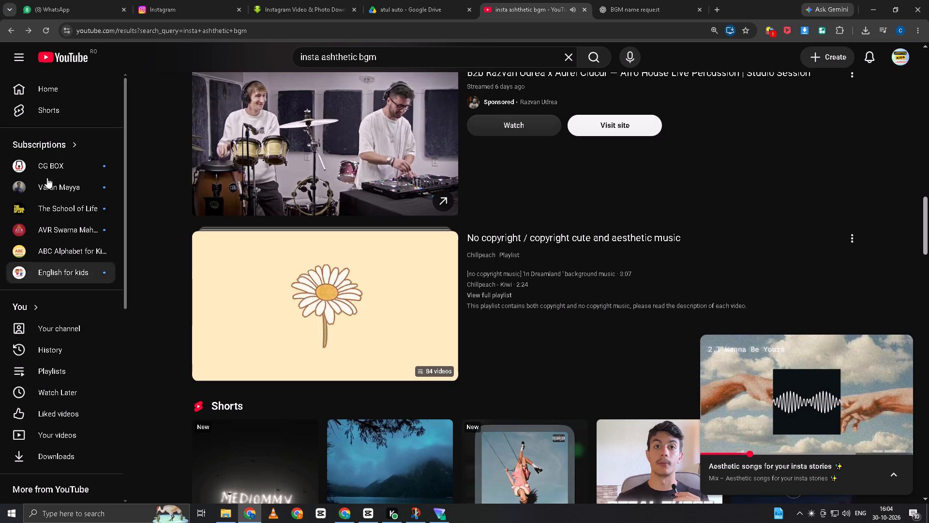
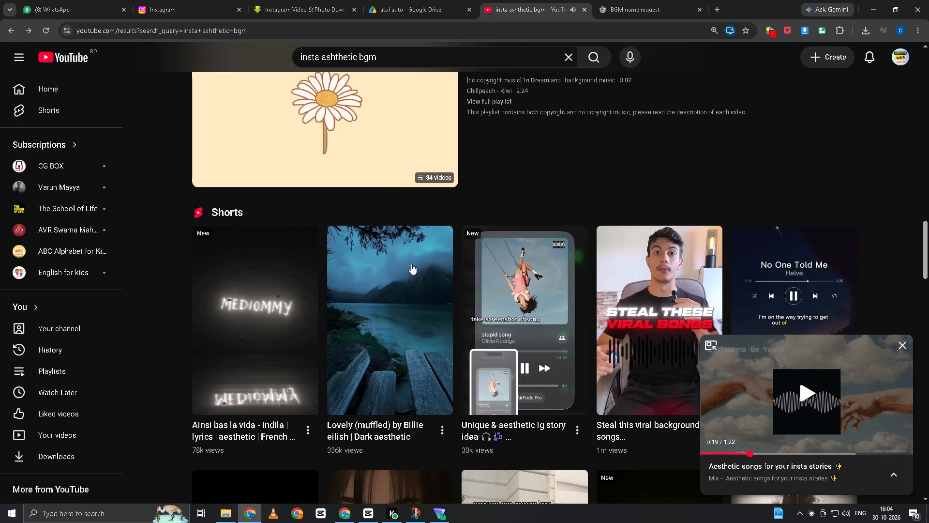
Preview the Unique & aesthetic ig story idea Short for its music and return to the search results.
click(537, 321)
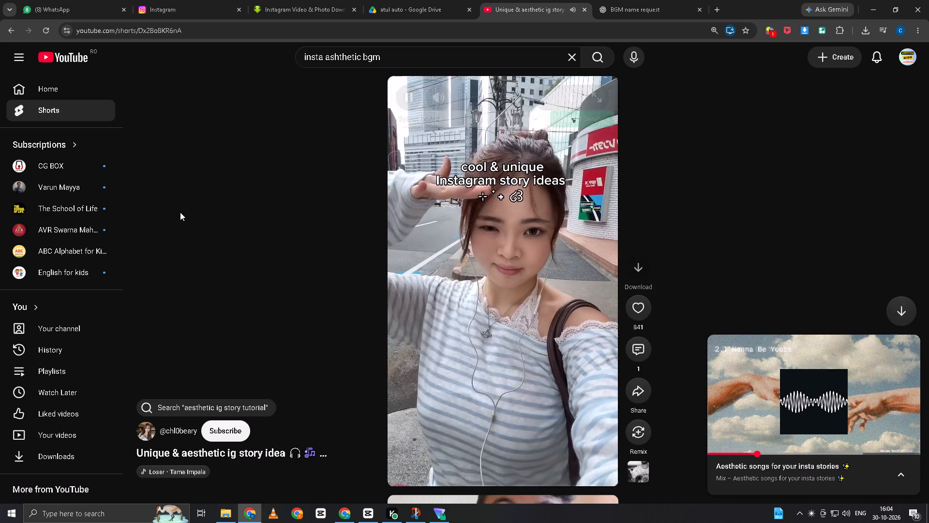
click(479, 232)
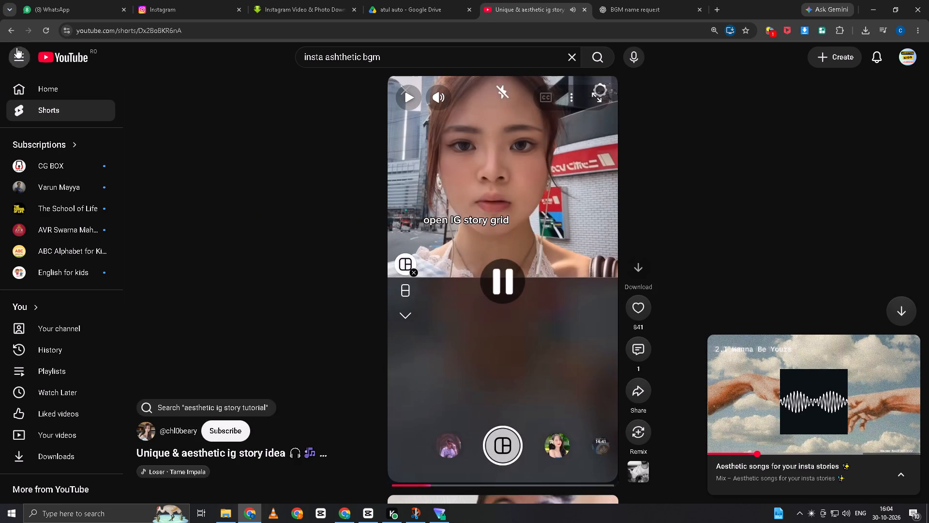
click(12, 29)
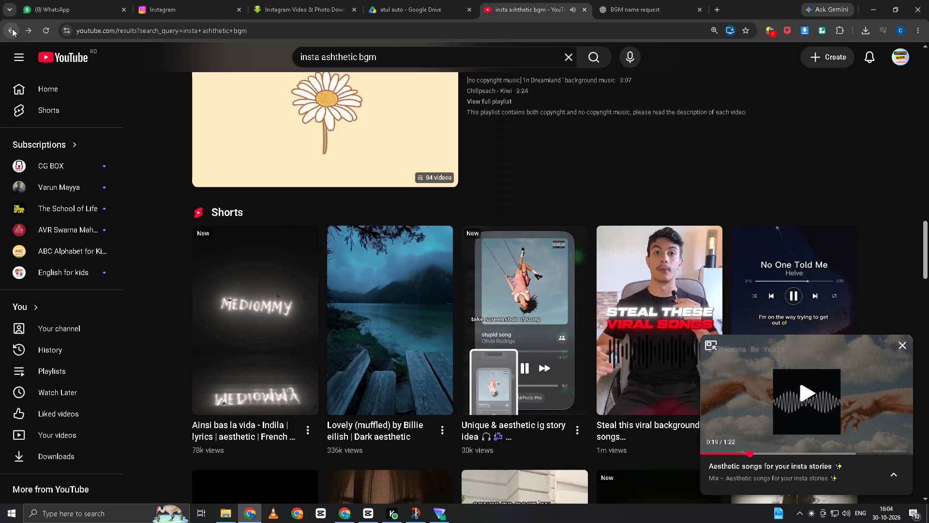
Browse the aesthetic music results and Shorts, and resume playing the Aesthetic songs for your insta stories video.
scroll(794, 189, down, 2)
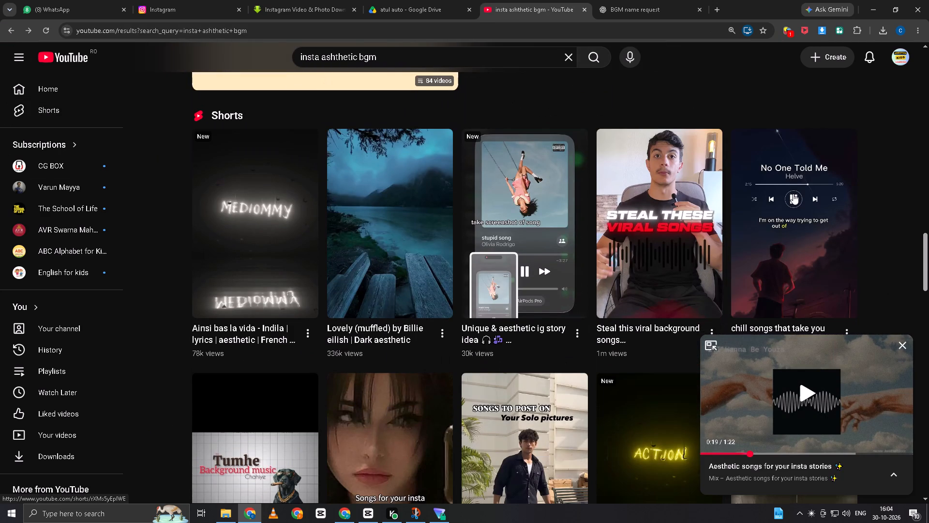
scroll(764, 260, down, 5)
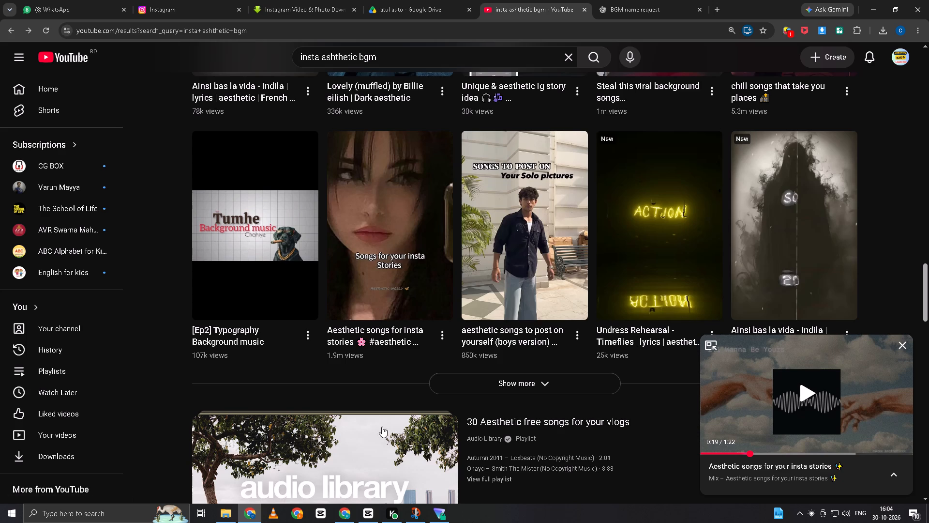
scroll(305, 247, up, 10)
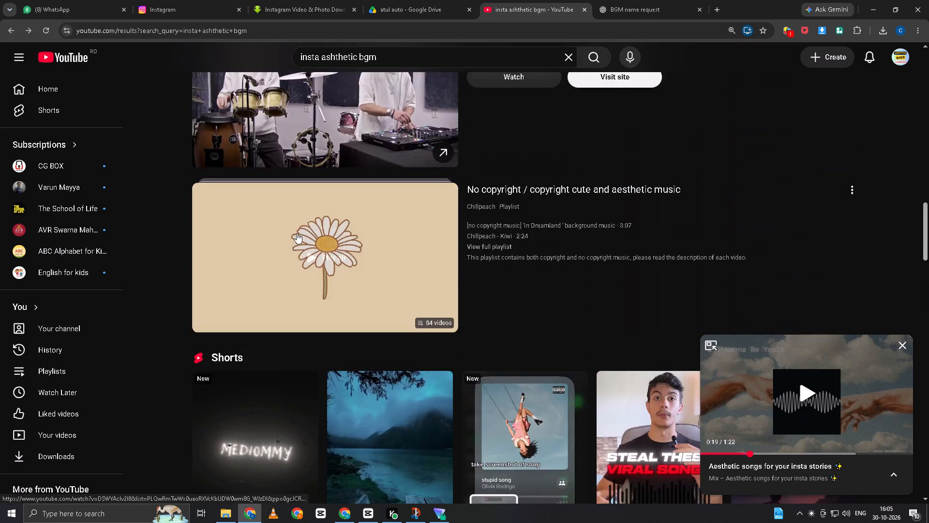
scroll(297, 233, up, 5)
click(808, 398)
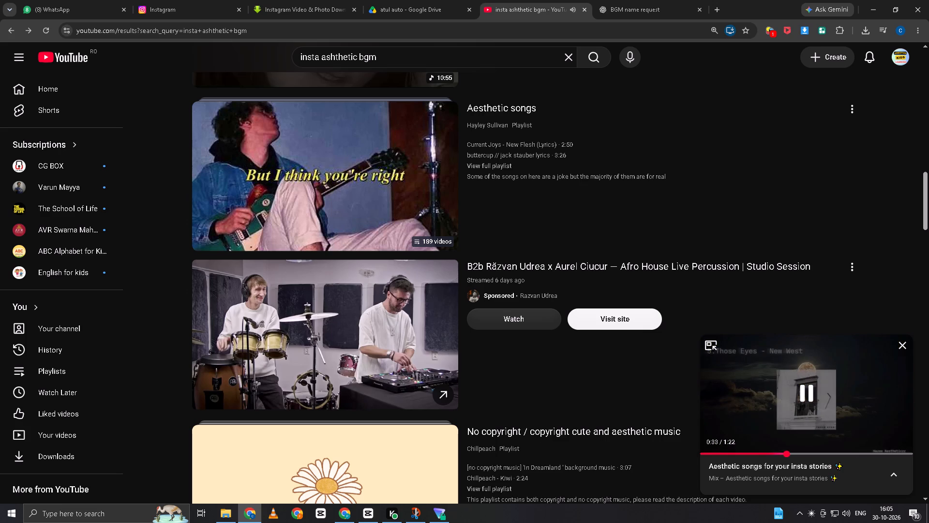
Open the YouTube search query for editing.
click(356, 56)
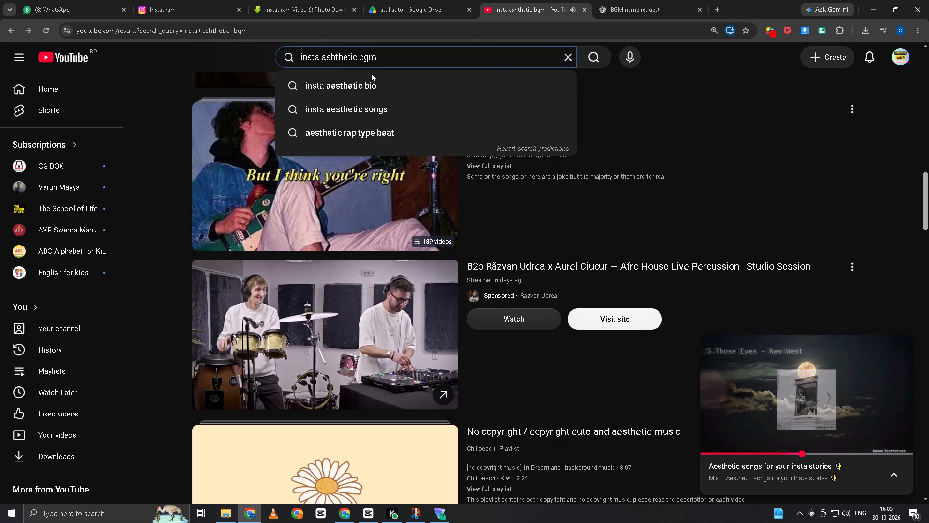
Add walking before bgm in the YouTube query and search for insta ashthetic walking bgm.
key(space)
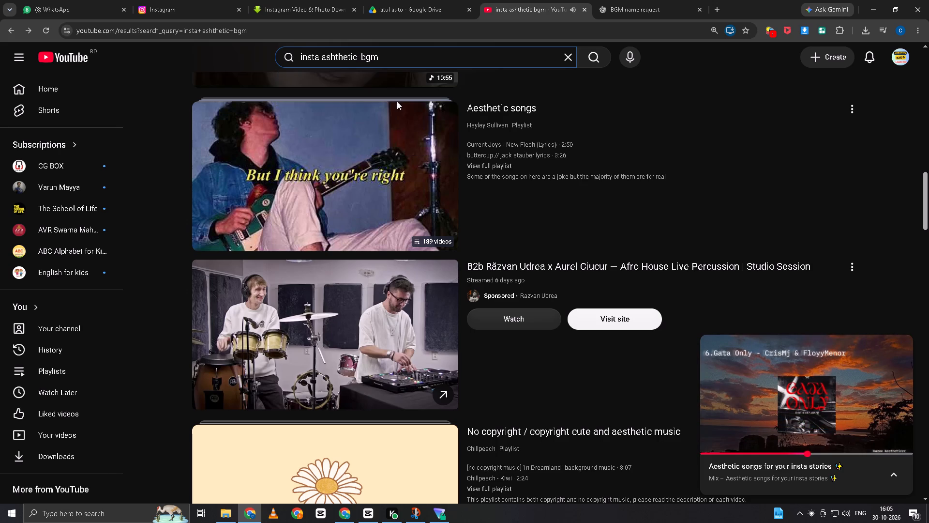
key(w)
key(a)
key(l)
key(k)
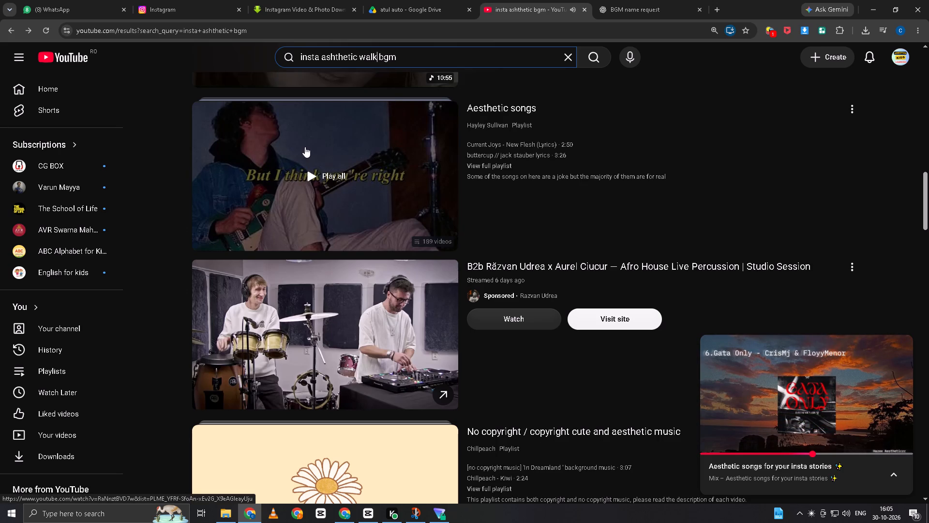
key(i)
key(n)
key(g)
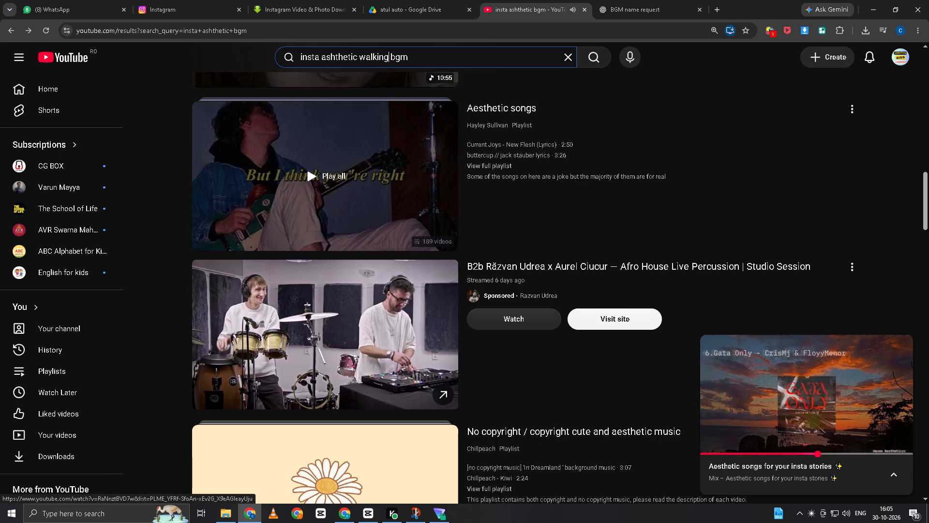
key(Return)
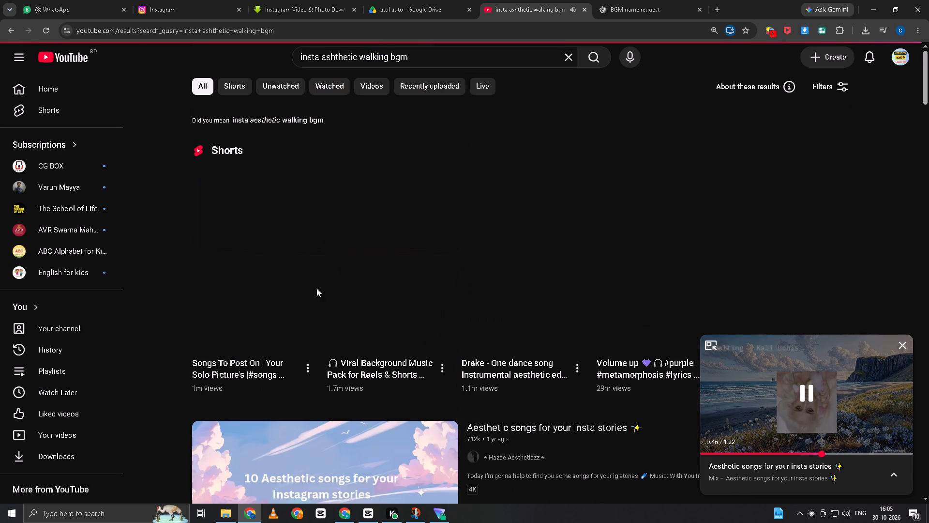
Play the Him & I (Dreamy) viral Instagram audio video, browse its recommended videos, and return to the search results.
scroll(294, 310, down, 1)
scroll(233, 225, down, 3)
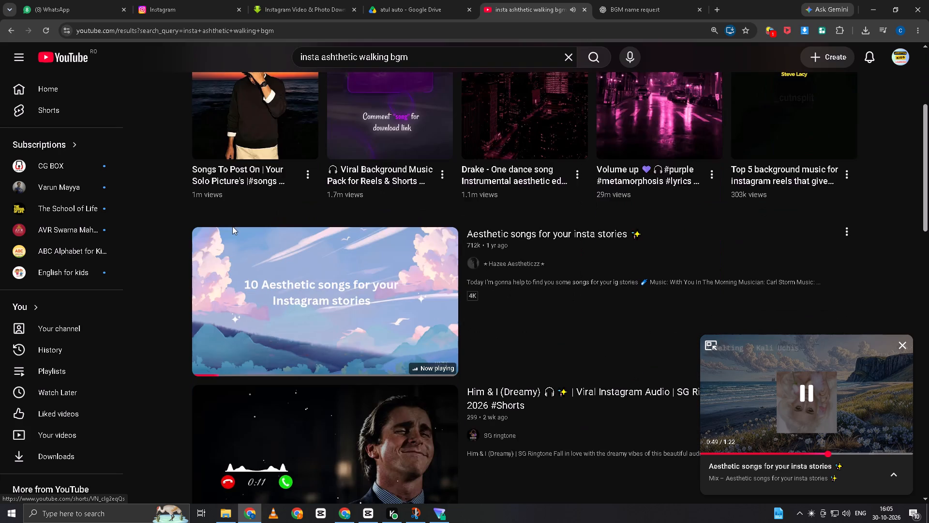
scroll(231, 240, down, 4)
click(239, 262)
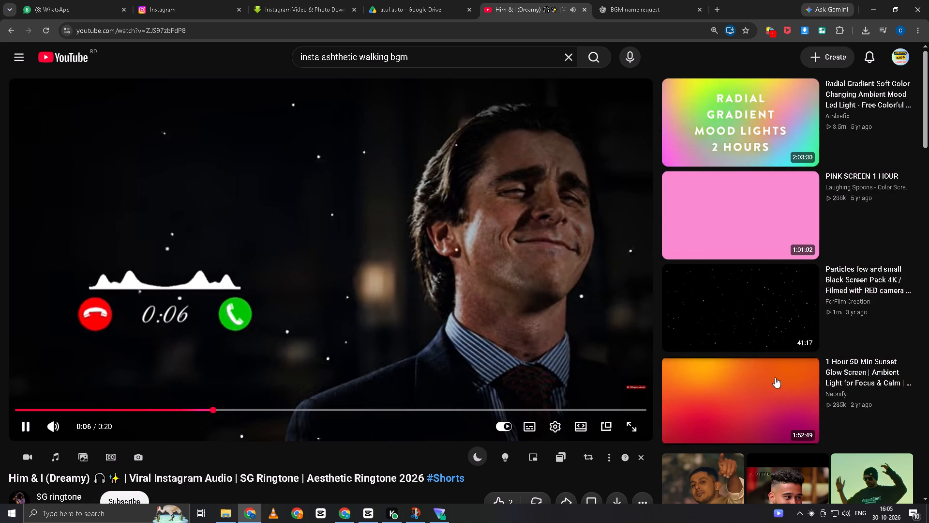
scroll(823, 385, down, 3)
scroll(763, 383, down, 4)
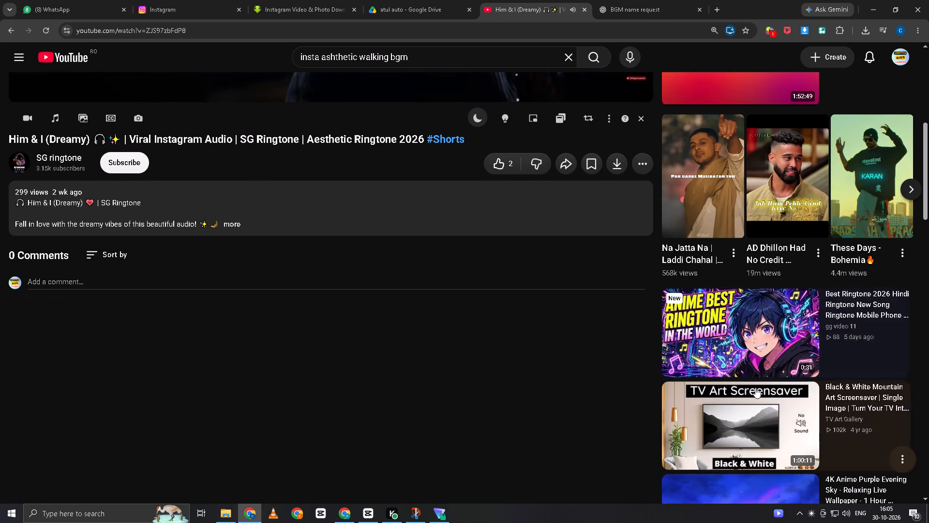
scroll(754, 390, down, 6)
scroll(683, 255, up, 2)
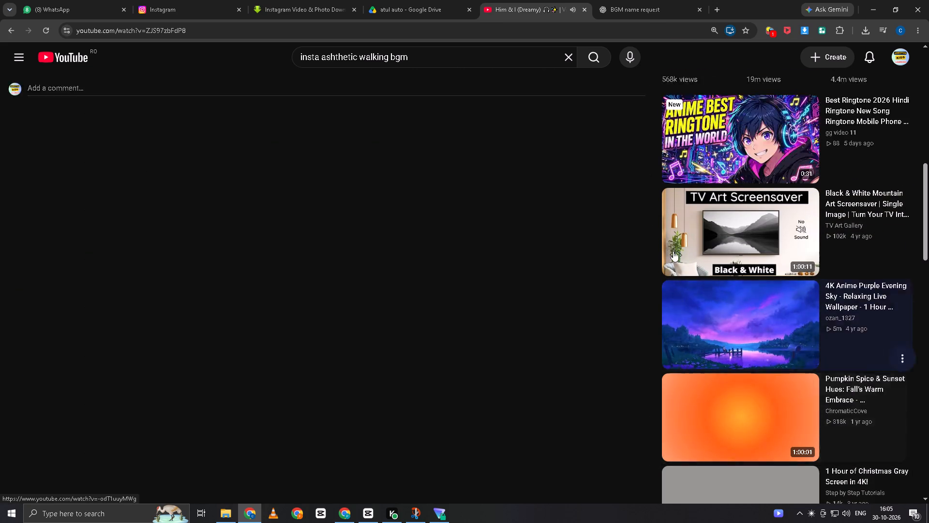
scroll(673, 251, up, 4)
scroll(316, 191, up, 4)
click(15, 29)
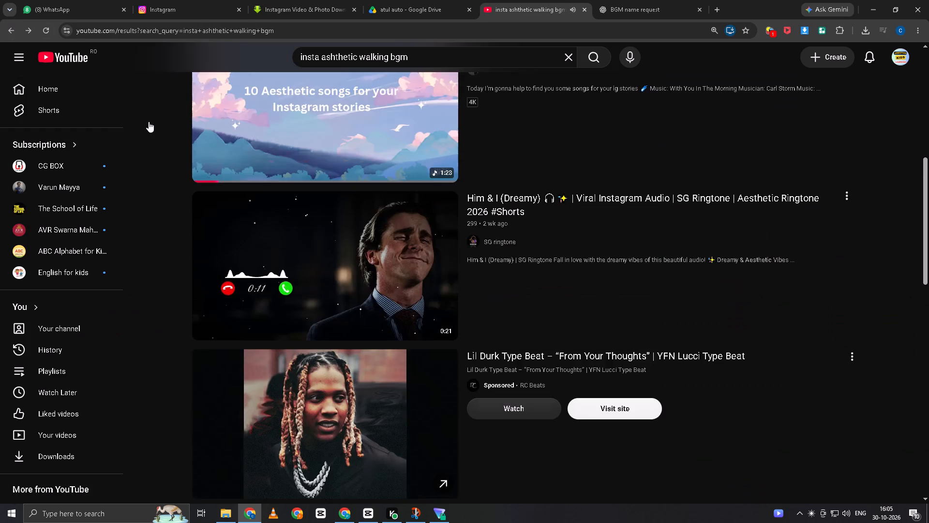
Open the sponsored Lil Durk Type Beat result, listen to the RC Beats channel's featured Self Issues beat, and close that page.
scroll(338, 231, down, 4)
click(340, 242)
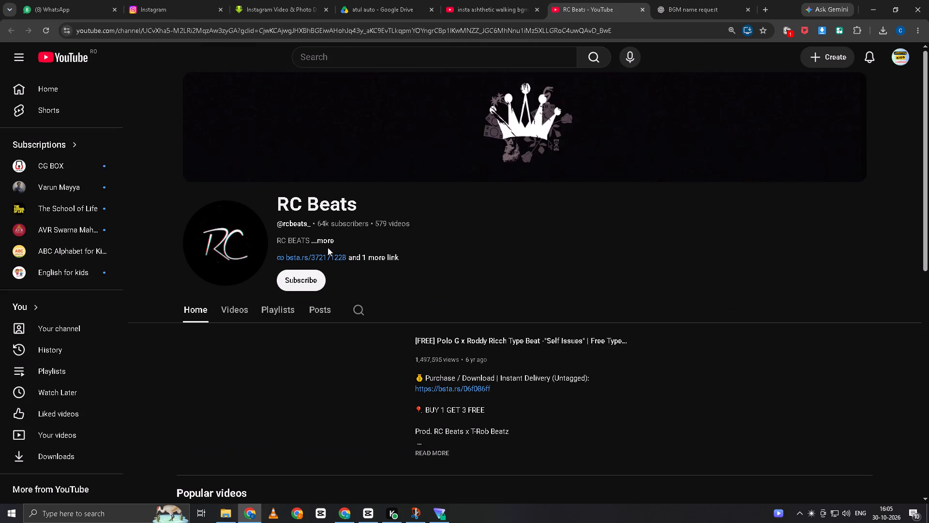
scroll(354, 261, down, 2)
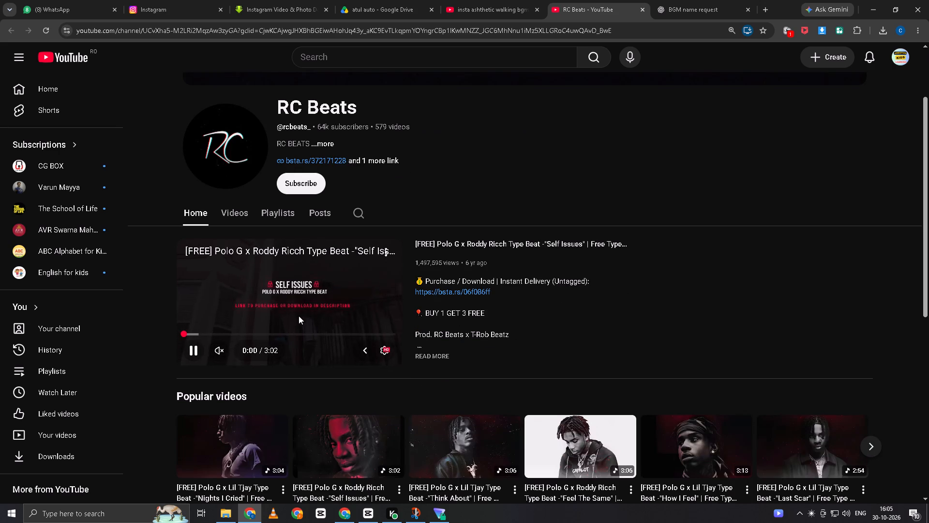
click(221, 352)
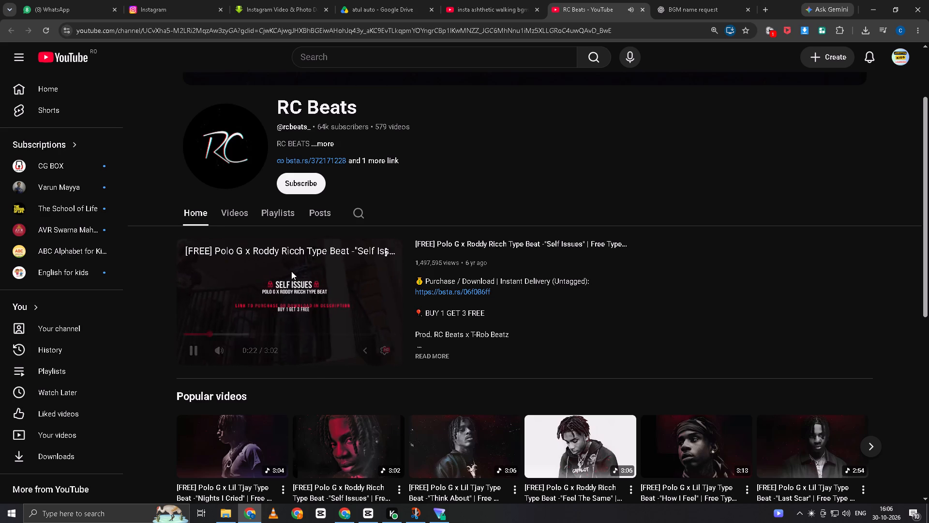
click(300, 283)
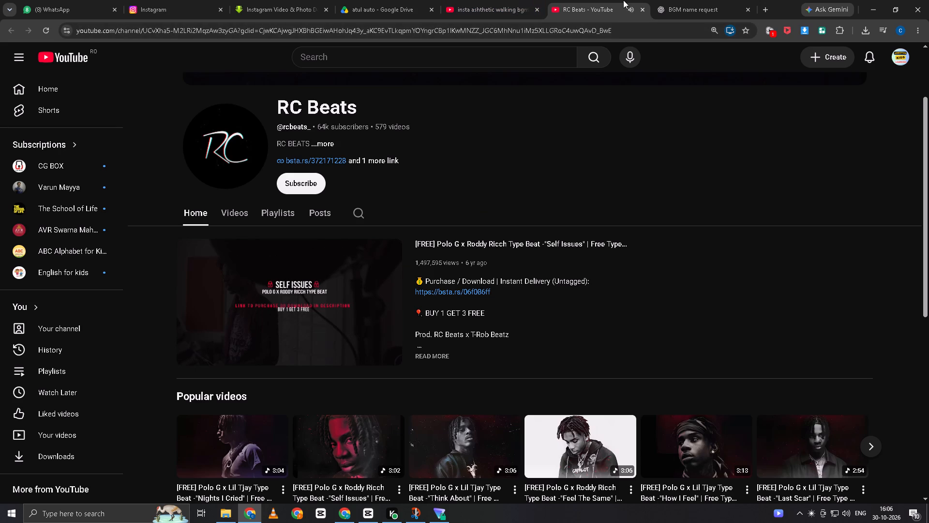
click(645, 7)
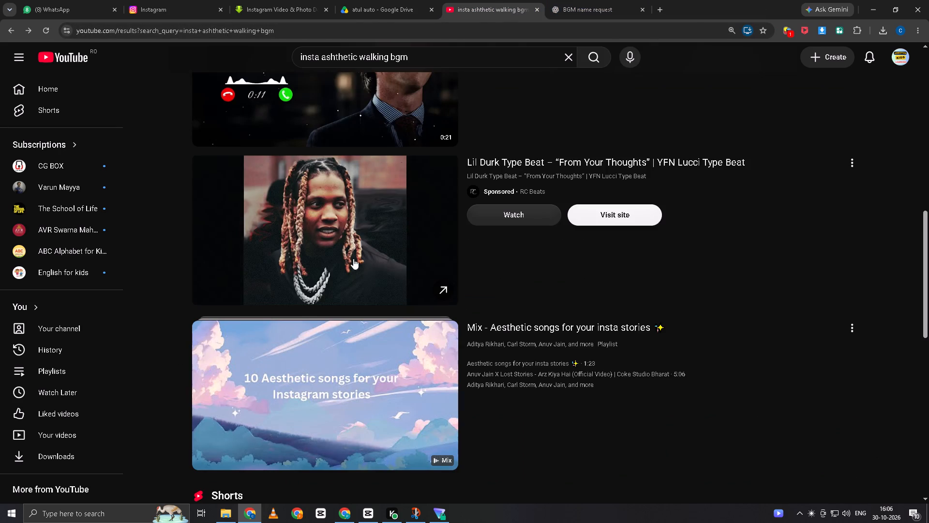
Browse the insta ashthetic walking bgm results, examining the Shorts and videos for suitable background music.
scroll(351, 283, down, 8)
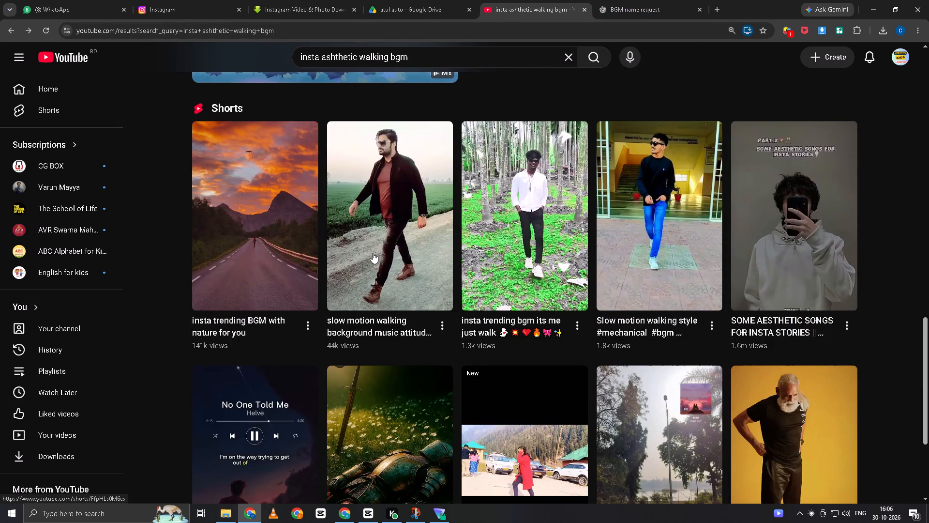
scroll(239, 249, down, 3)
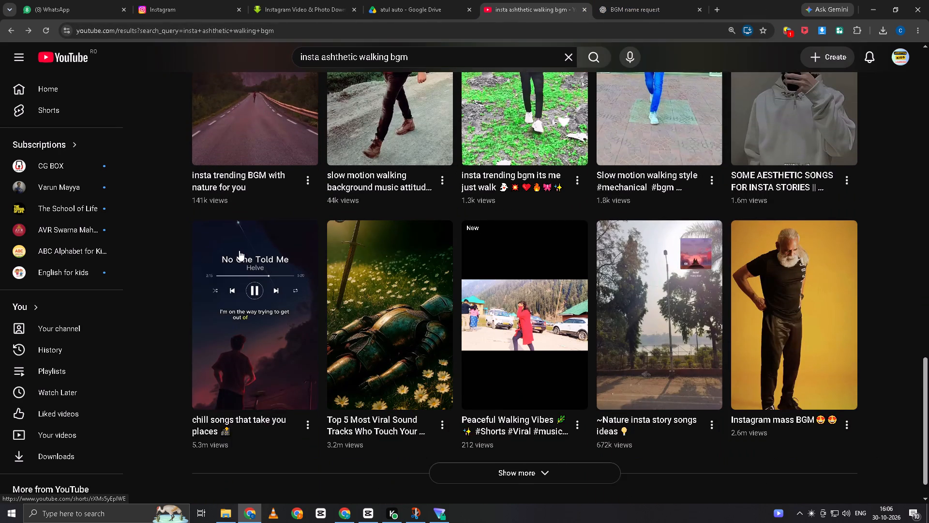
scroll(239, 250, down, 1)
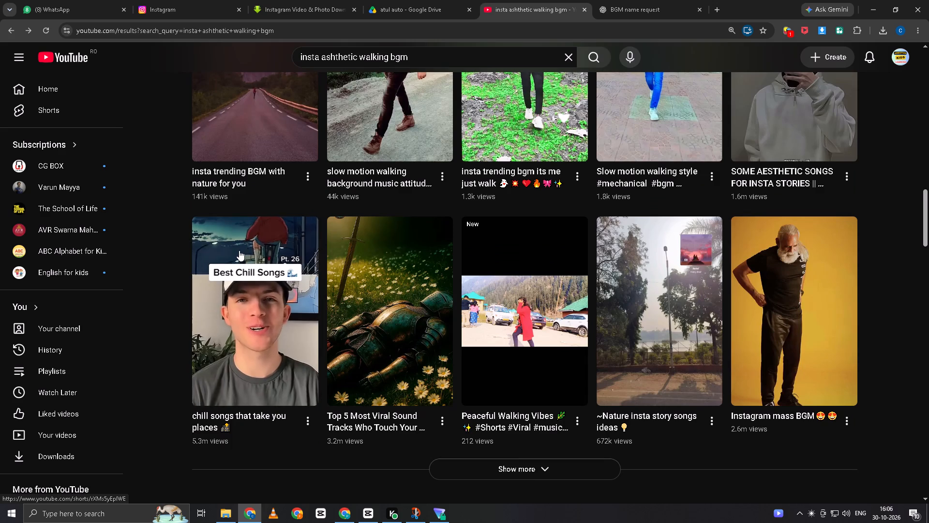
scroll(240, 250, down, 5)
scroll(307, 274, down, 4)
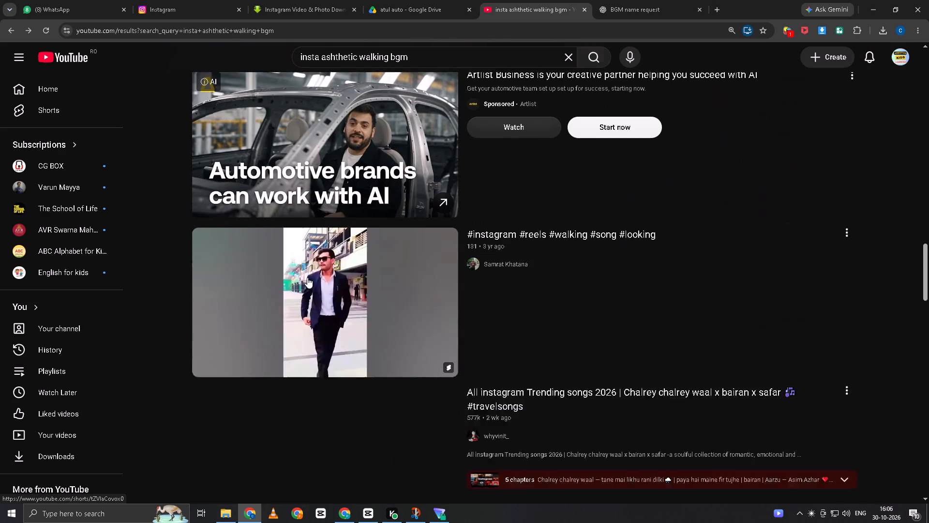
scroll(307, 277, down, 2)
scroll(481, 282, down, 4)
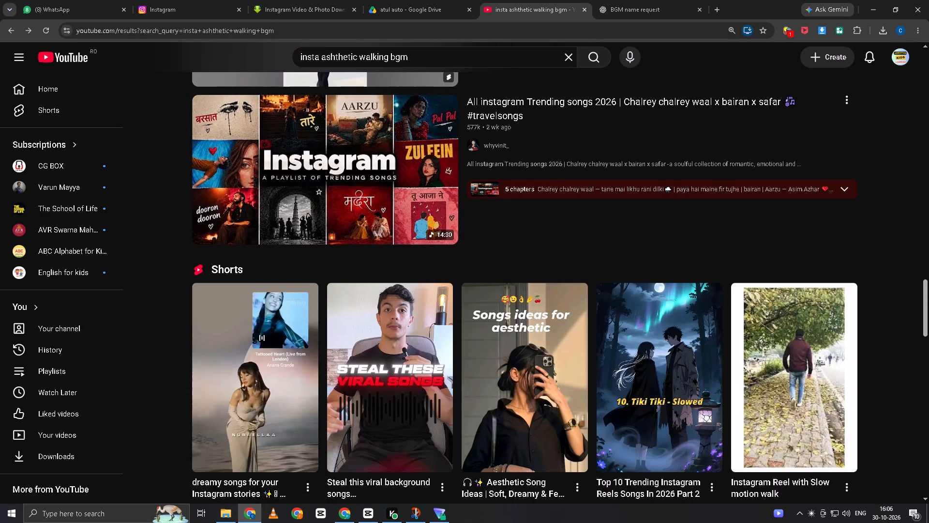
Remove the word ashthetic from the YouTube search query, keeping insta and walking bgm.
click(358, 55)
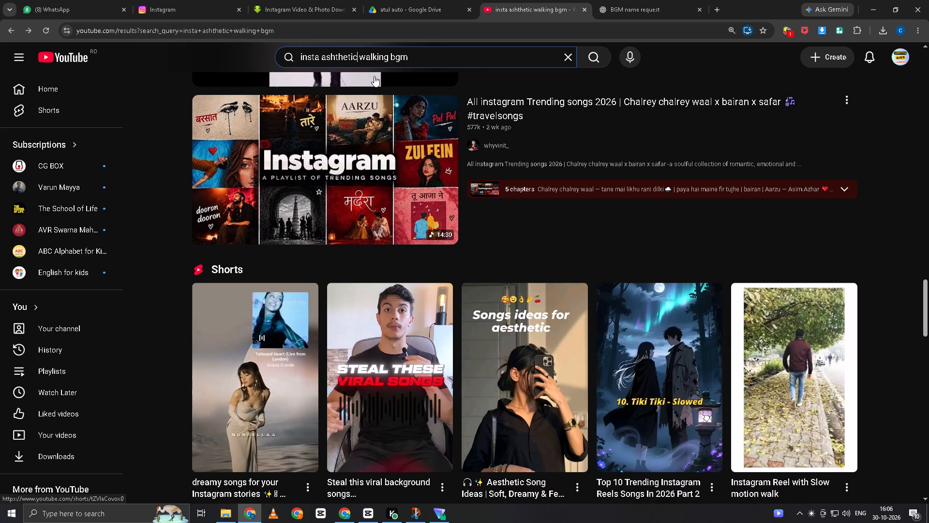
key(BackSpace)
key(BackSpace)
key(BackSpace)
key(BackSpace)
key(BackSpace)
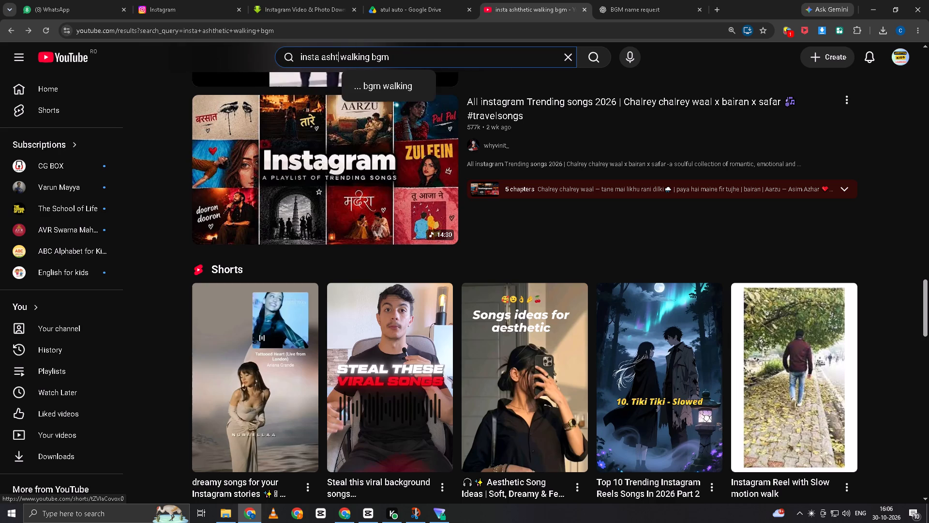
key(BackSpace)
key(BackSpace)
key(BackSpace)
key(BackSpace)
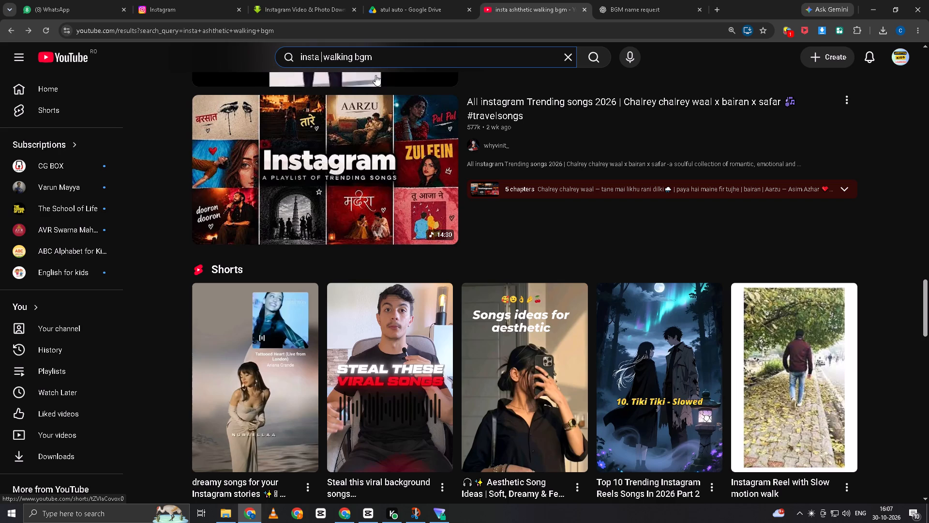
Listen to the dreamy songs for your Instagram stories Short, then return to the results and look through the other Shorts.
scroll(375, 75, up, 1)
click(238, 480)
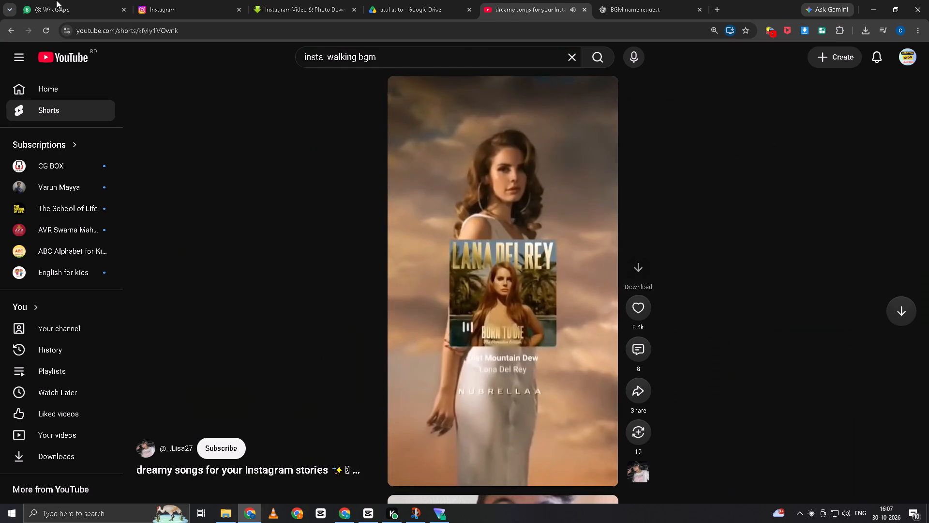
click(8, 33)
scroll(454, 317, down, 2)
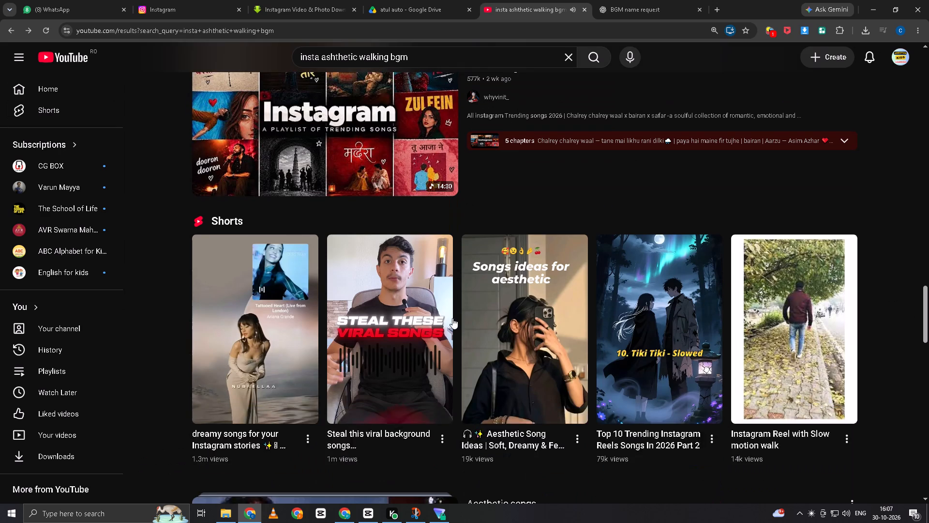
scroll(447, 320, up, 14)
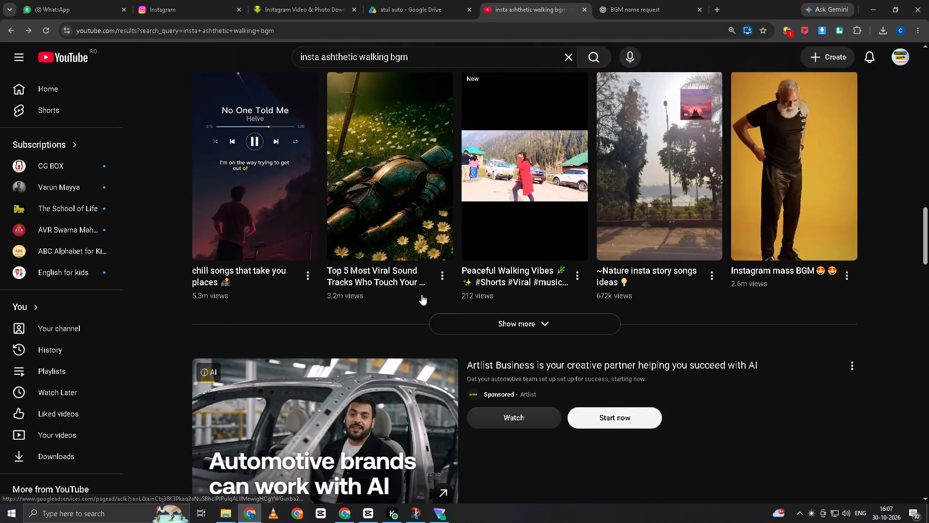
scroll(421, 294, up, 3)
scroll(381, 253, up, 2)
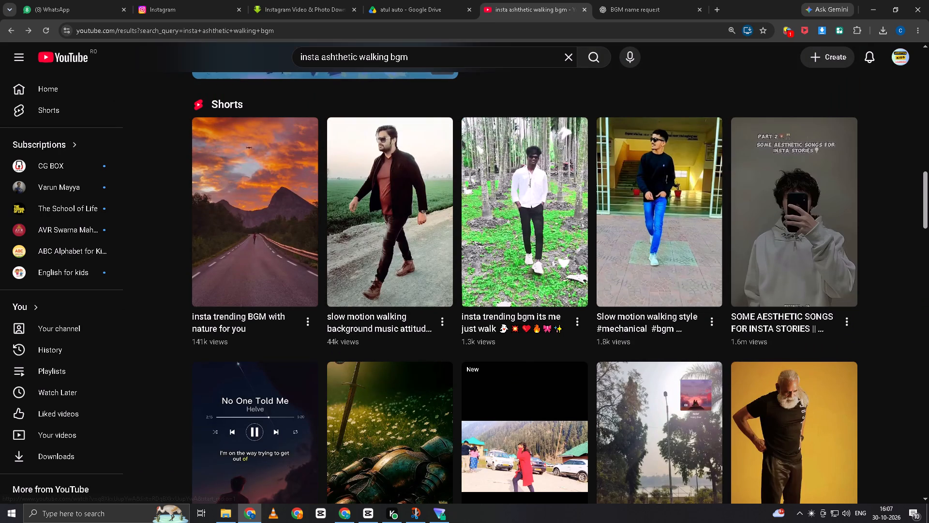
Replace ashthetic with good mood in the YouTube query and search for insta good mood walking bgm.
drag(357, 57, 322, 55)
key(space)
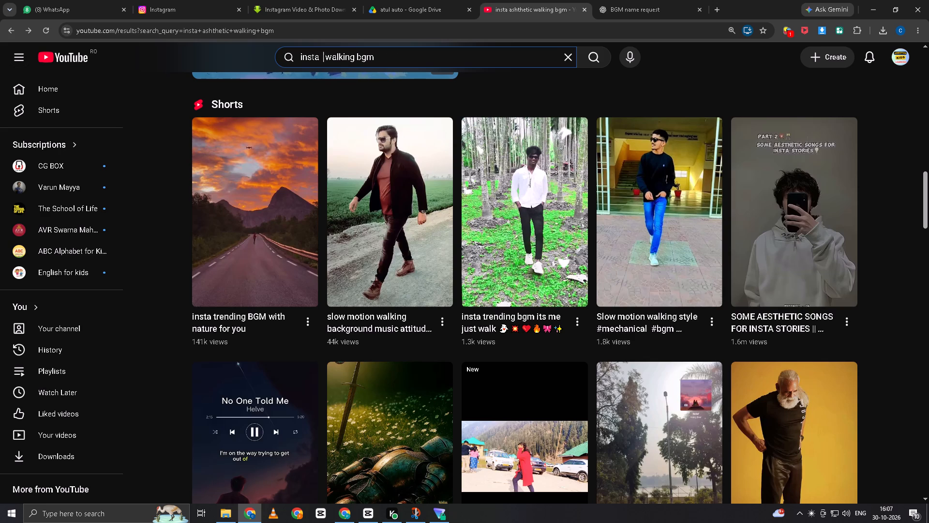
click(377, 55)
click(322, 57)
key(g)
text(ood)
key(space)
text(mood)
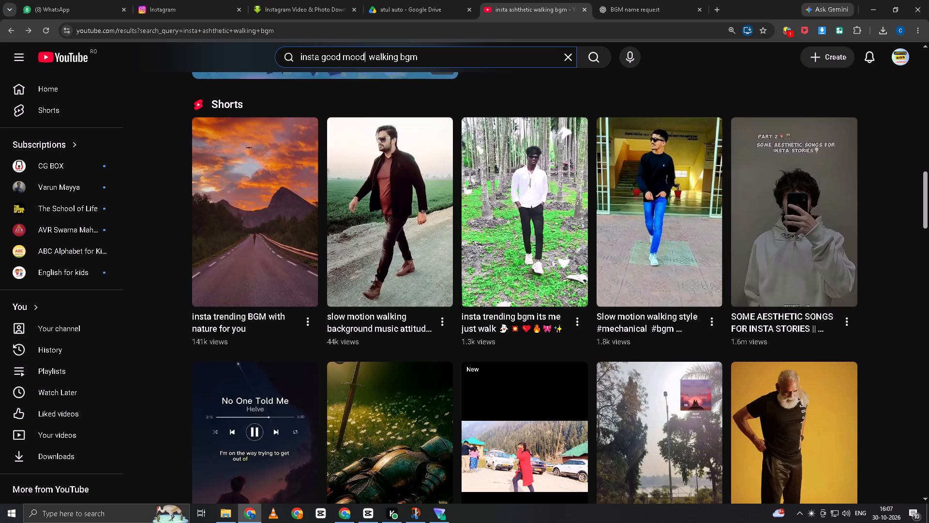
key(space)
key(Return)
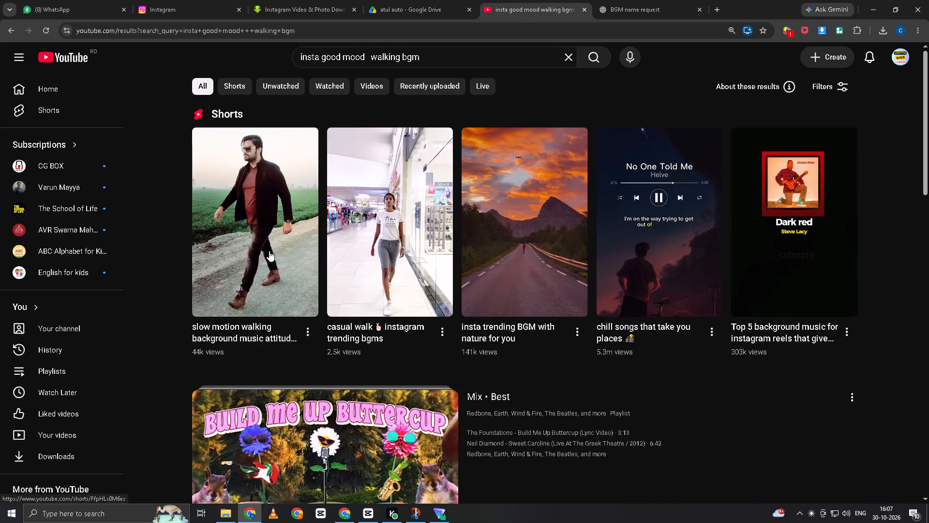
click(467, 58)
click(504, 67)
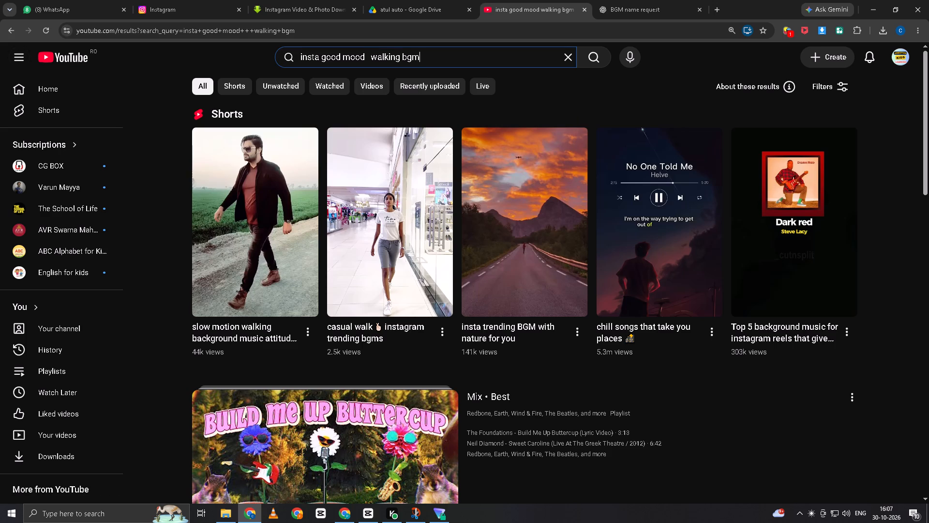
key(Return)
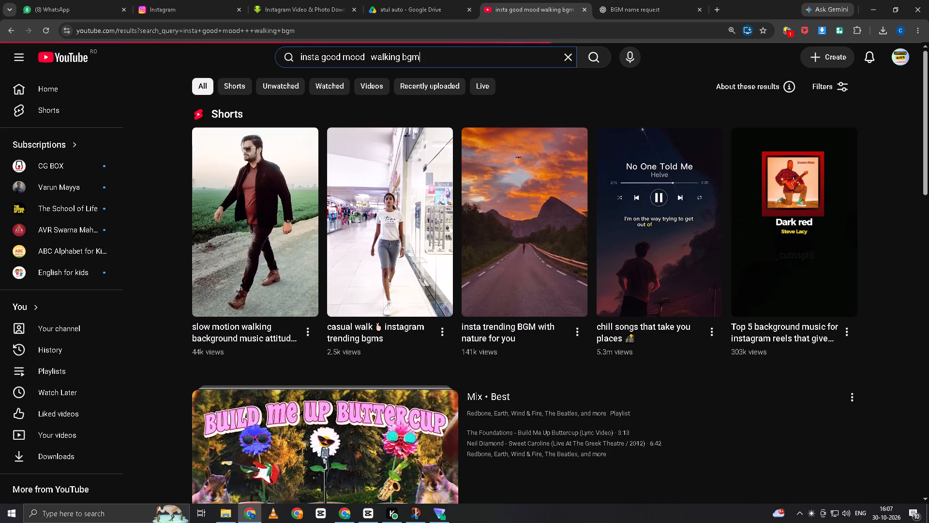
Listen to the Catwoman - Instrumental Mood Short from the results, pause it, and return to the search results.
scroll(481, 238, down, 3)
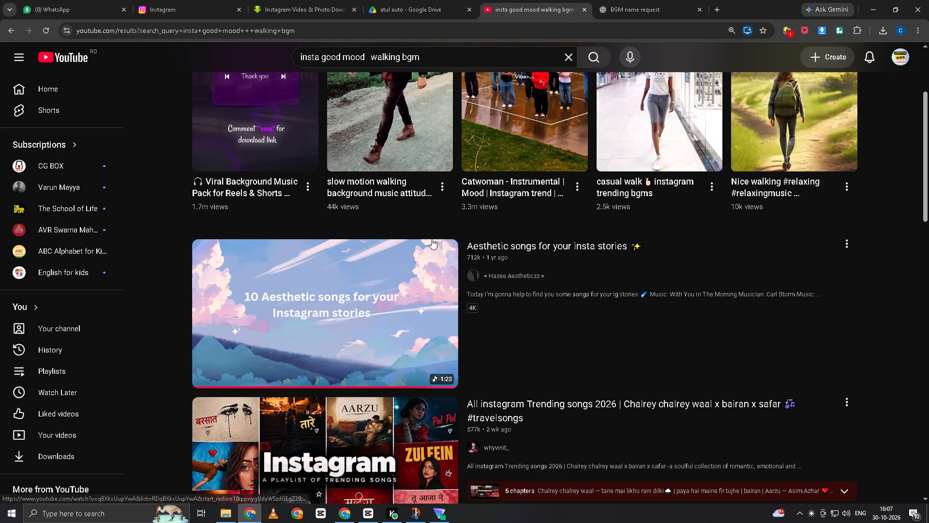
click(498, 141)
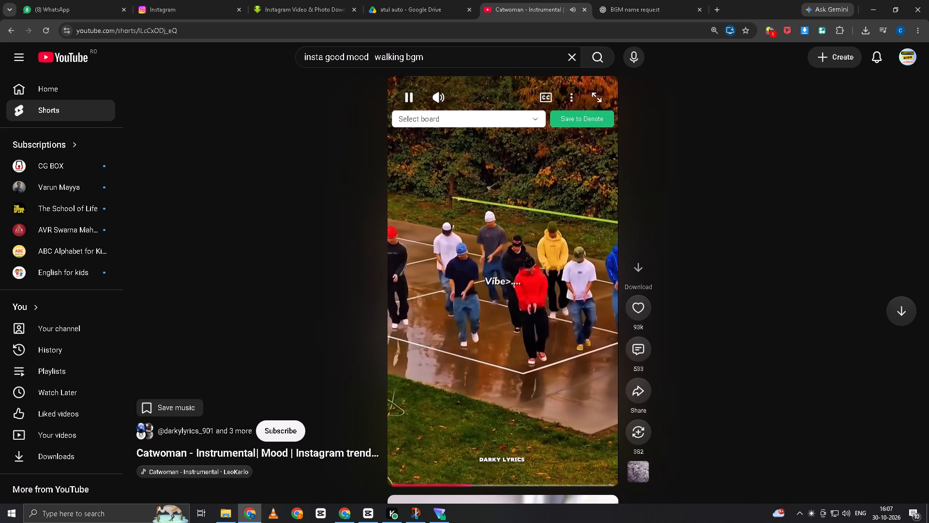
click(511, 304)
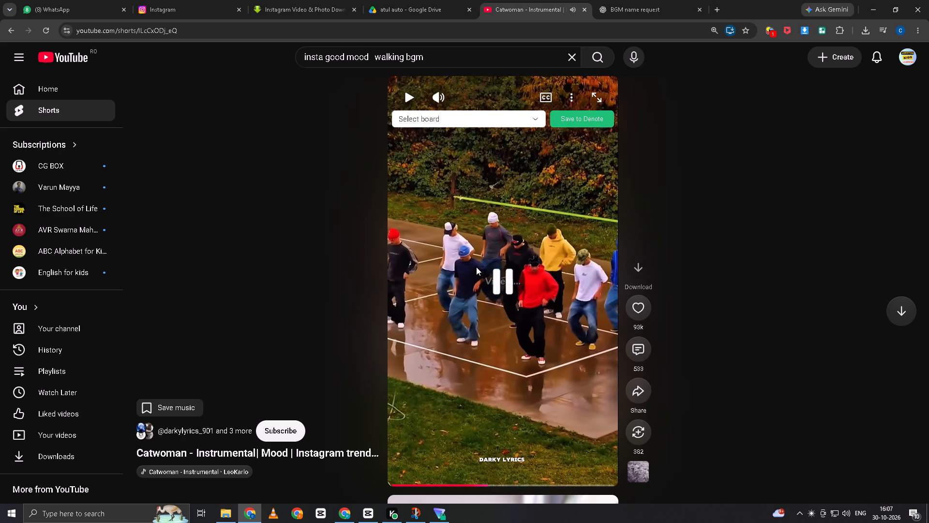
click(12, 31)
scroll(542, 256, down, 2)
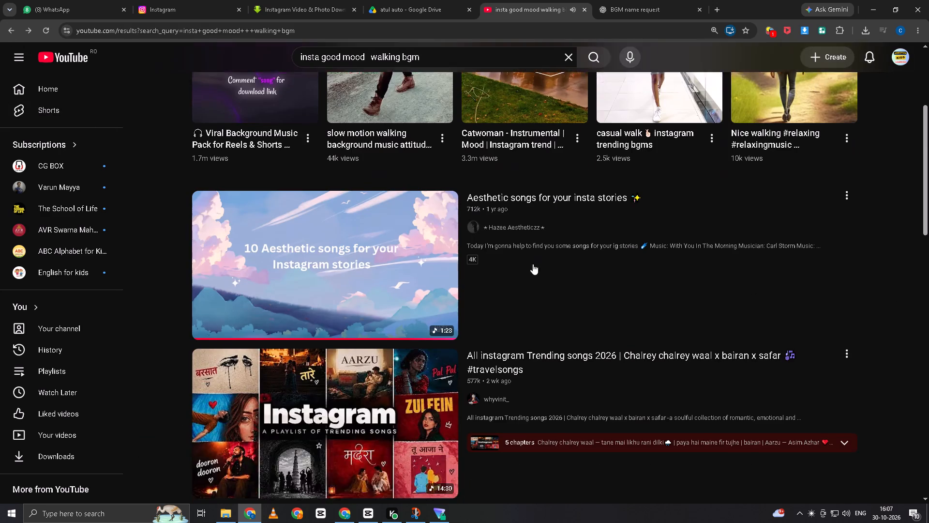
Browse the insta good mood walking bgm results, examining the listed Shorts, playlists and videos for matching background music.
scroll(533, 264, down, 3)
scroll(283, 313, down, 10)
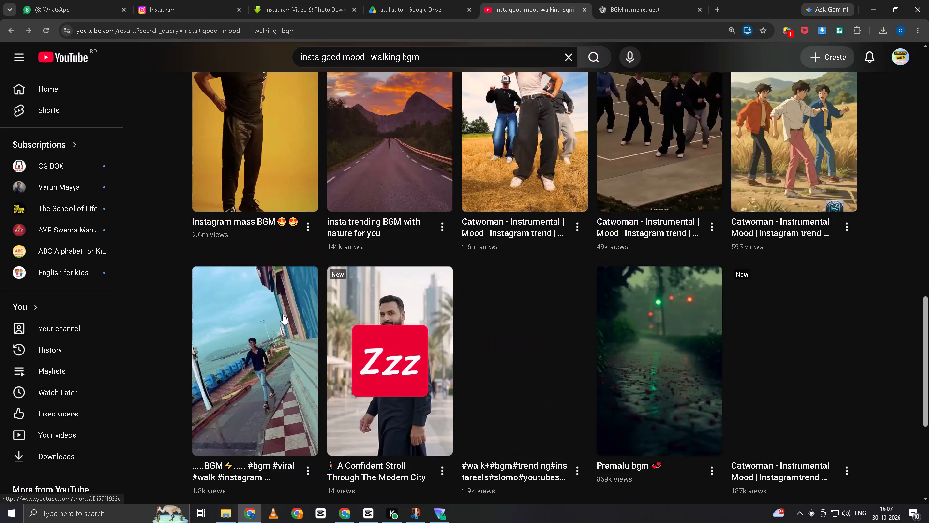
scroll(283, 314, down, 10)
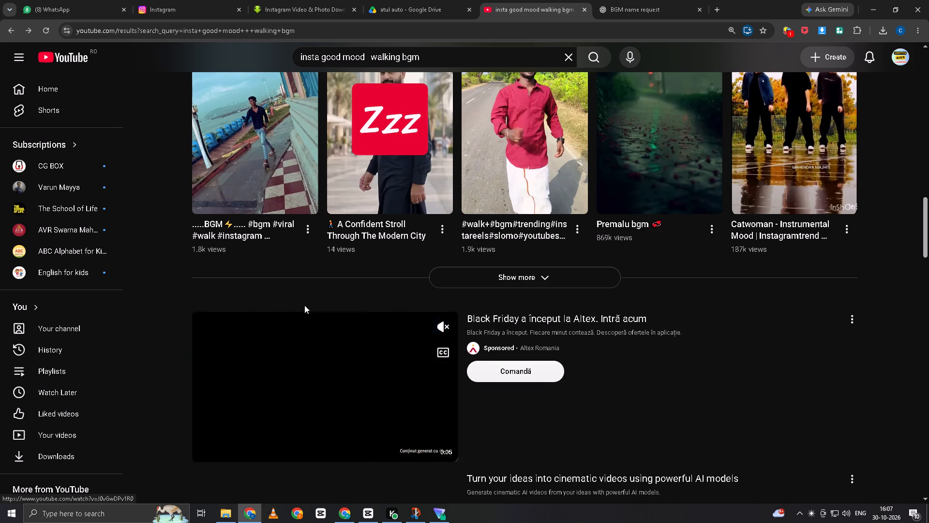
scroll(305, 305, down, 4)
scroll(345, 322, down, 6)
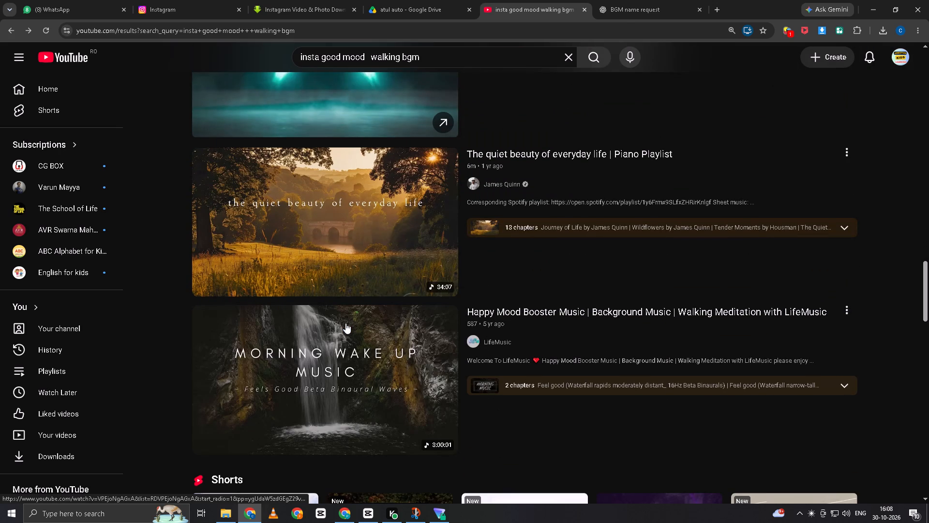
scroll(345, 323, down, 3)
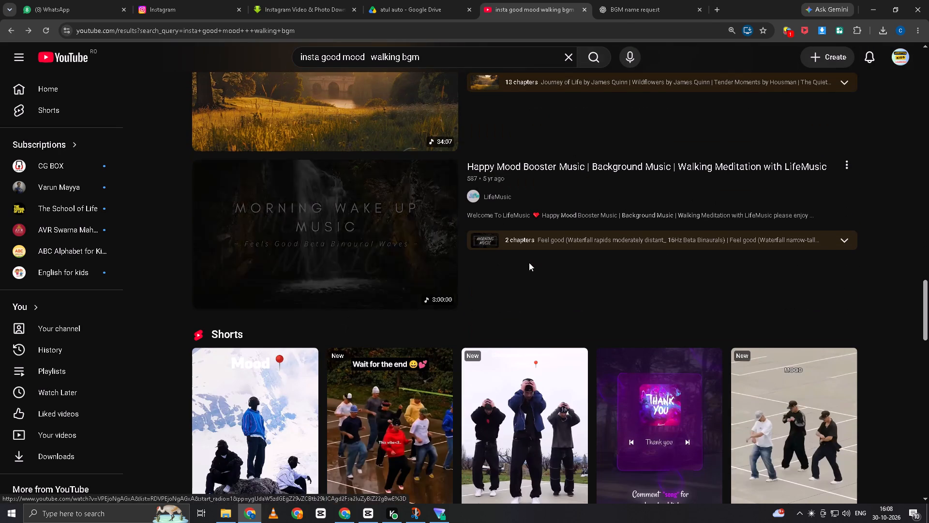
scroll(610, 267, up, 6)
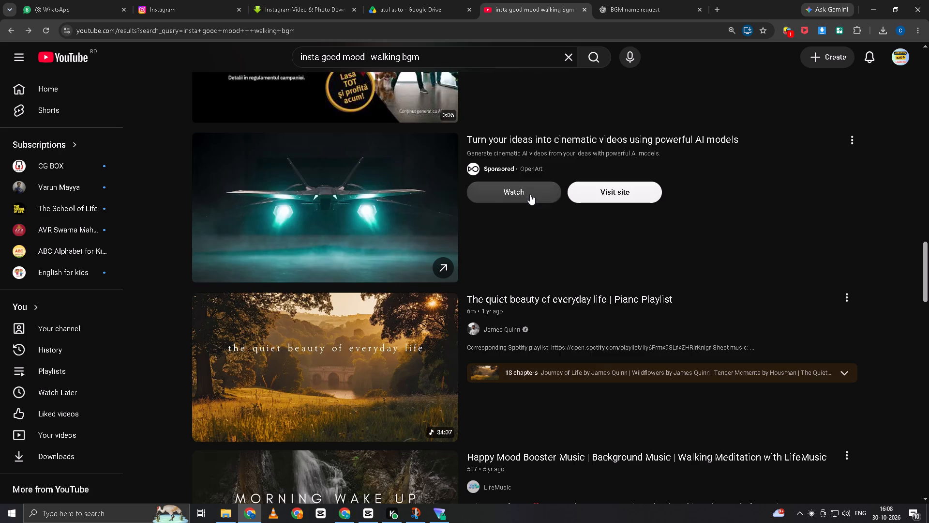
scroll(530, 199, down, 5)
scroll(531, 216, up, 16)
scroll(514, 190, down, 1)
scroll(514, 190, up, 10)
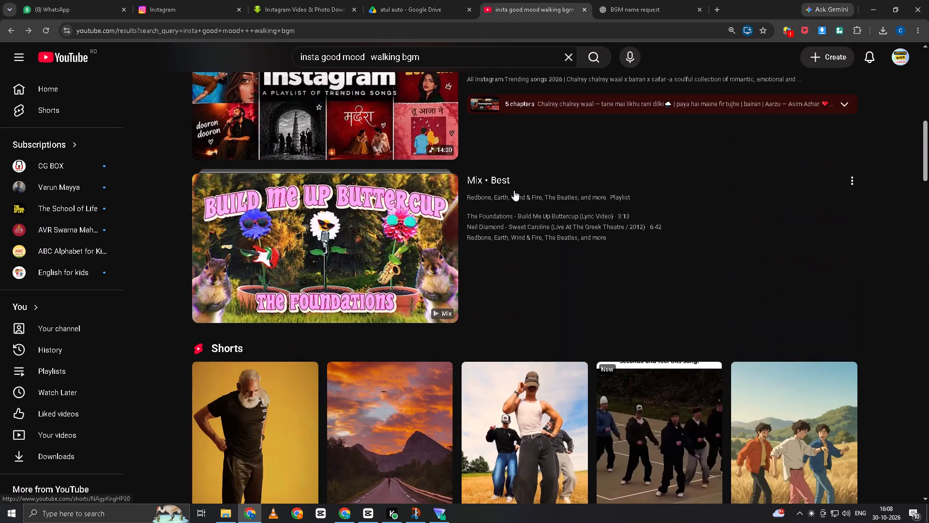
scroll(514, 190, up, 18)
scroll(514, 190, up, 6)
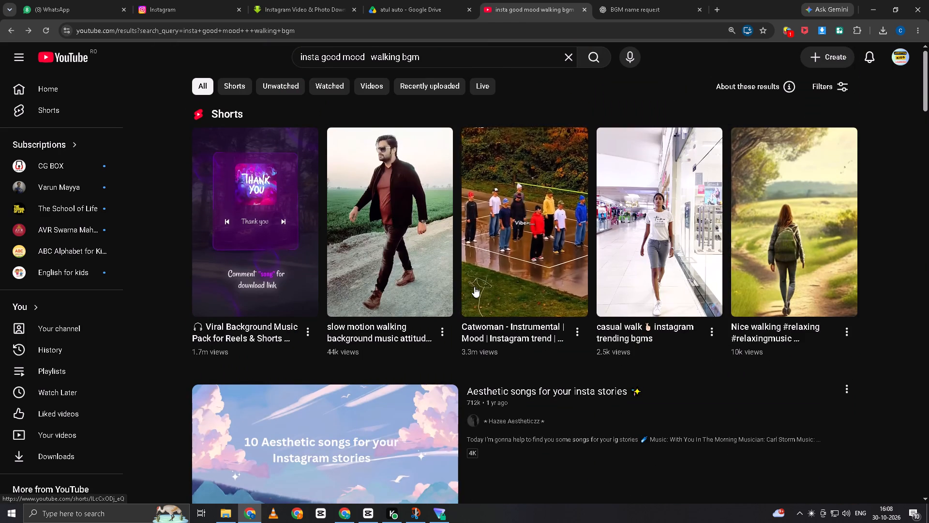
Listen to the Viral Background Music Pack for Reels & Shorts Short and pause it.
click(231, 253)
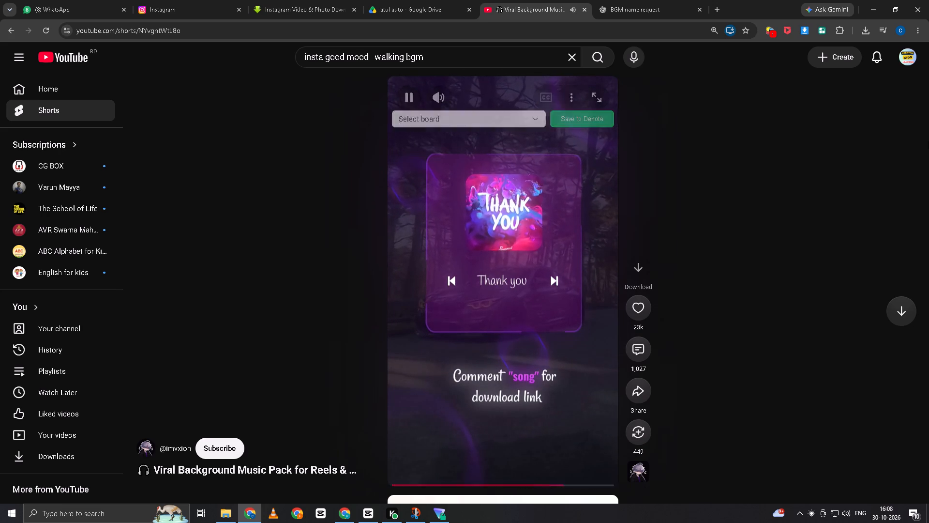
key(space)
Replace the YouTube search query with way down we go and run the search.
click(454, 58)
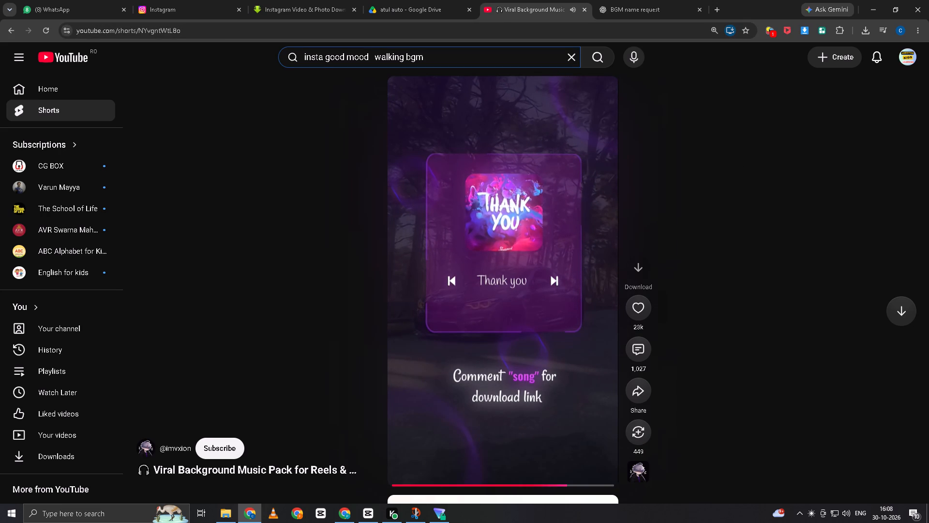
key(BackSpace)
key(BackSpace)
key(BackSpace)
key(BackSpace)
key(BackSpace)
key(BackSpace)
key(BackSpace)
key(BackSpace)
key(BackSpace)
key(BackSpace)
key(BackSpace)
key(BackSpace)
key(BackSpace)
key(BackSpace)
key(BackSpace)
key(BackSpace)
key(BackSpace)
key(BackSpace)
key(BackSpace)
key(BackSpace)
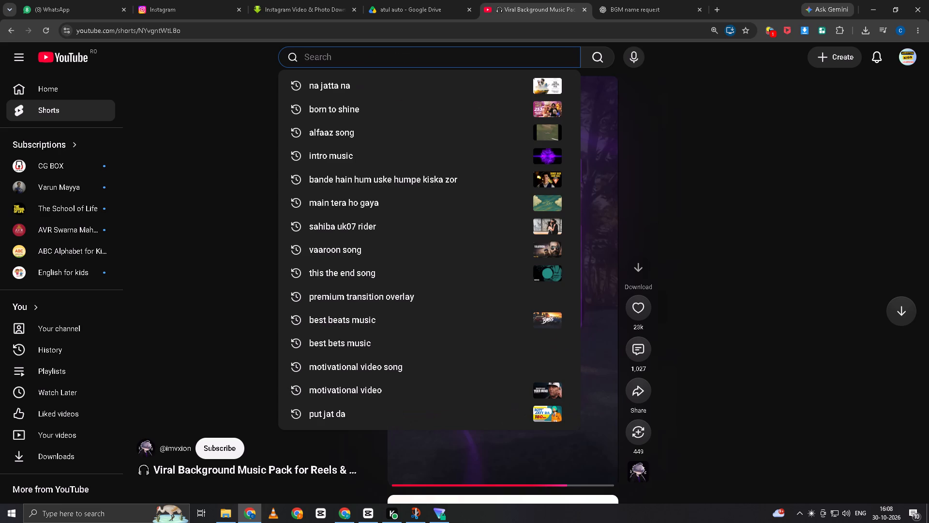
text(way down we go)
key(Return)
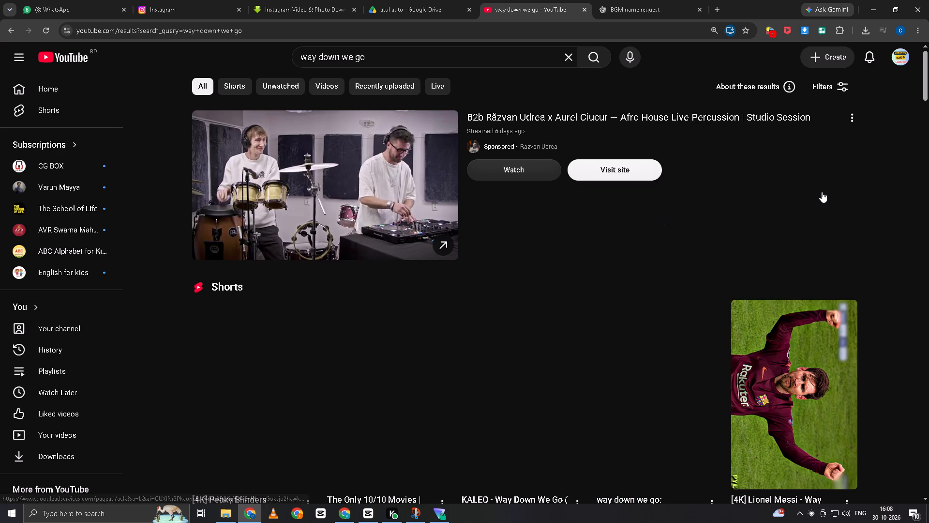
Play the [4K] Peaky Blinders (Way down we go) edit Short from the results and pause it.
scroll(561, 222, down, 6)
scroll(499, 248, up, 3)
click(253, 255)
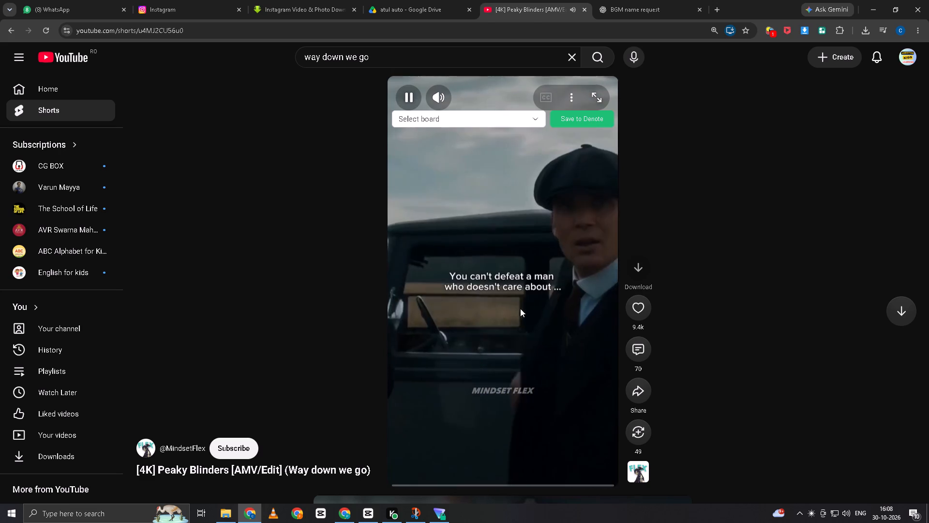
click(509, 304)
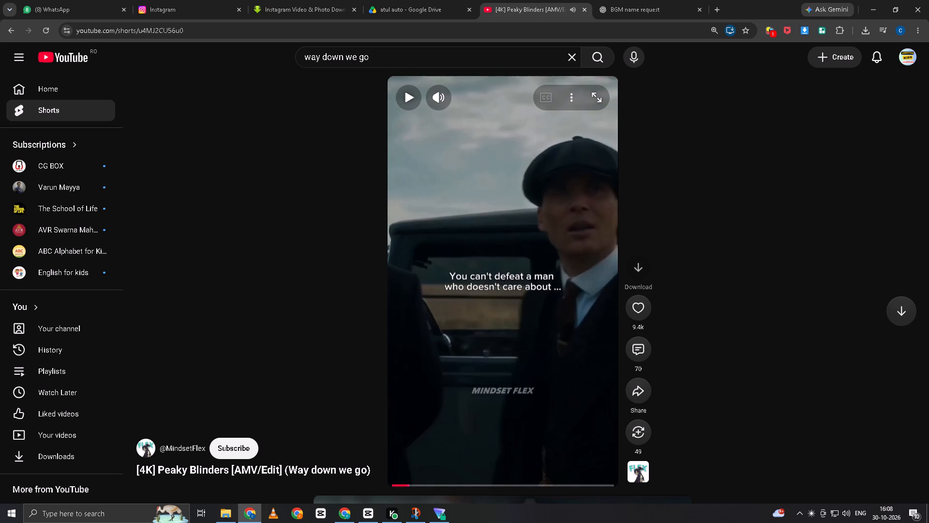
Return to the way down we go results, open the Vietsub | Way Down We Go - KALEO | Lyrics Video and skip its ad.
click(13, 31)
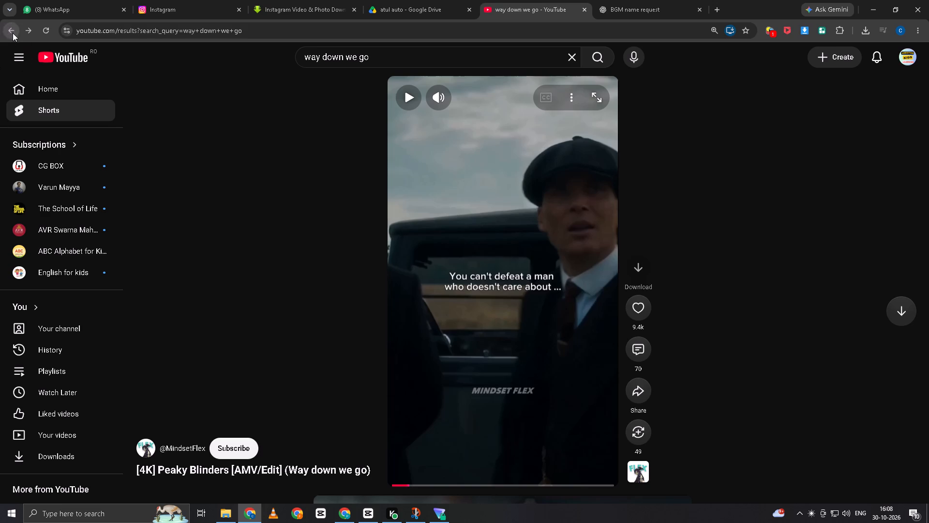
scroll(443, 429, down, 5)
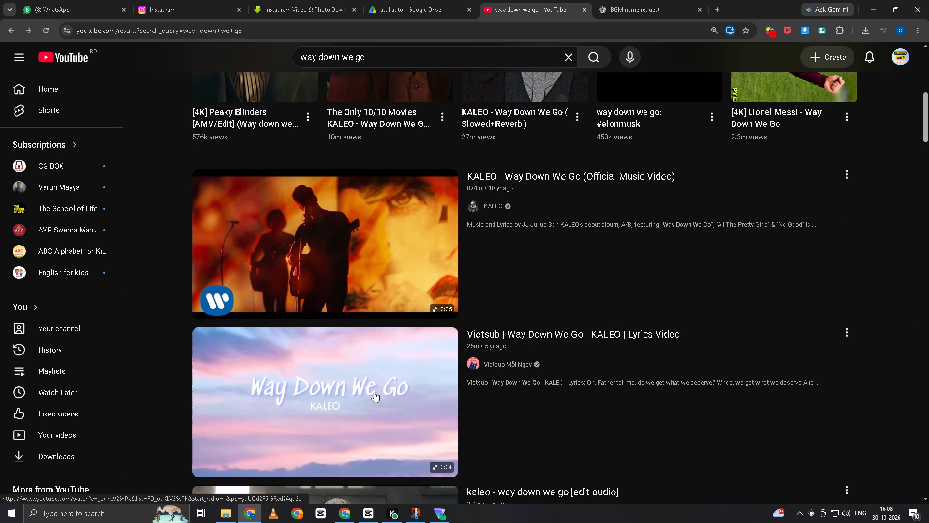
click(374, 392)
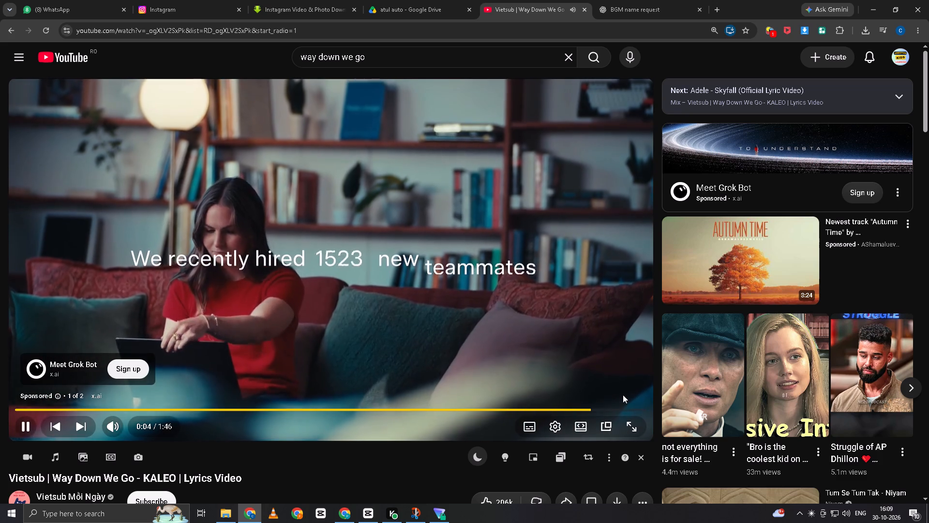
click(634, 392)
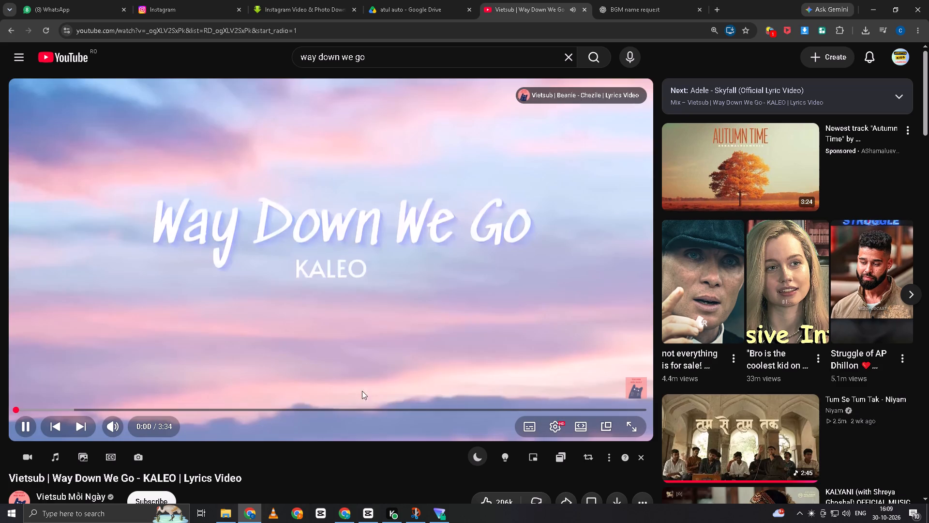
Download the full KALEO lyrics video's audio as an MP3 at 320Kbps with the MP3 converter.
click(52, 458)
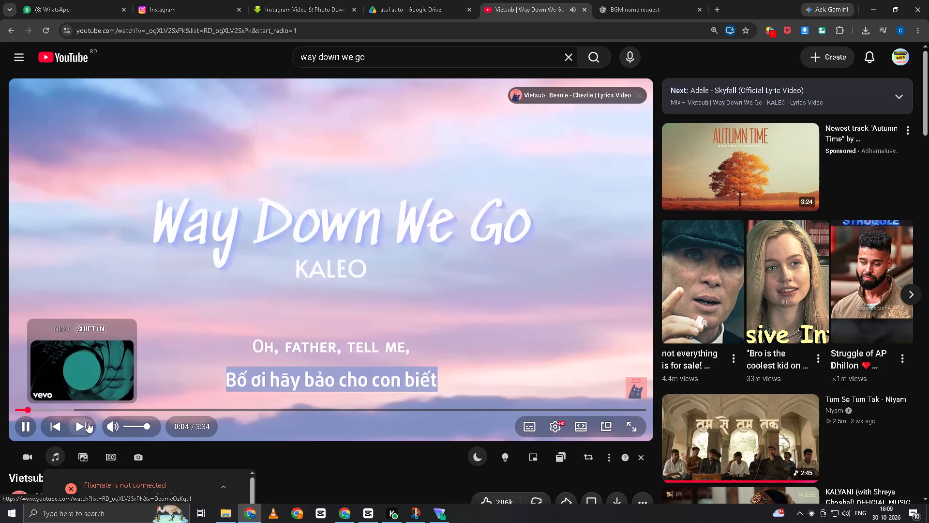
scroll(60, 464, down, 3)
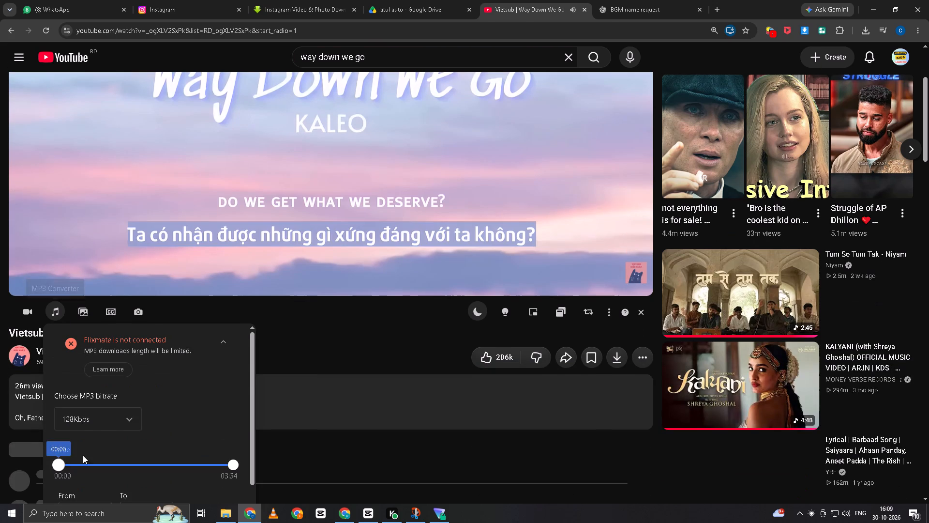
click(108, 425)
scroll(90, 486, down, 1)
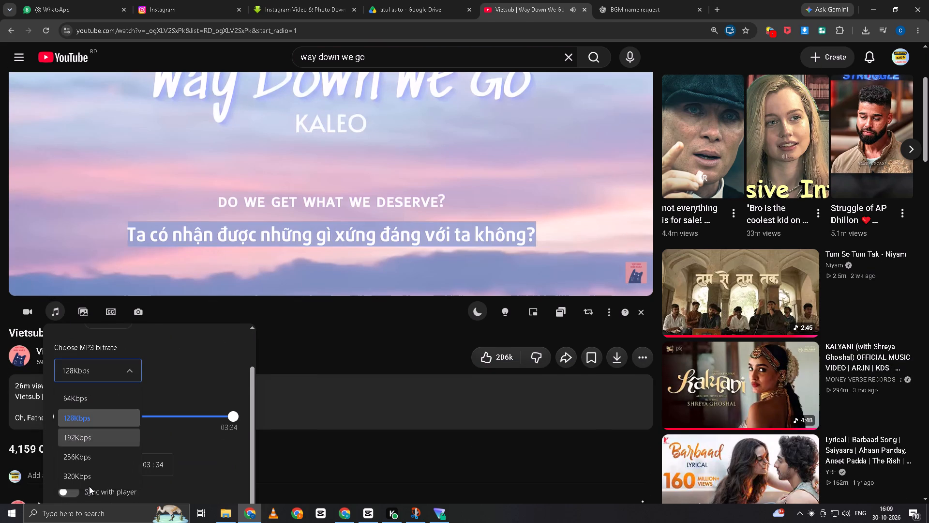
click(88, 477)
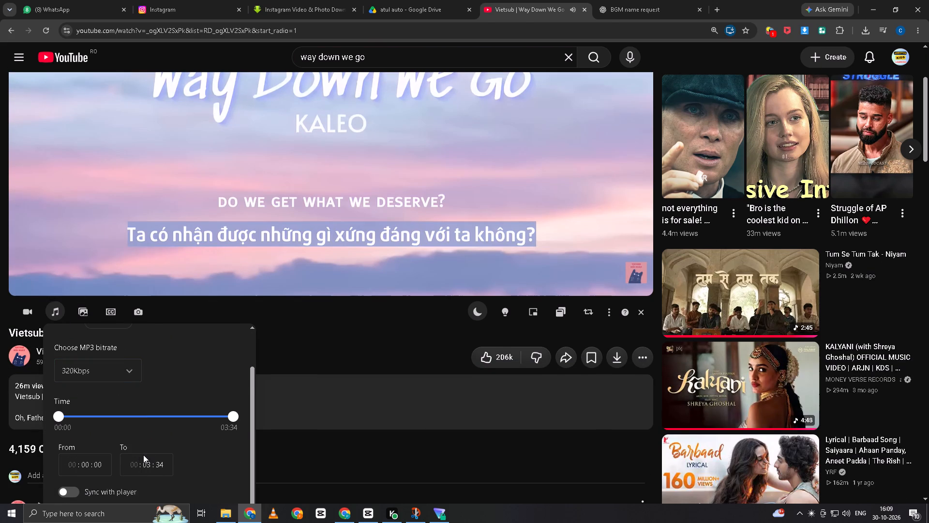
scroll(160, 450, down, 9)
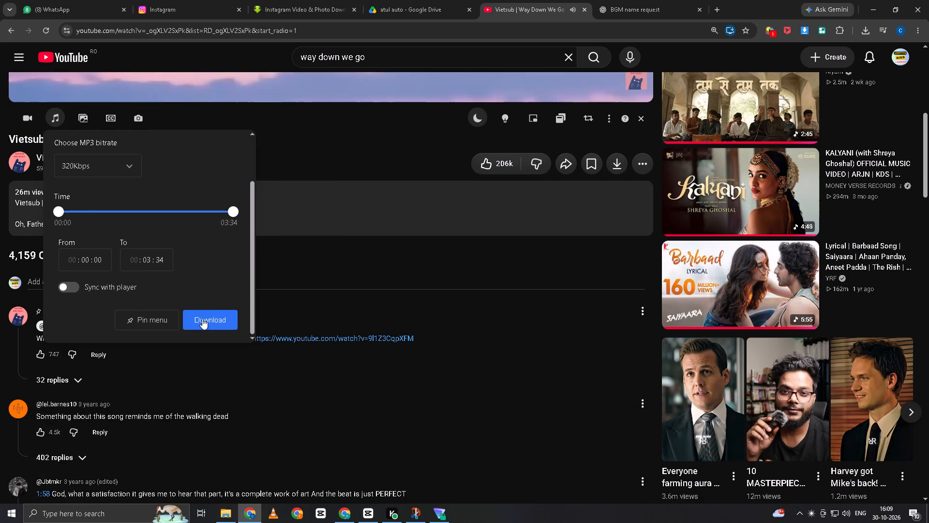
click(202, 318)
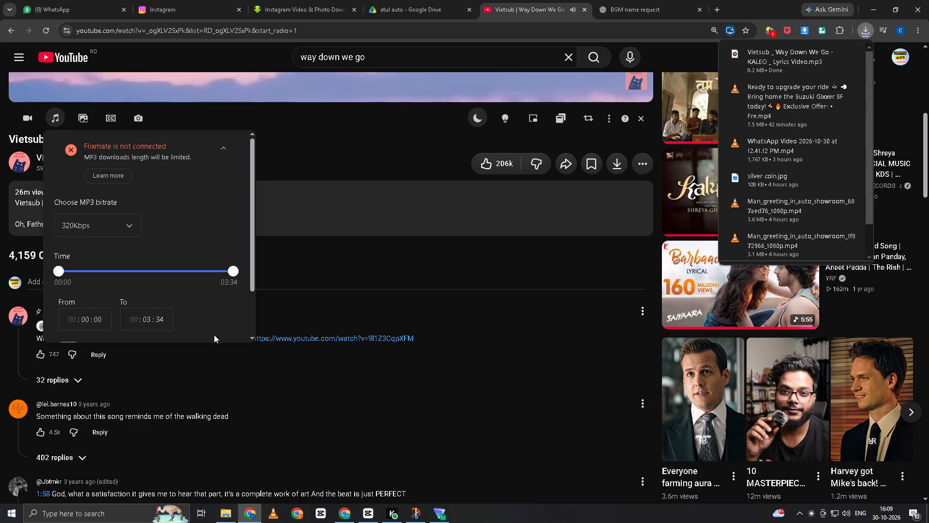
Pause the lyrics video and switch to the promo project in CapCut.
key(space)
scroll(340, 159, up, 2)
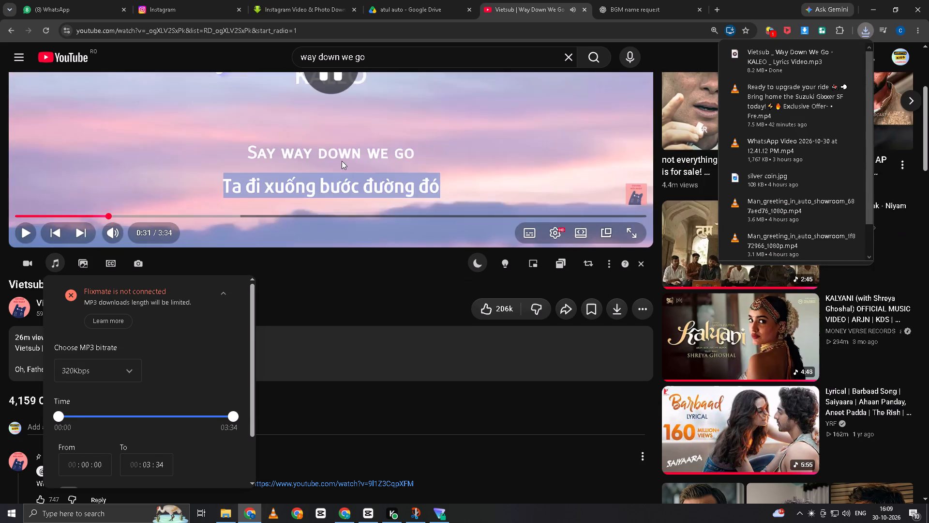
scroll(342, 161, up, 4)
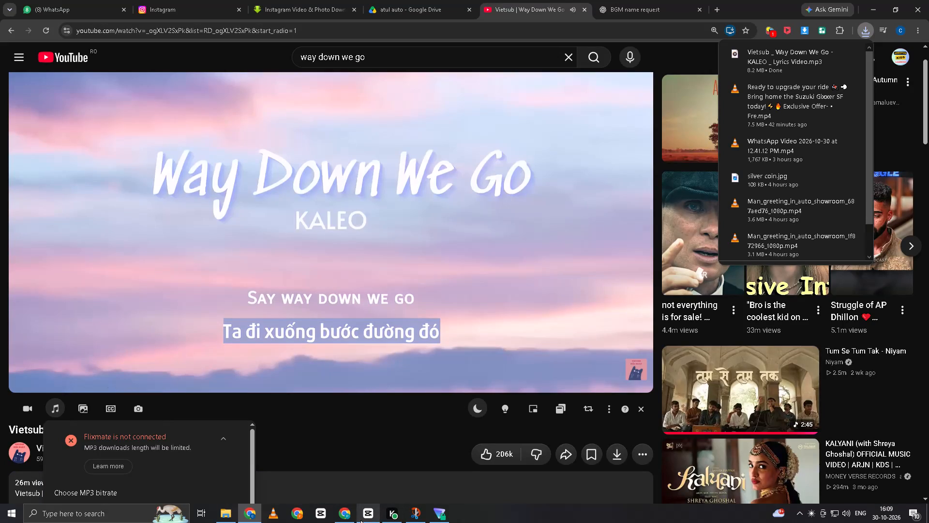
click(371, 517)
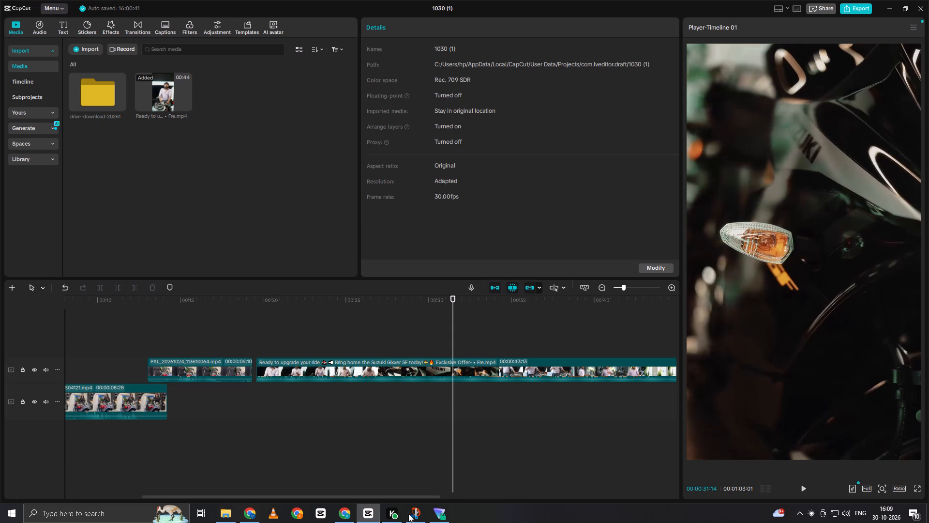
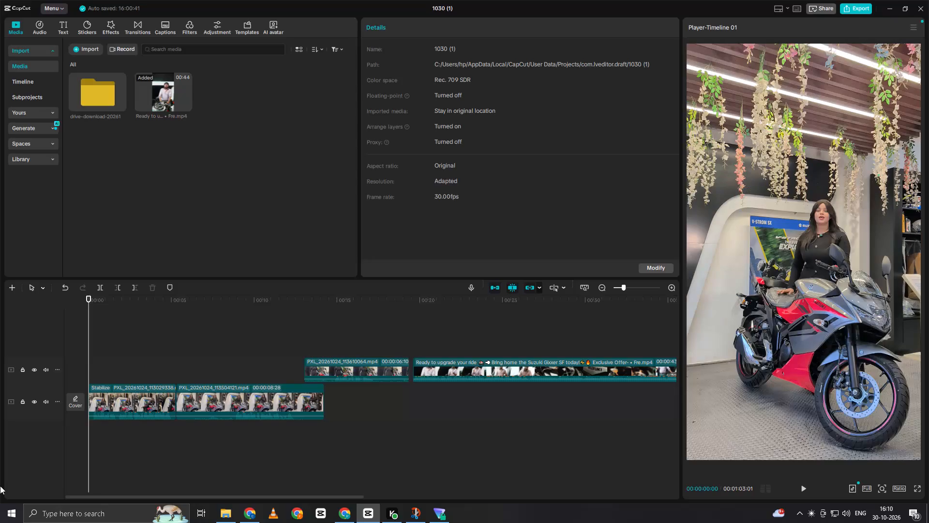
Preview the opening seconds of the first showroom clip, return the playhead to the timeline start and replay it briefly.
key(space)
key(space)
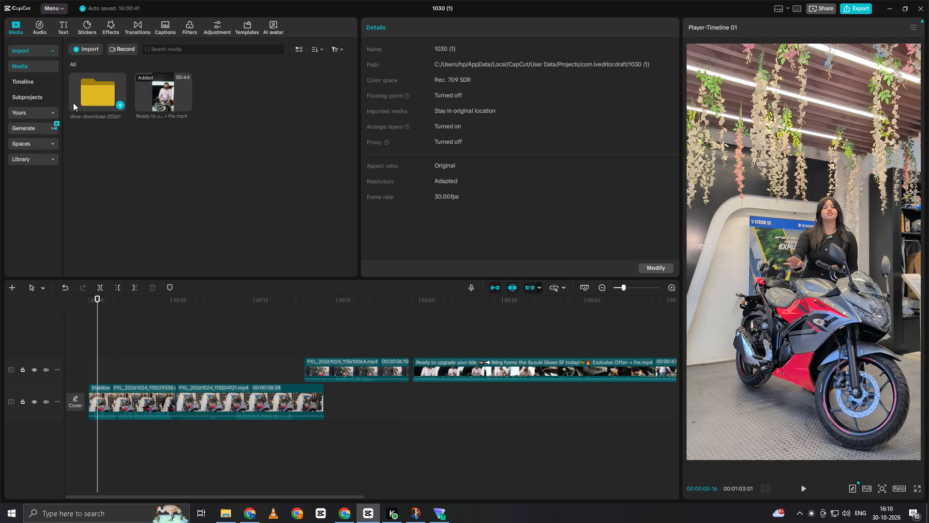
drag(97, 319, 67, 344)
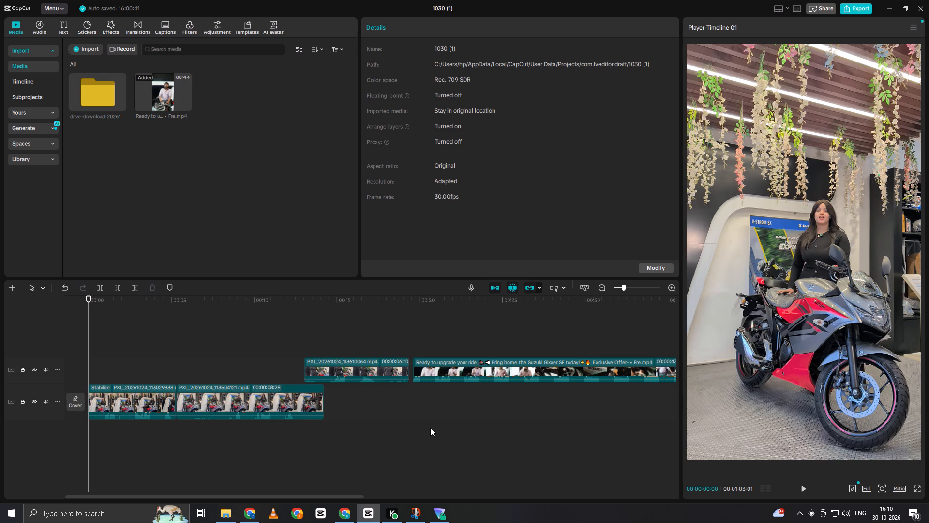
click(102, 347)
drag(102, 347, 86, 365)
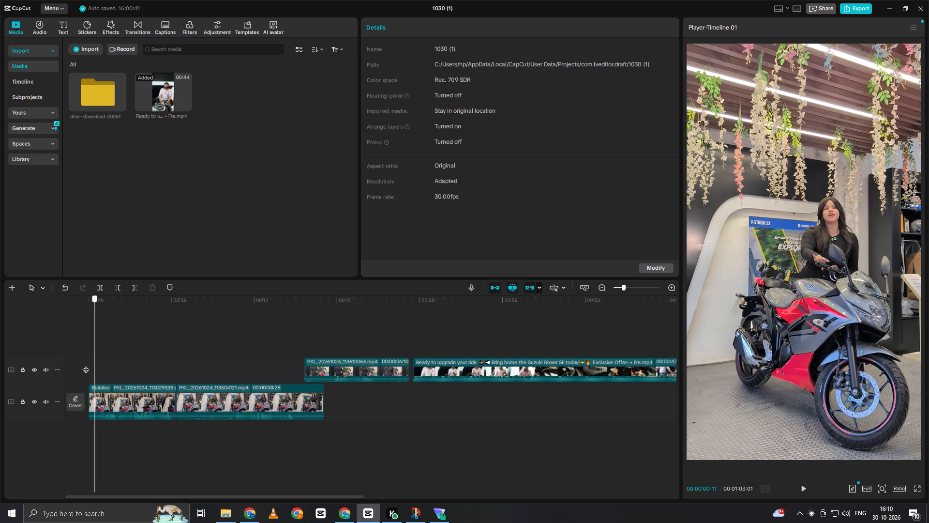
drag(86, 365, 75, 368)
key(space)
key(space)
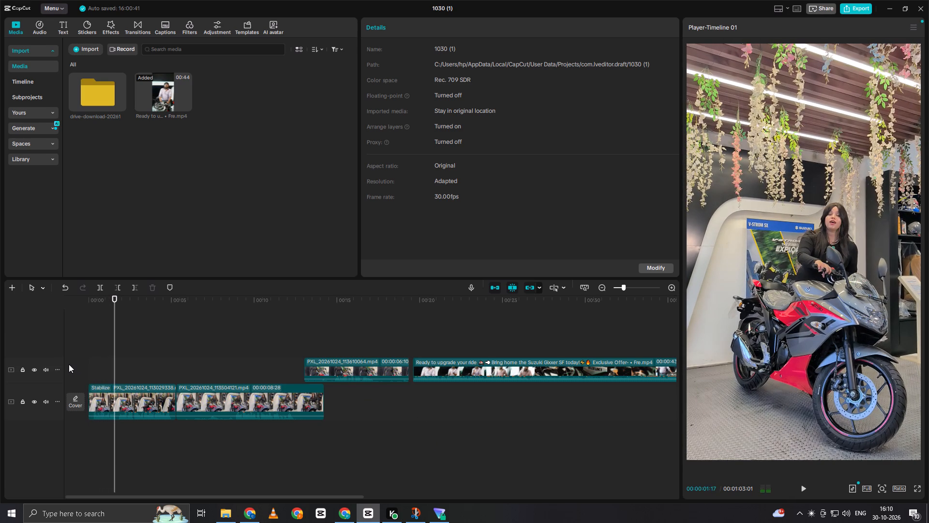
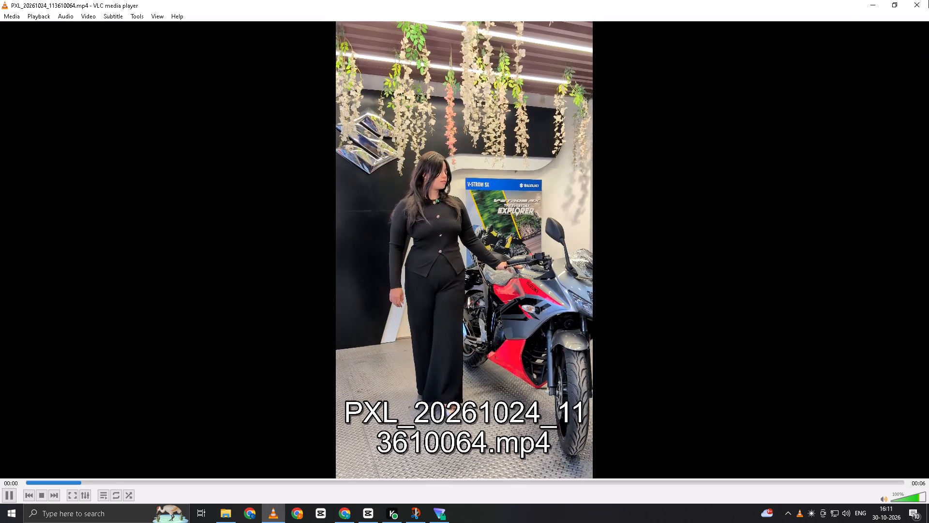
Close the footage clip's video player and the source footage folder window.
click(918, 4)
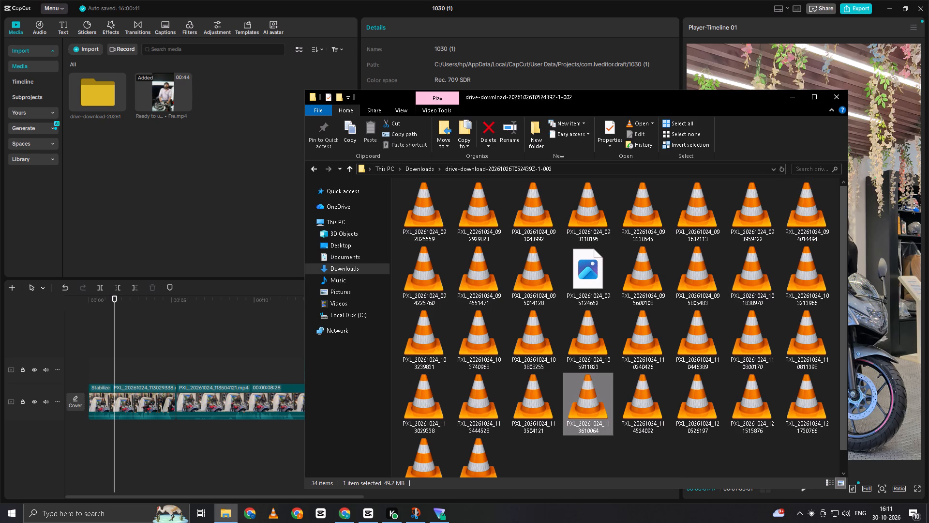
click(838, 97)
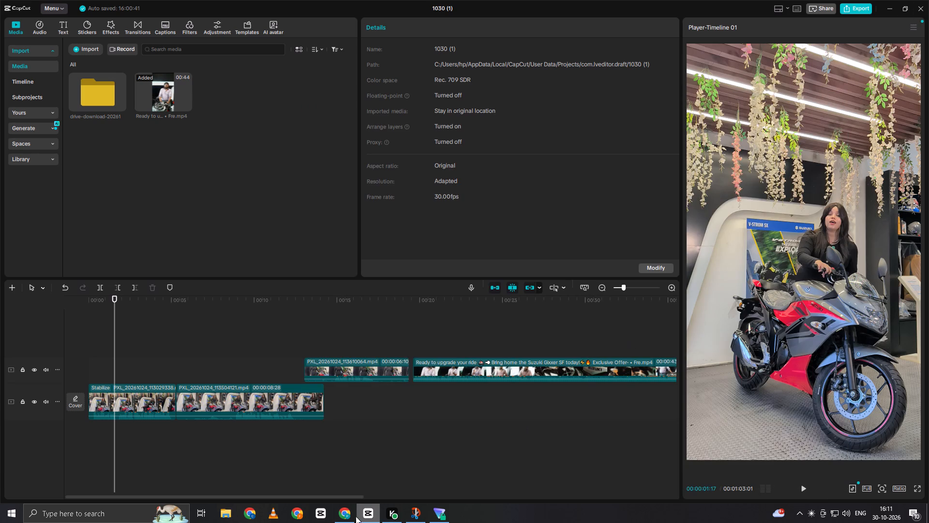
Import the Downloads folders drive-download-20261026T052439Z-1-004, drive-download-20261026T052439Z-1-003 and as234 into the CapCut project.
click(226, 510)
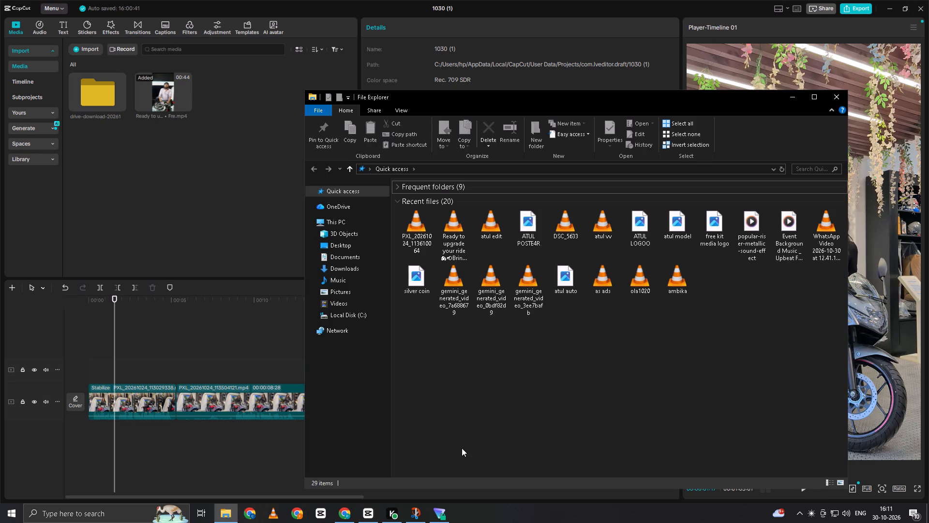
click(345, 271)
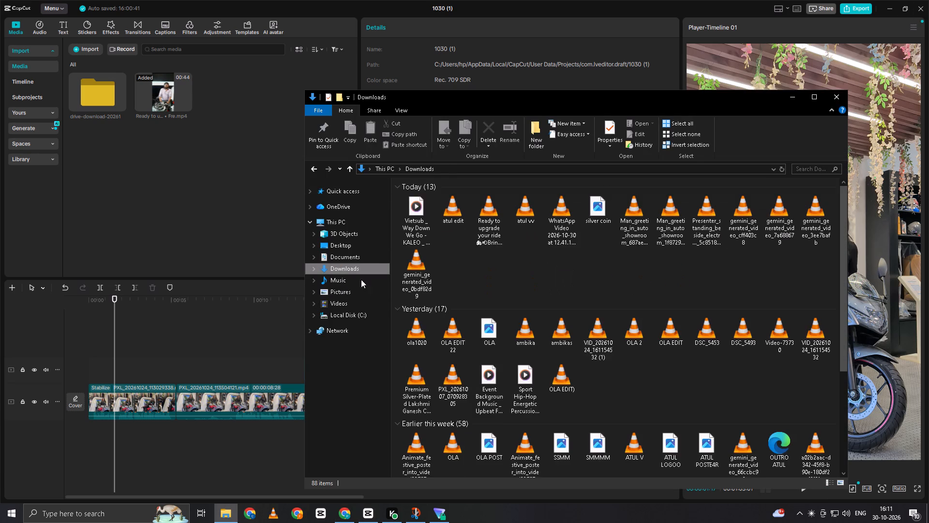
scroll(560, 340, down, 5)
scroll(559, 382, down, 4)
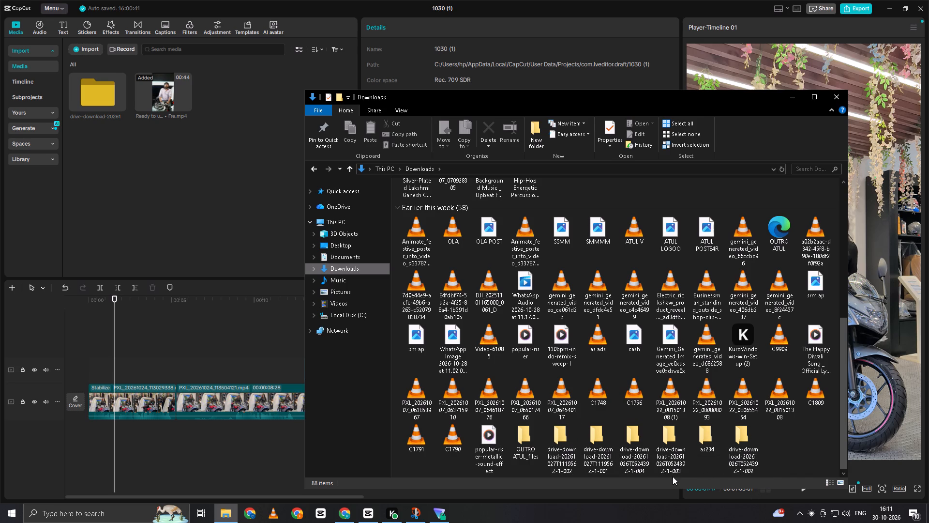
ctrl+click(635, 463)
ctrl+click(662, 453)
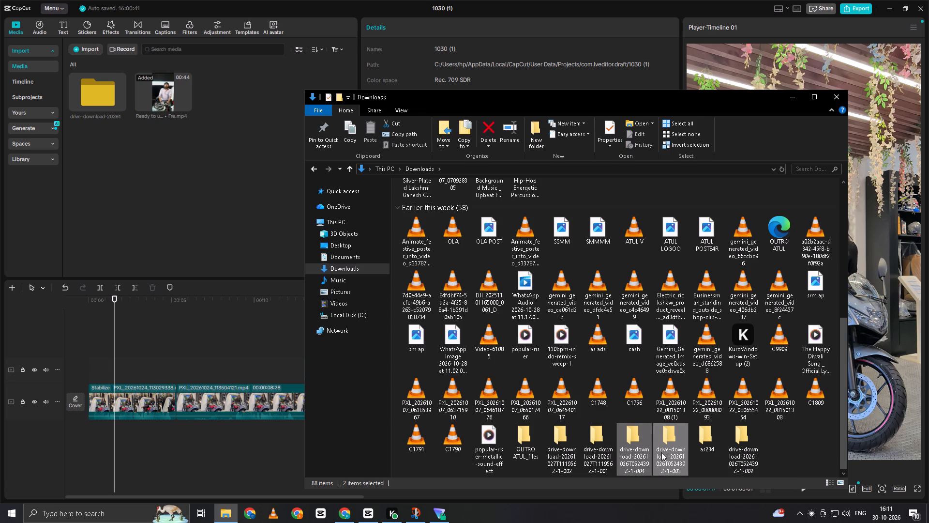
click(703, 446)
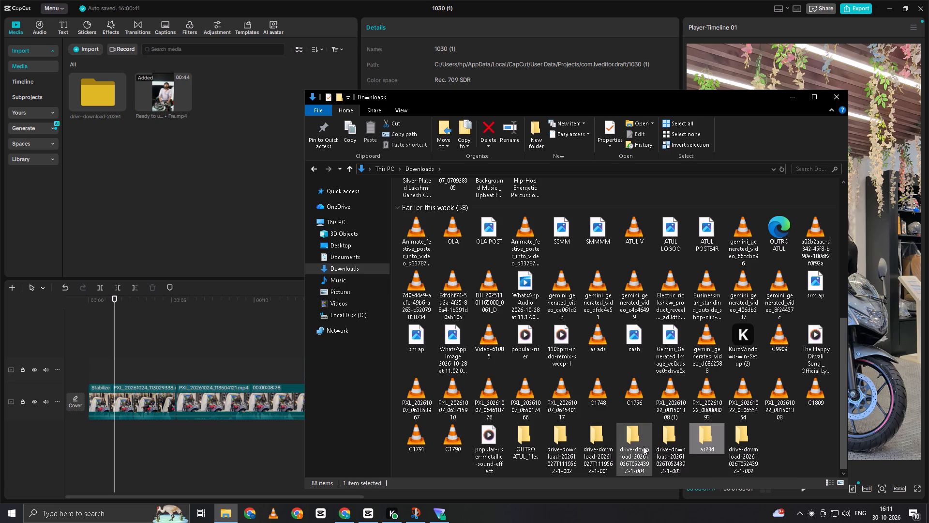
ctrl+click(635, 445)
ctrl+click(664, 444)
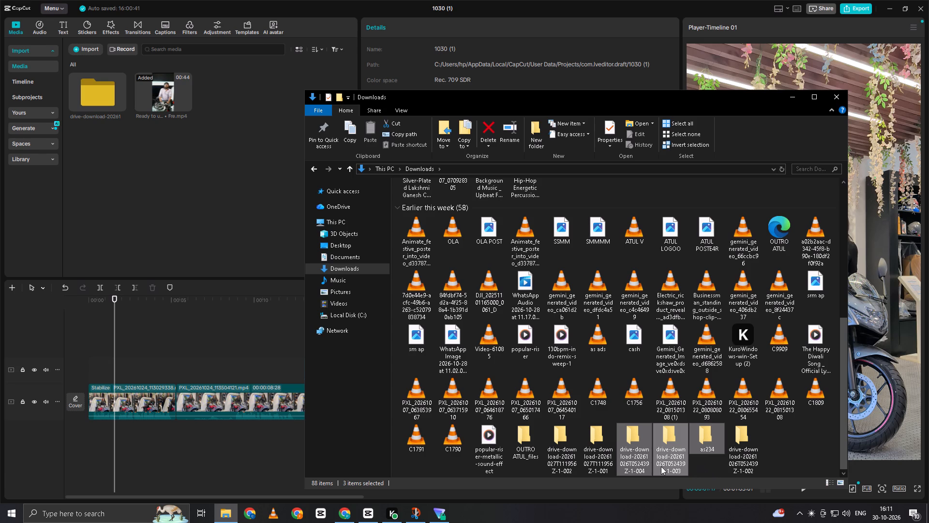
drag(627, 435, 590, 480)
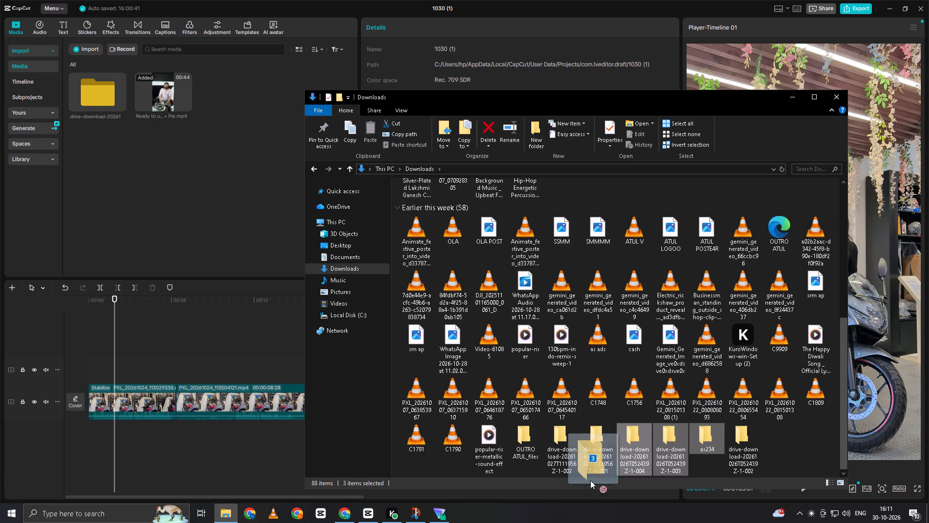
drag(590, 480, 239, 379)
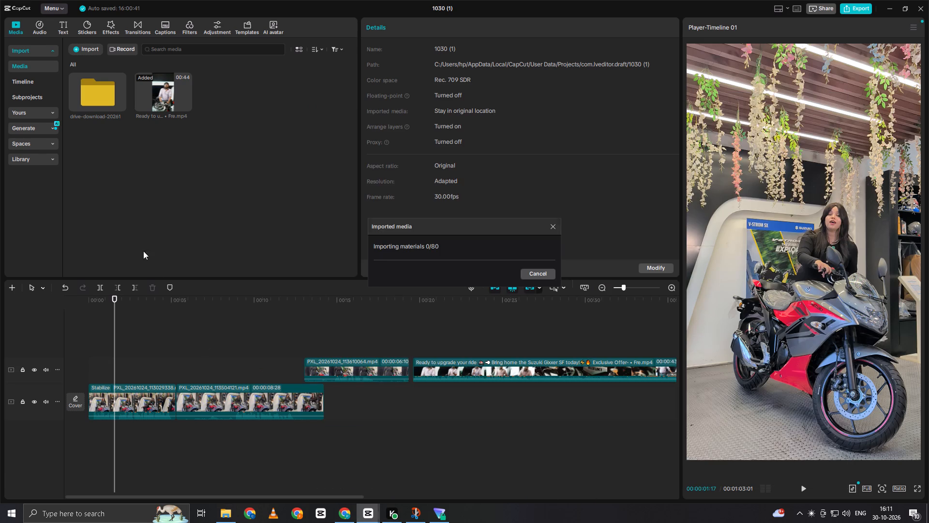
drag(139, 241, 136, 233)
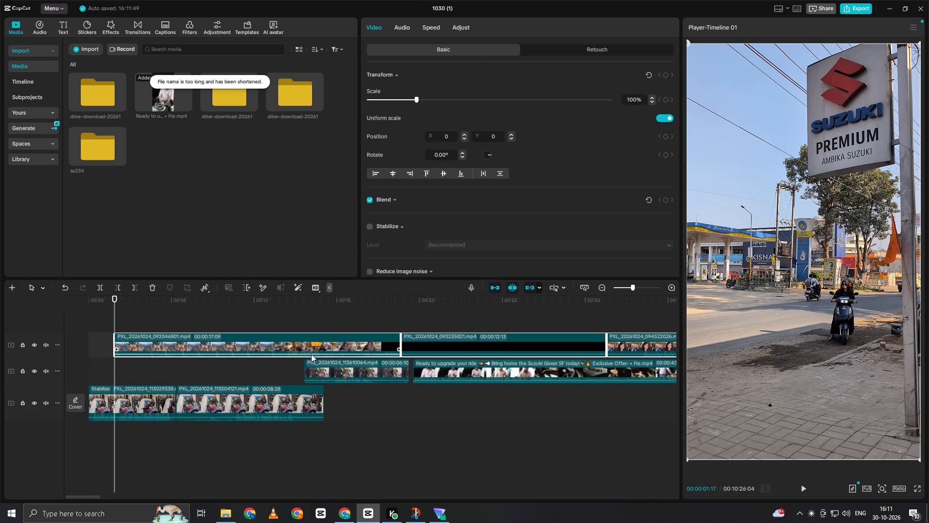
Select all the newly imported clips on the timeline's top track and delete them from the timeline.
click(204, 333)
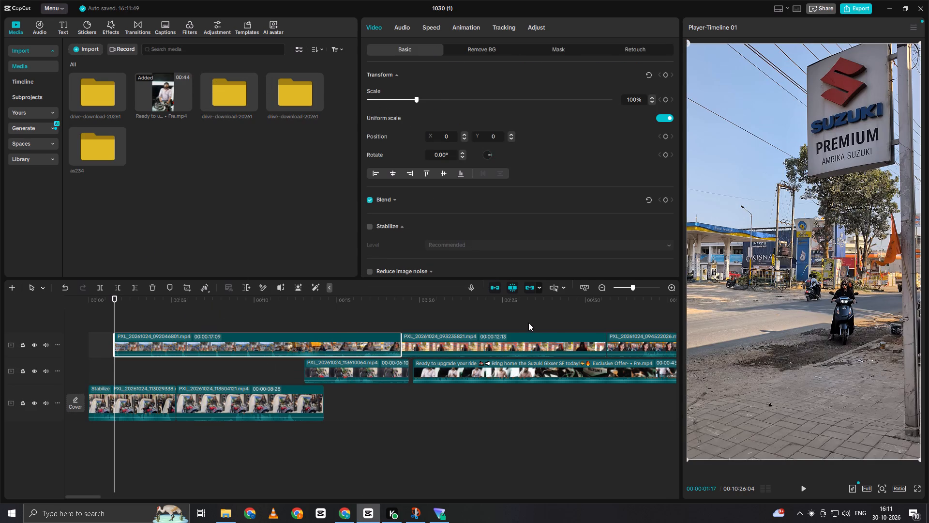
double_click(528, 323)
drag(529, 323, 831, 340)
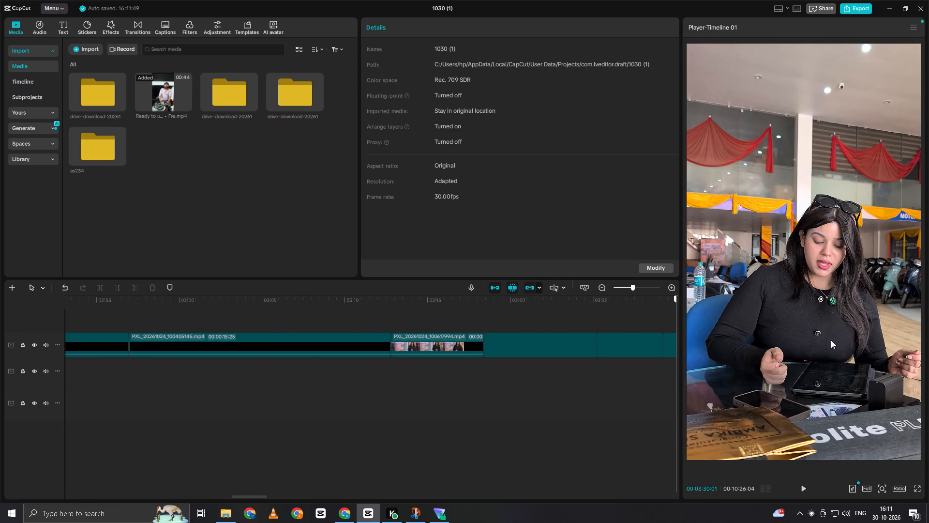
drag(831, 340, 256, 368)
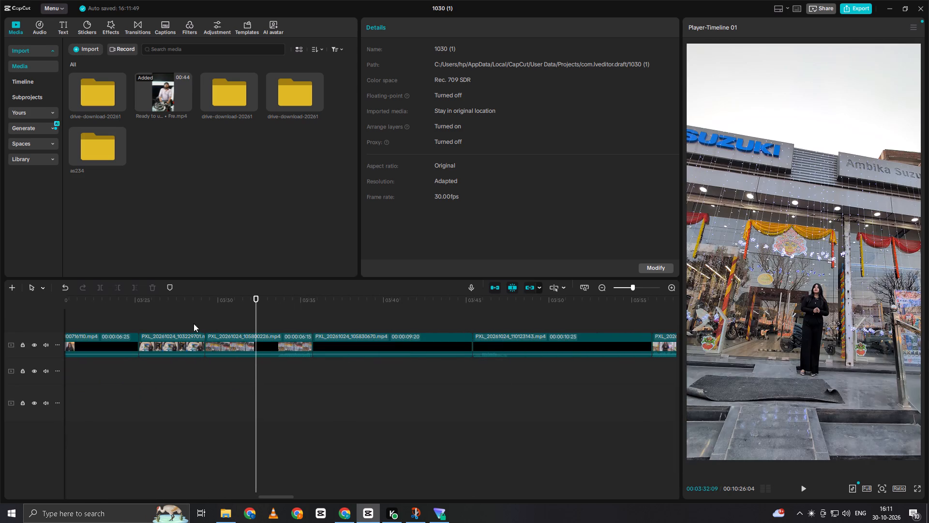
scroll(158, 320, up, 1)
click(158, 321)
drag(158, 321, 0, 390)
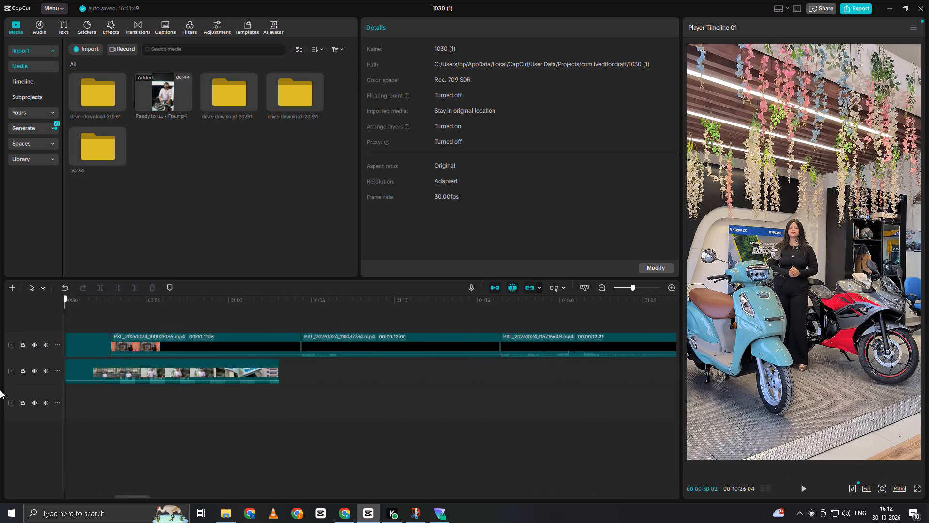
drag(0, 390, 0, 405)
drag(100, 327, 229, 322)
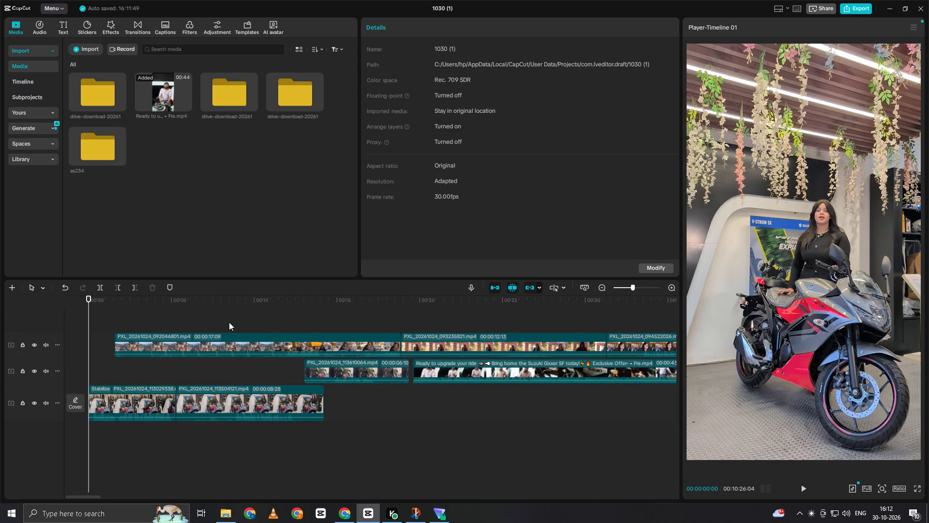
drag(229, 322, 796, 346)
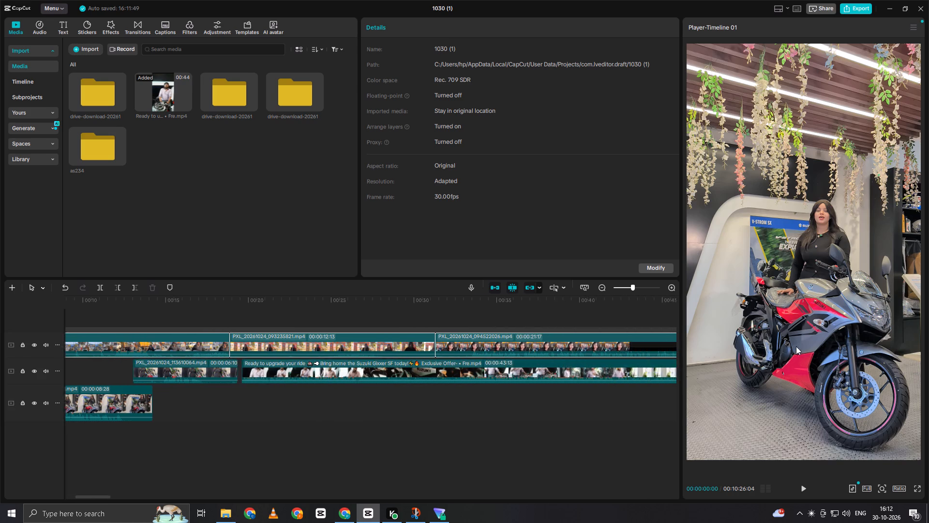
drag(796, 346, 834, 345)
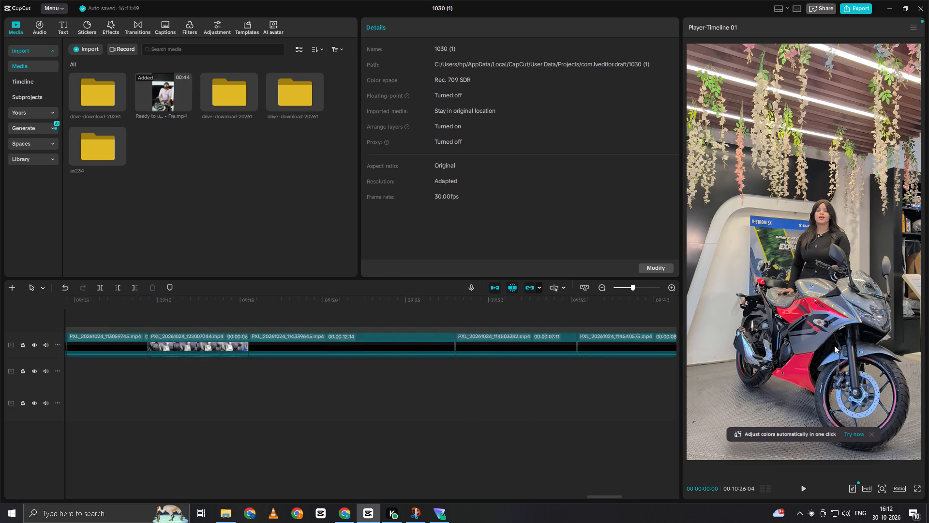
drag(834, 345, 832, 355)
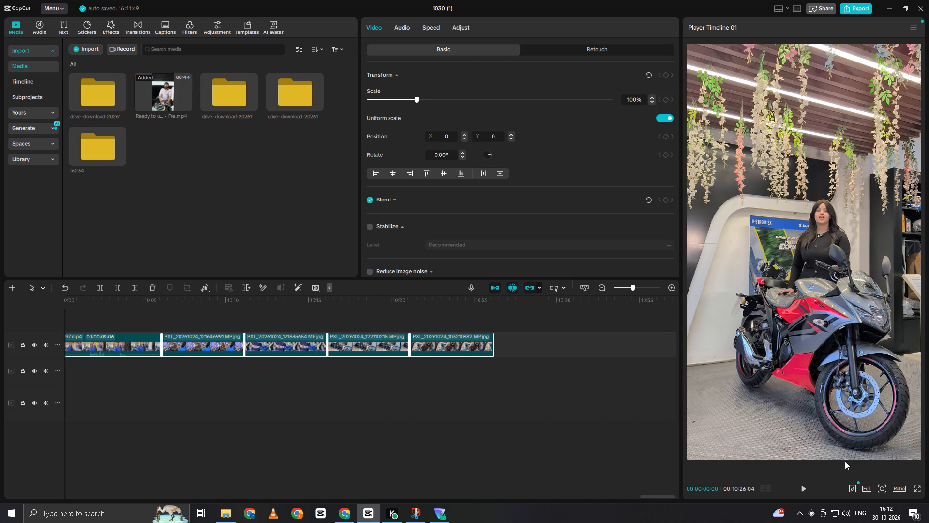
key(BackSpace)
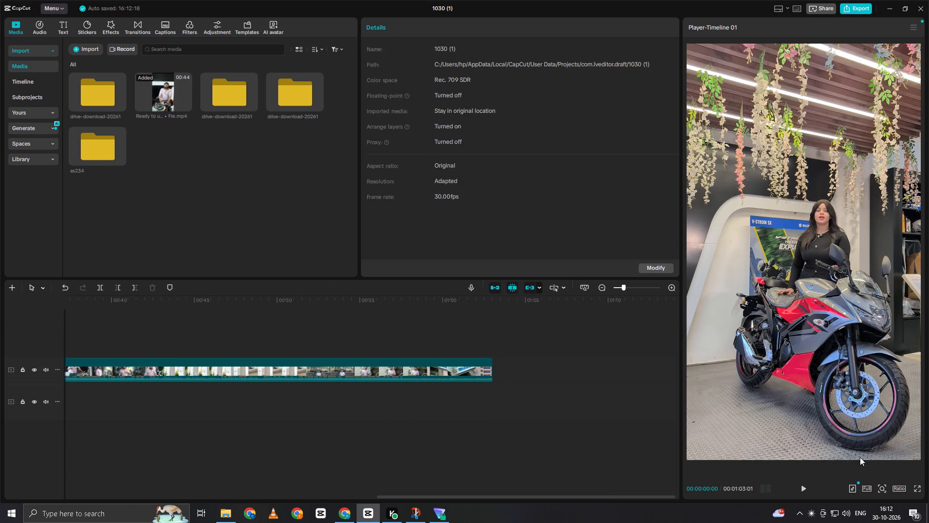
Return the playhead to the timeline start and briefly replay the opening of the first showroom clip.
click(107, 332)
drag(107, 332, 0, 429)
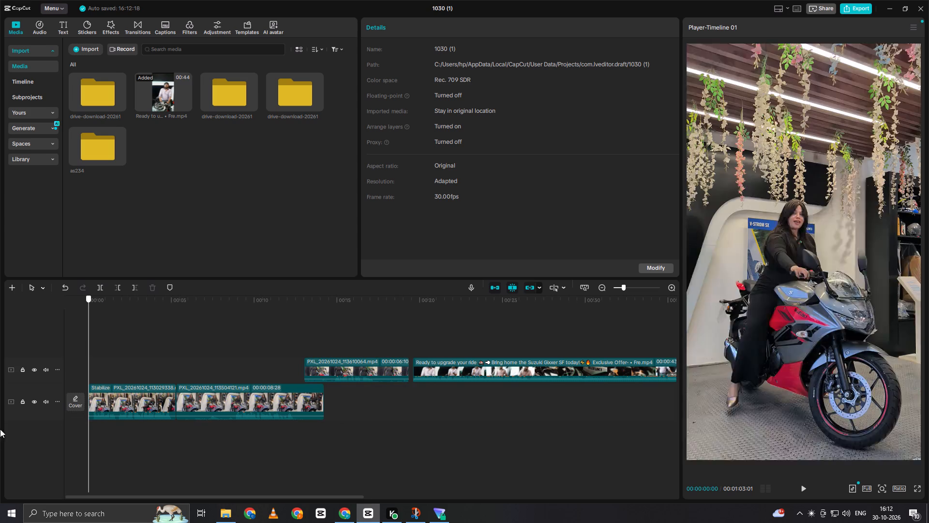
drag(0, 429, 10, 439)
key(space)
key(space)
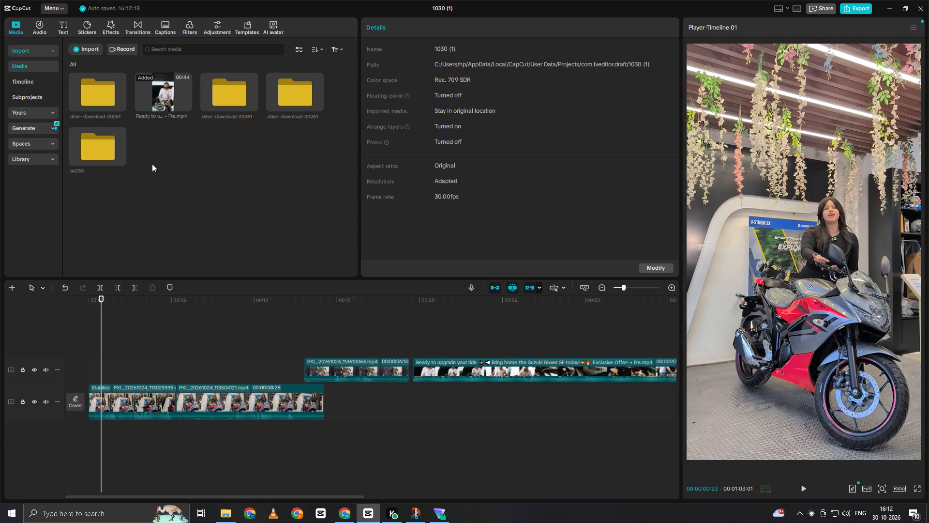
Import the Way Down We Go - KALEO MP3 from Downloads and place it below the showroom clips from the timeline start.
click(227, 510)
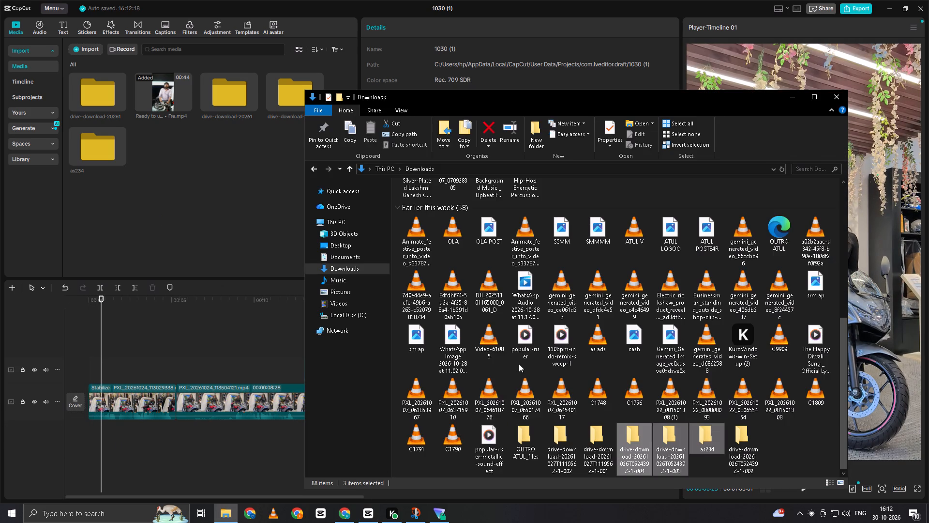
scroll(495, 371, down, 2)
scroll(506, 323, down, 5)
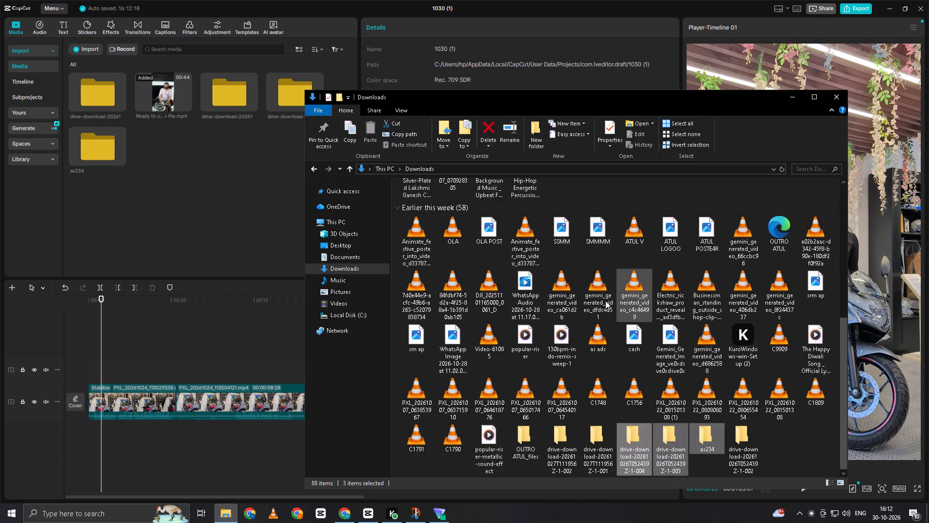
scroll(664, 398, down, 5)
click(611, 371)
scroll(632, 375, down, 2)
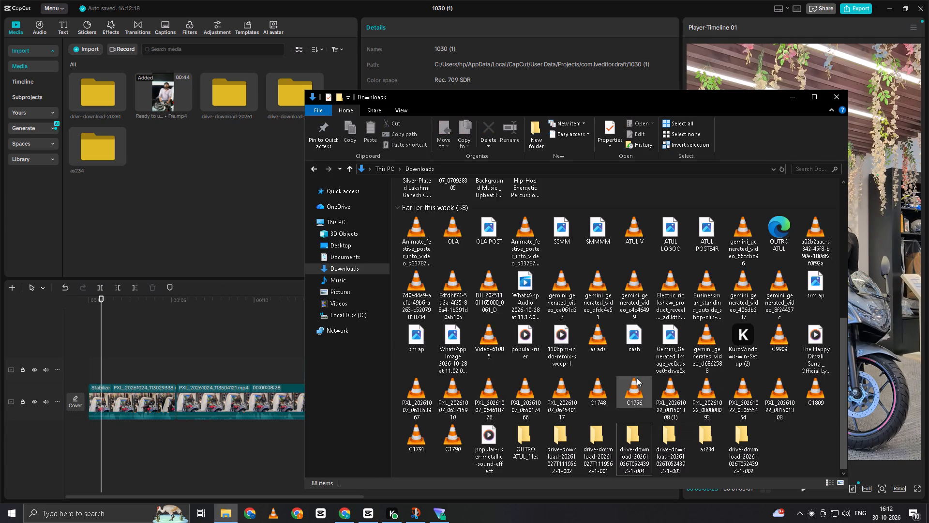
scroll(637, 378, down, 2)
scroll(621, 365, up, 6)
drag(407, 215, 401, 337)
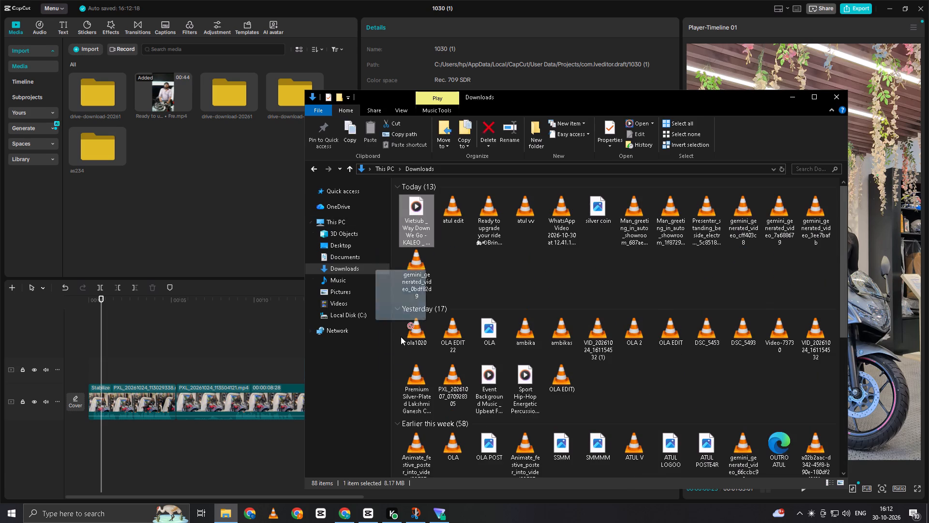
drag(401, 337, 363, 511)
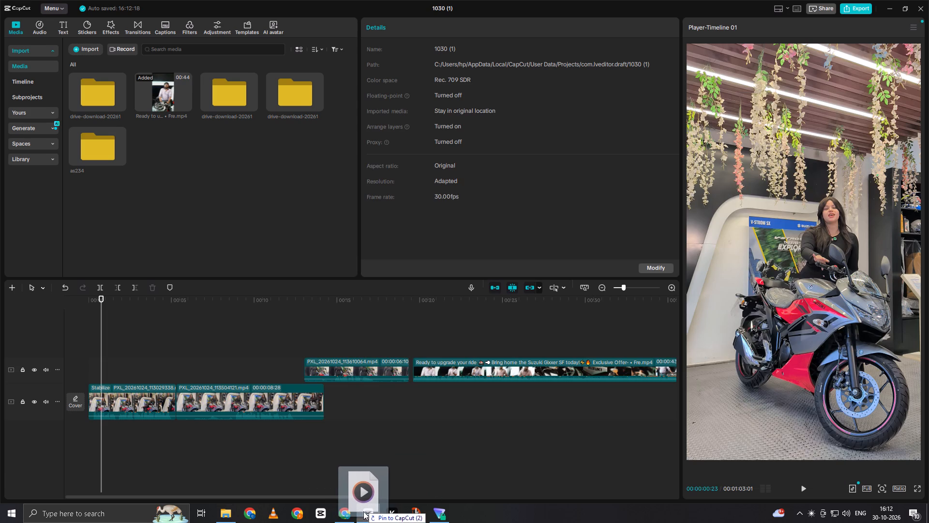
drag(363, 511, 149, 246)
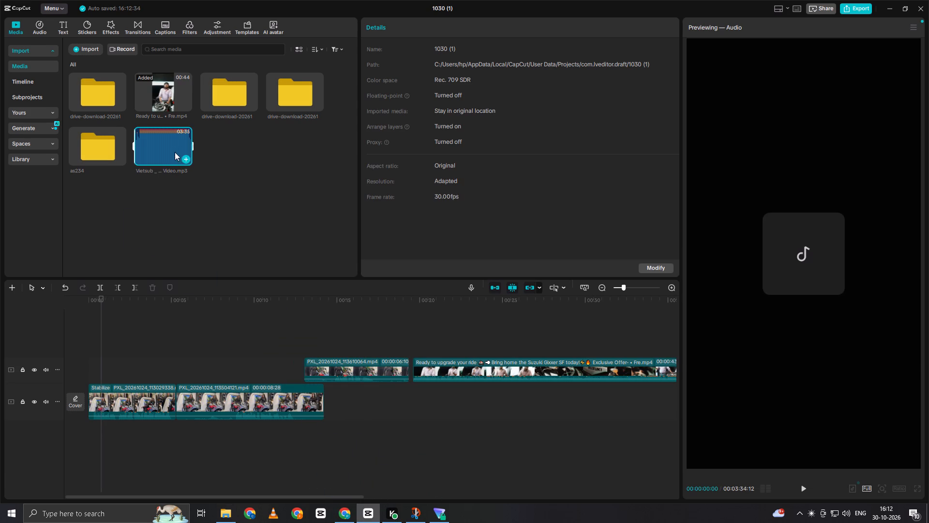
drag(175, 152, 80, 443)
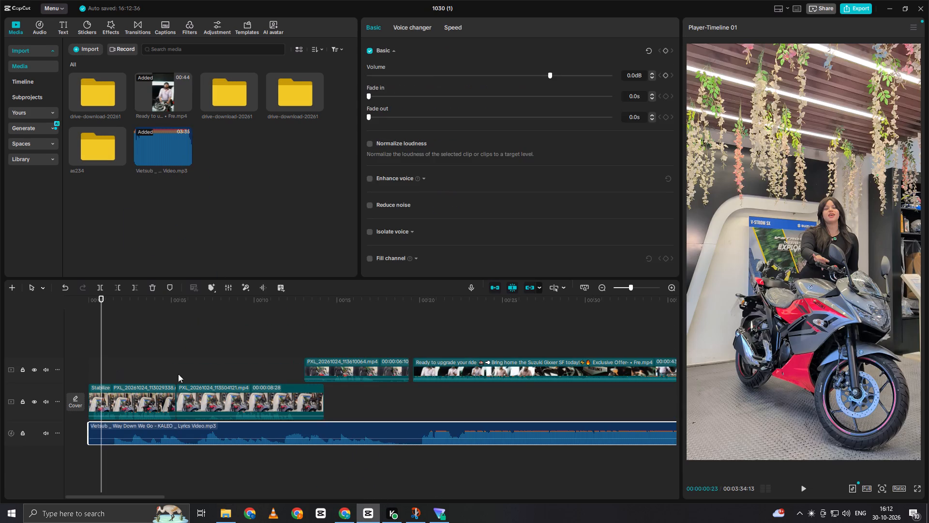
Play the timeline with the music from about 9 seconds in the showroom footage, and again from about 20 seconds in the reference promo.
double_click(244, 341)
key(space)
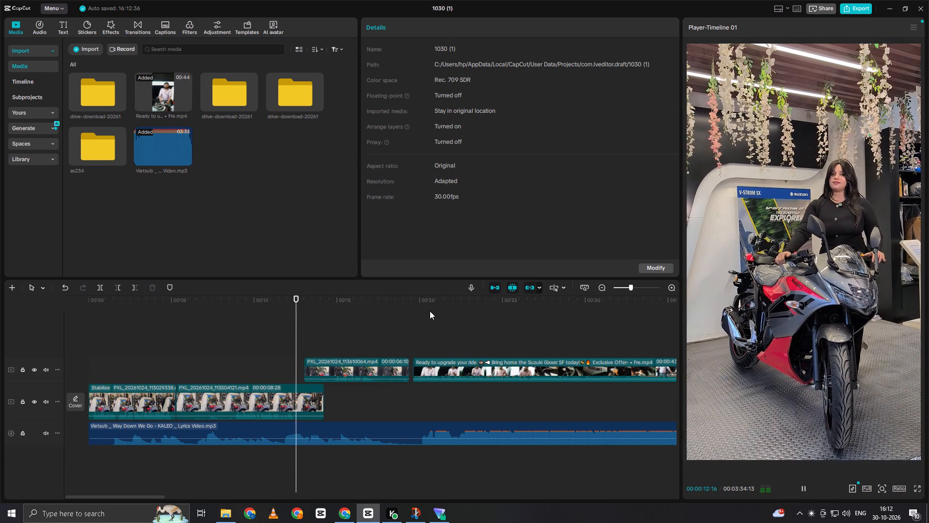
click(432, 311)
drag(432, 311, 422, 324)
key(space)
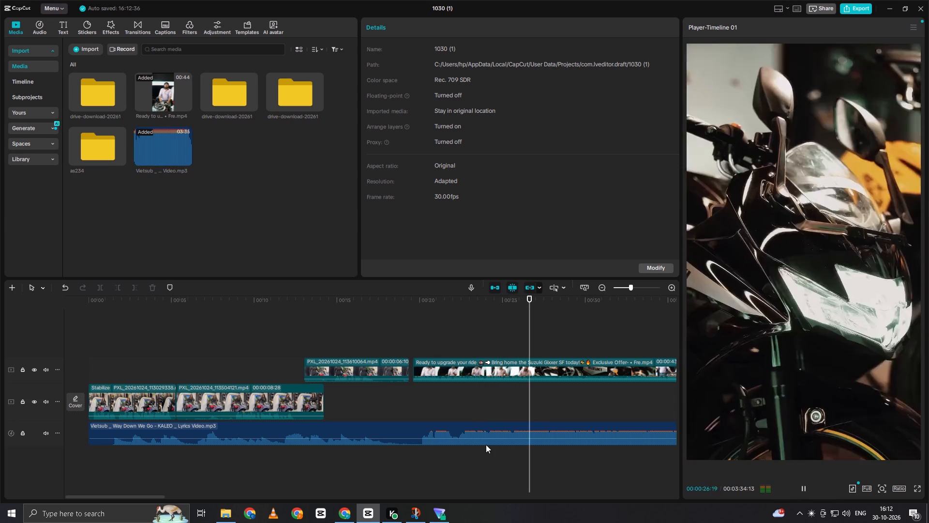
Mute the Way Down We Go music track.
click(486, 445)
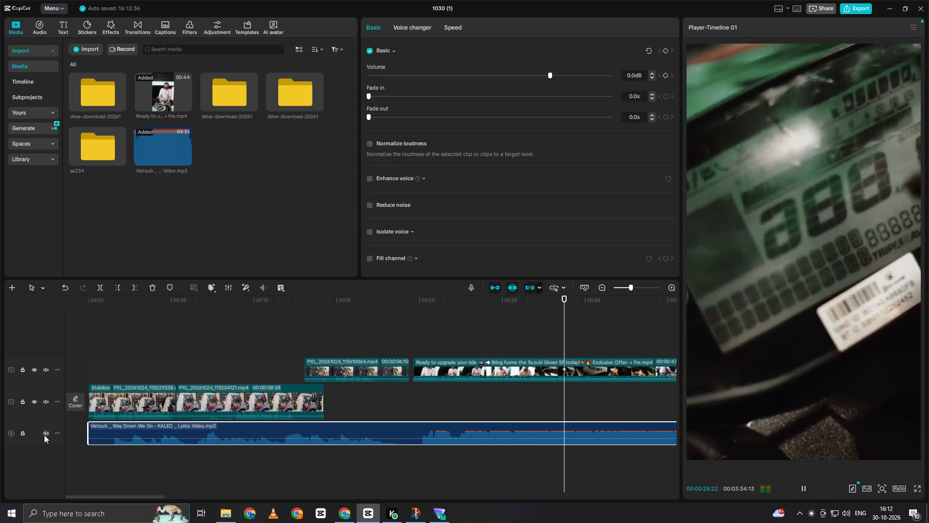
click(44, 435)
Play the reference promo's opening with the music muted, starting just before its clip at about 18 seconds.
click(293, 339)
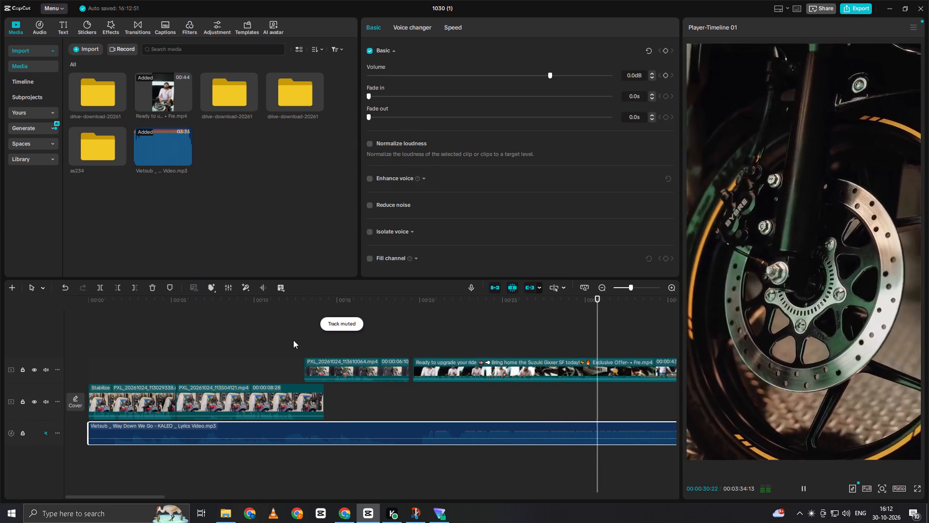
click(379, 323)
key(space)
click(393, 309)
double_click(410, 310)
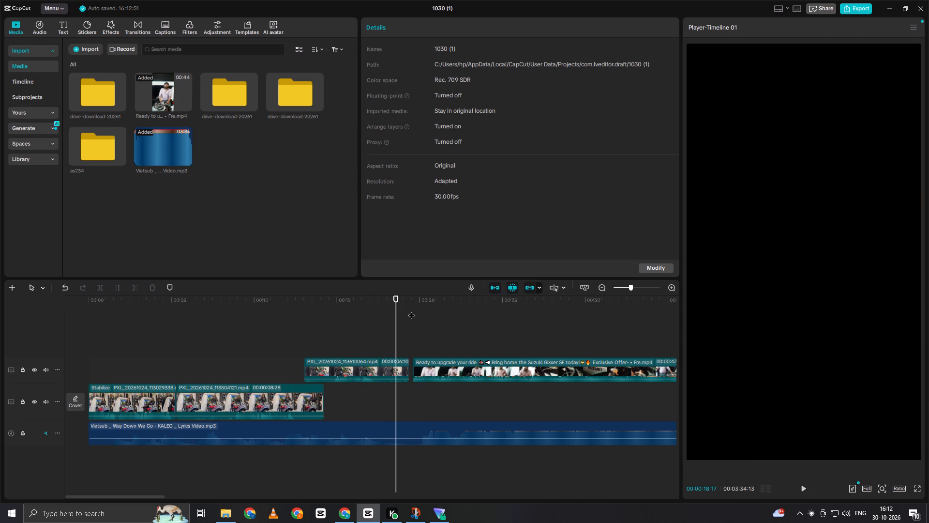
key(space)
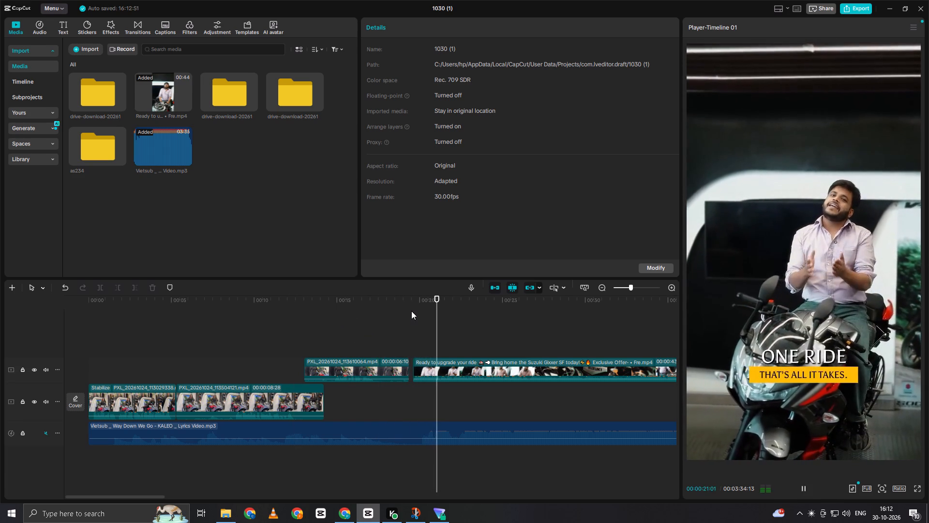
Unmute the Way Down We Go music track and mute the track holding the reference promo.
key(space)
click(47, 437)
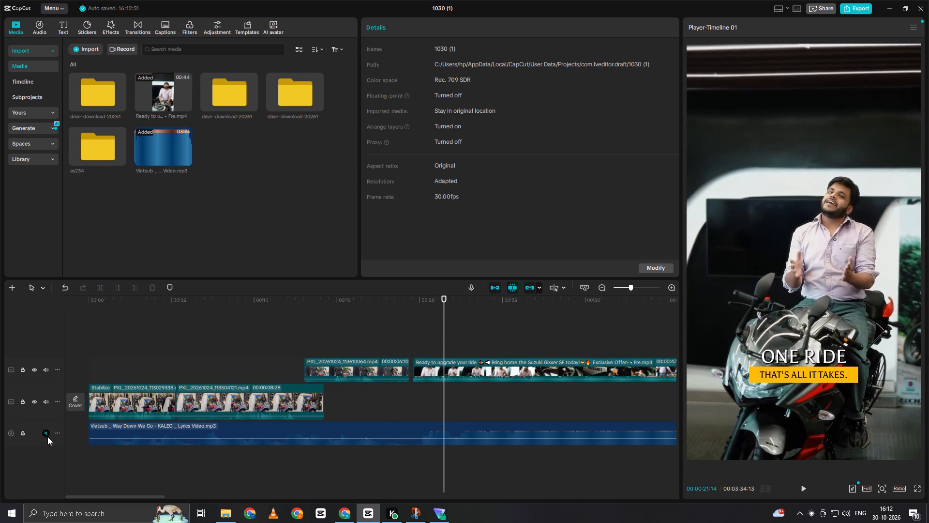
click(520, 407)
key(space)
key(space)
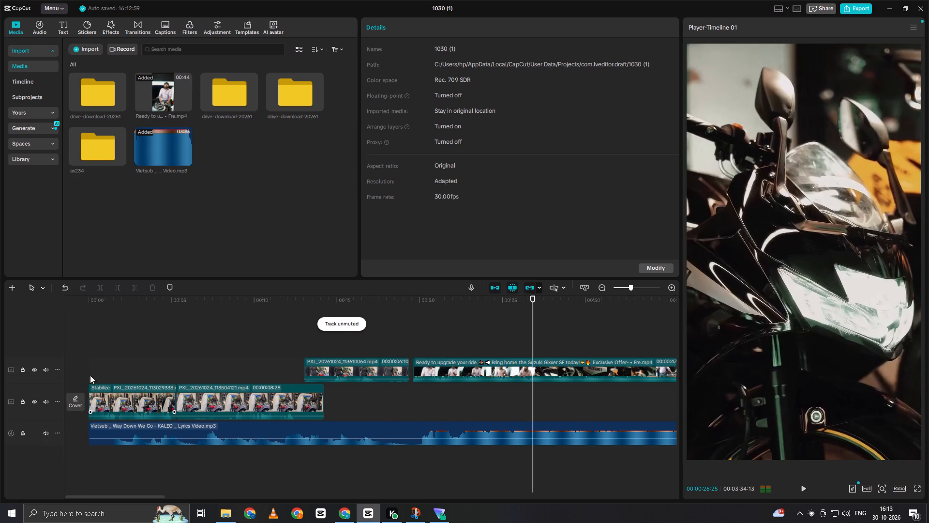
click(46, 370)
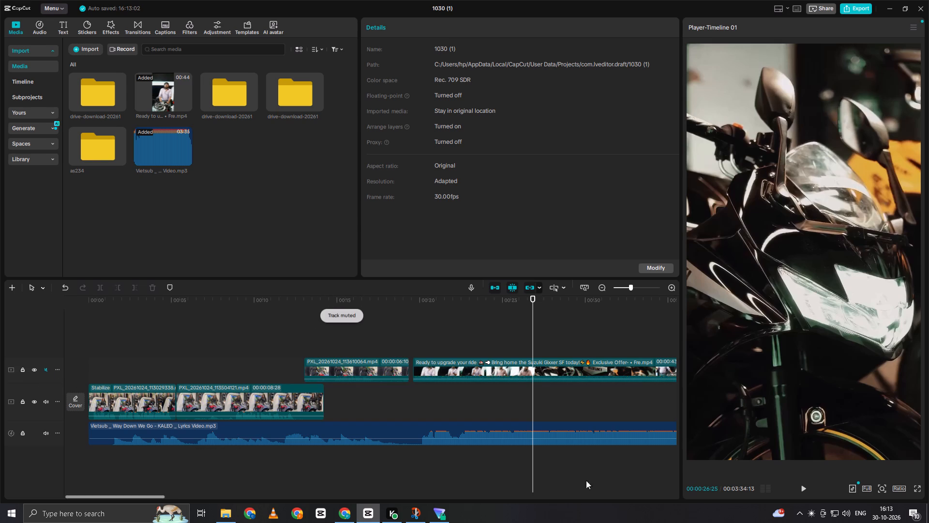
Listen to the music from about 0:26, 1:07 and 1:30 to look for a section suited to the promo.
key(space)
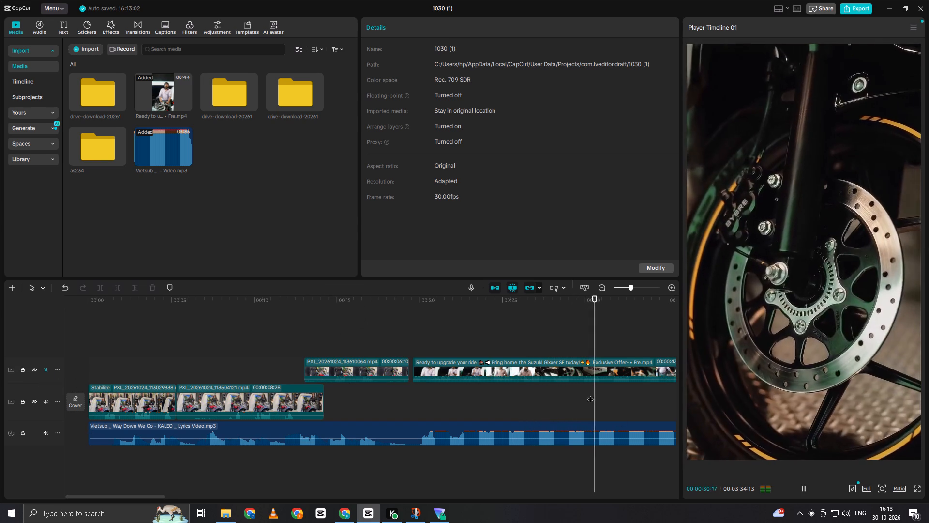
click(591, 395)
drag(593, 395, 223, 427)
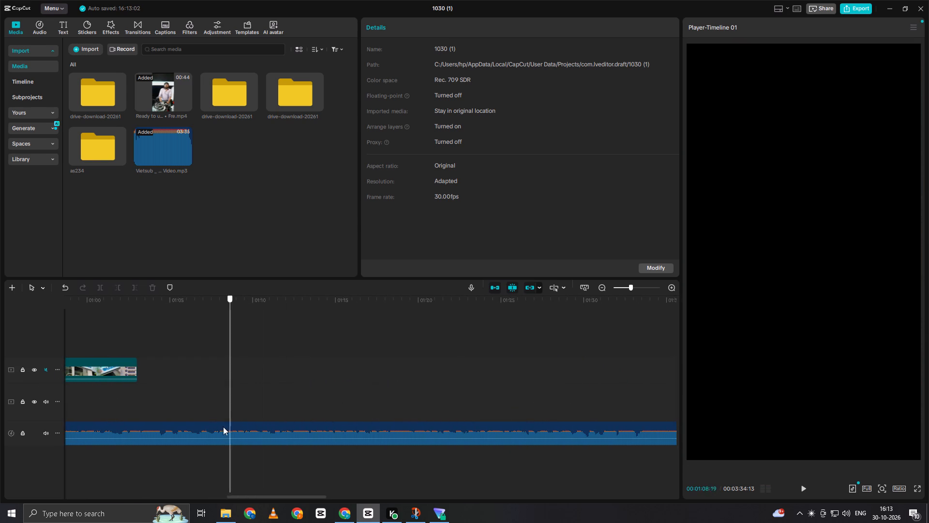
drag(223, 427, 198, 431)
key(space)
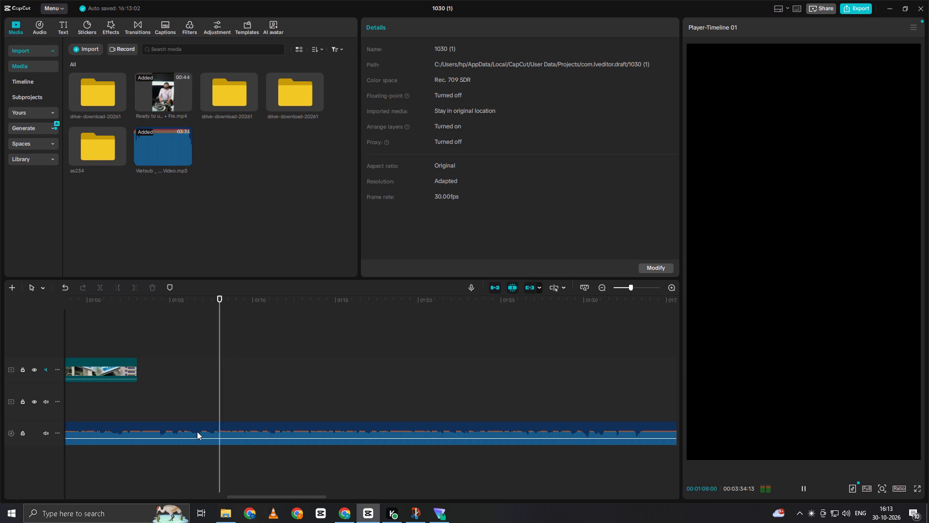
click(333, 387)
drag(334, 388, 605, 384)
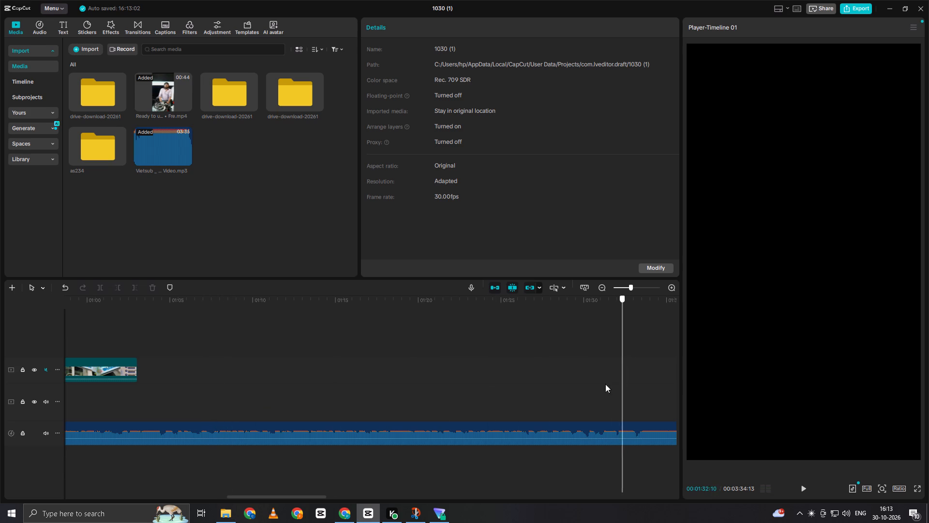
drag(605, 384, 584, 388)
key(space)
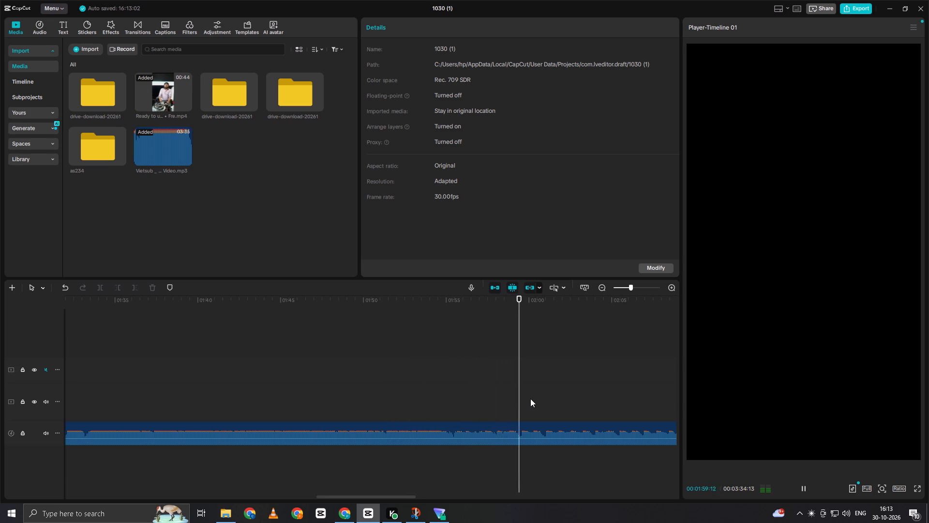
Find the music's new start point near 1:56 and trim away everything in the Way Down We Go clip before it.
click(462, 408)
drag(461, 408, 454, 418)
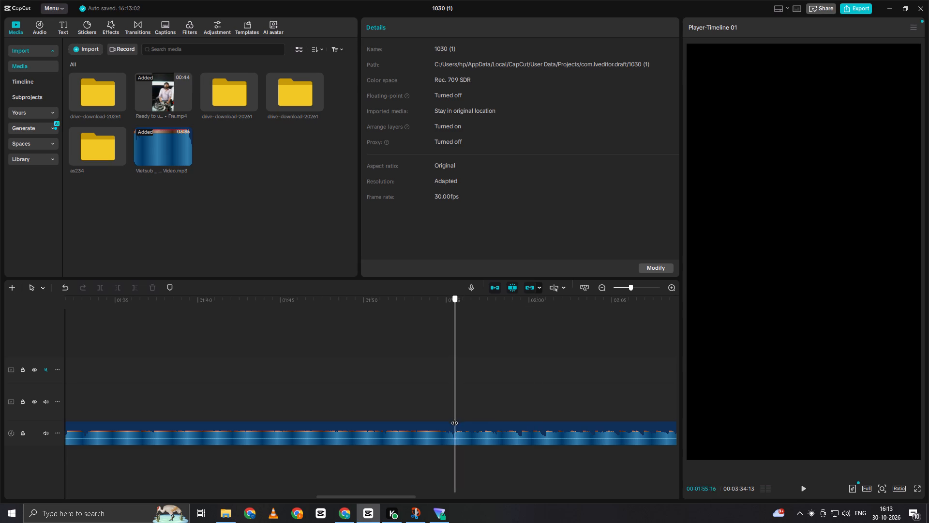
drag(454, 418, 449, 421)
key(space)
key(space)
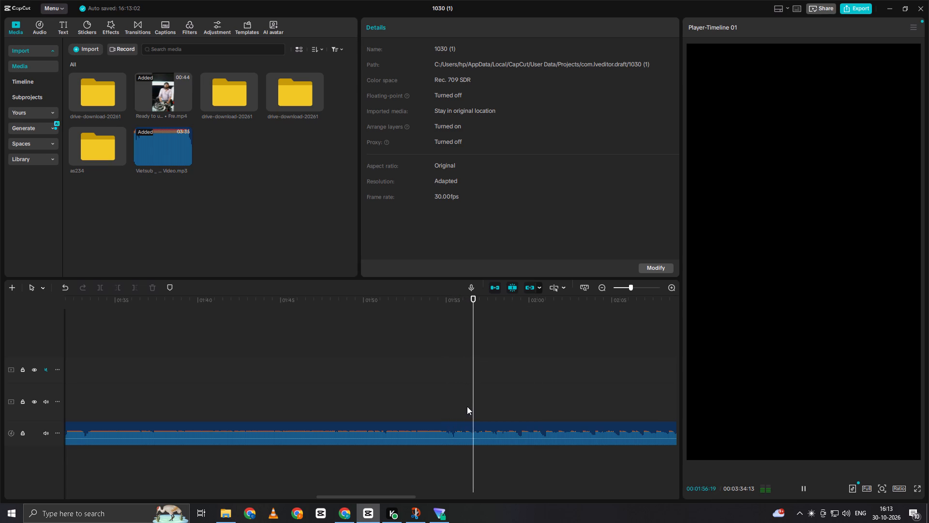
drag(468, 406, 463, 415)
drag(470, 405, 467, 412)
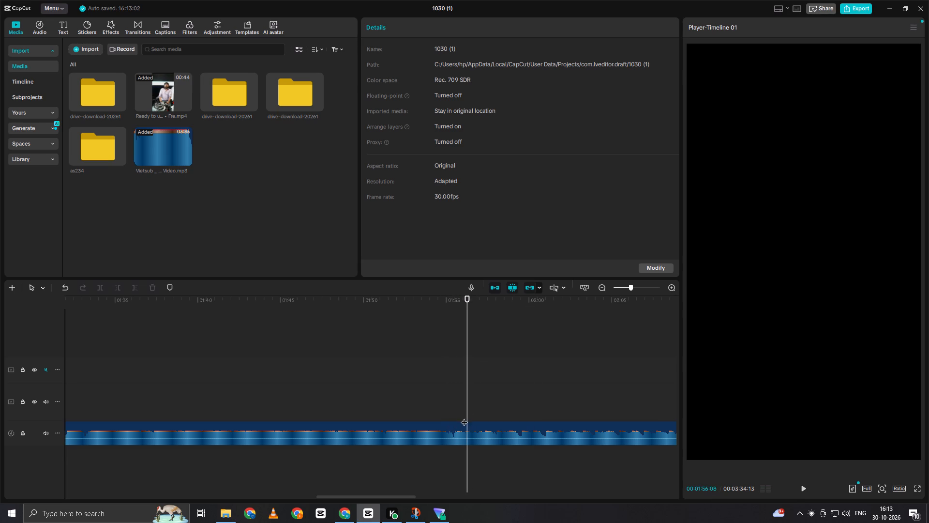
click(466, 428)
key(q)
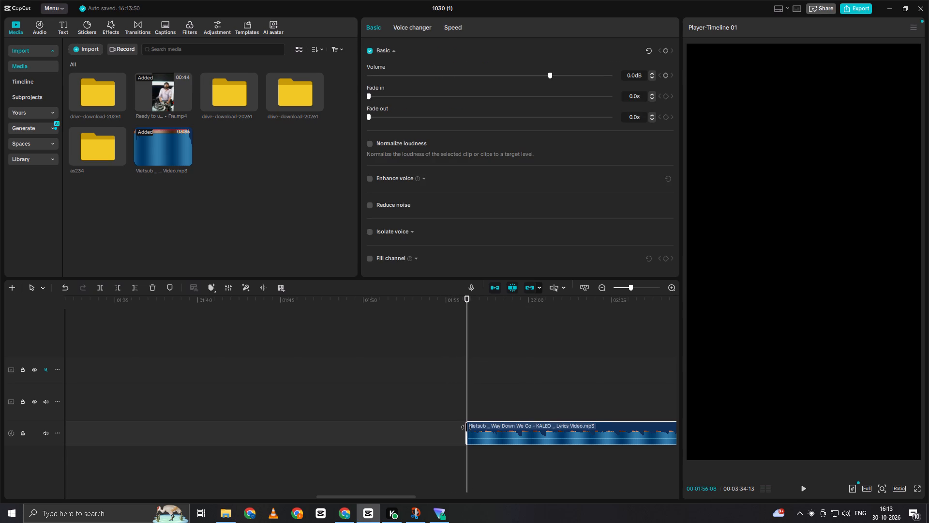
Move the trimmed Way Down We Go clip to the start of the timeline, below the showroom clips.
drag(545, 434, 0, 491)
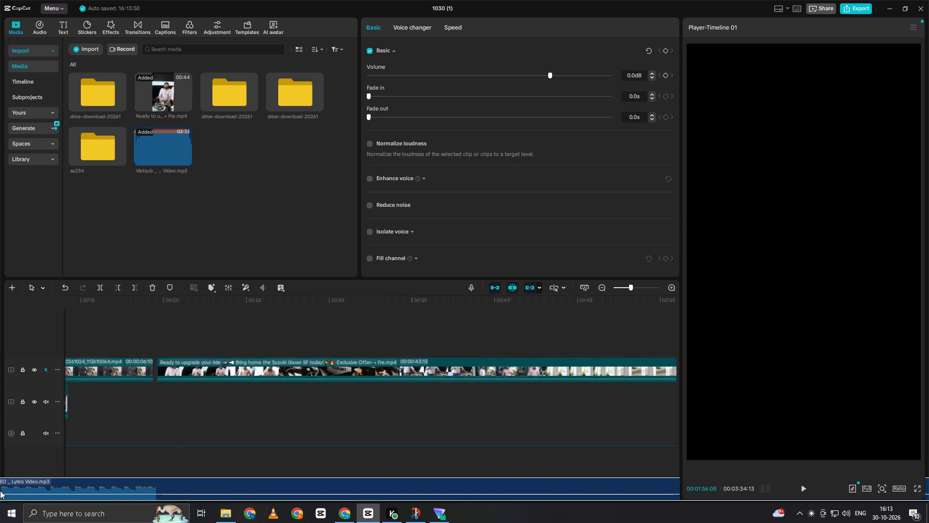
drag(0, 491, 180, 433)
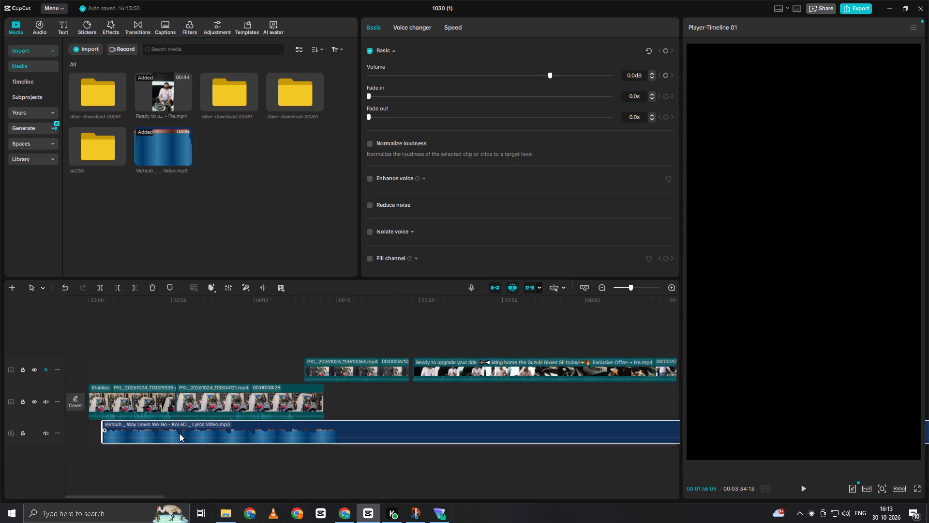
double_click(132, 370)
drag(140, 431, 125, 428)
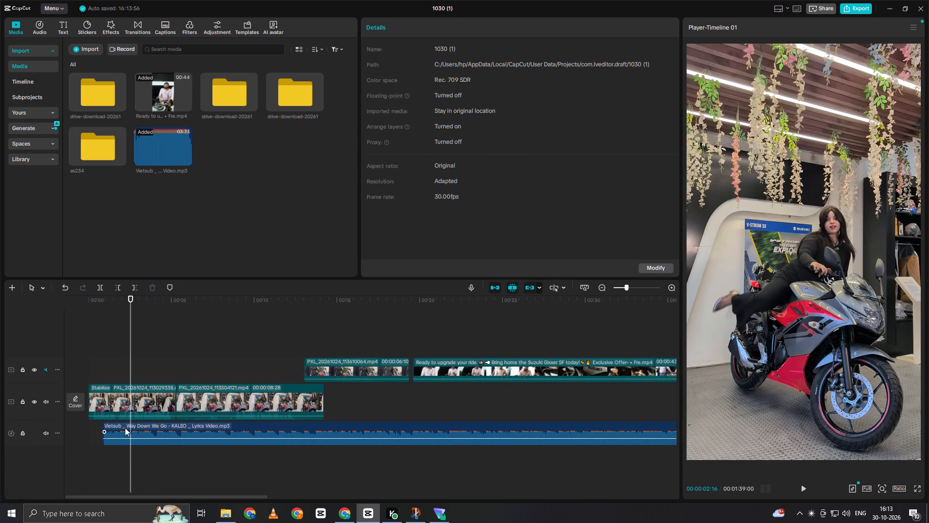
drag(125, 428, 116, 427)
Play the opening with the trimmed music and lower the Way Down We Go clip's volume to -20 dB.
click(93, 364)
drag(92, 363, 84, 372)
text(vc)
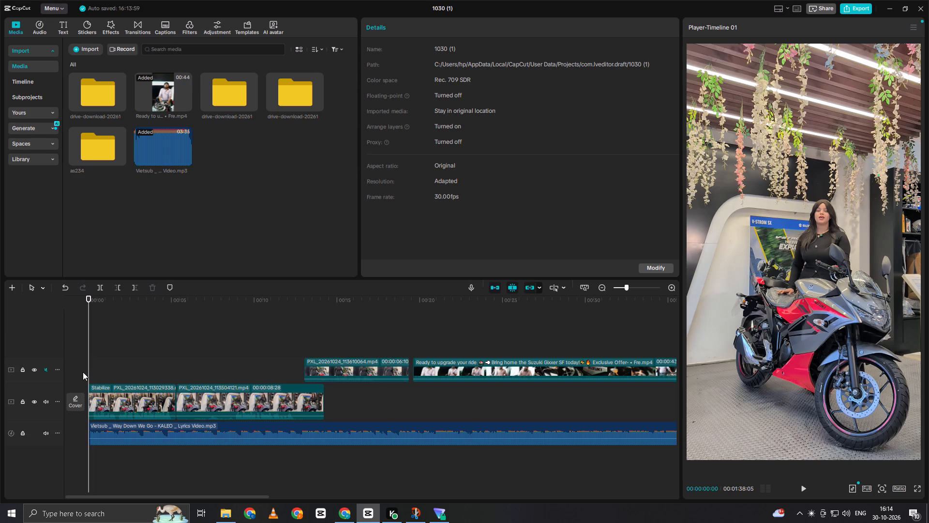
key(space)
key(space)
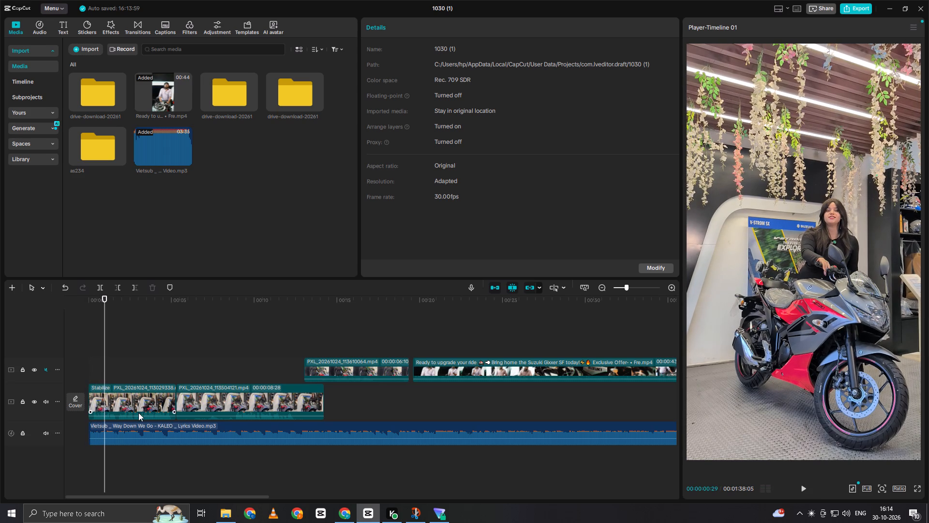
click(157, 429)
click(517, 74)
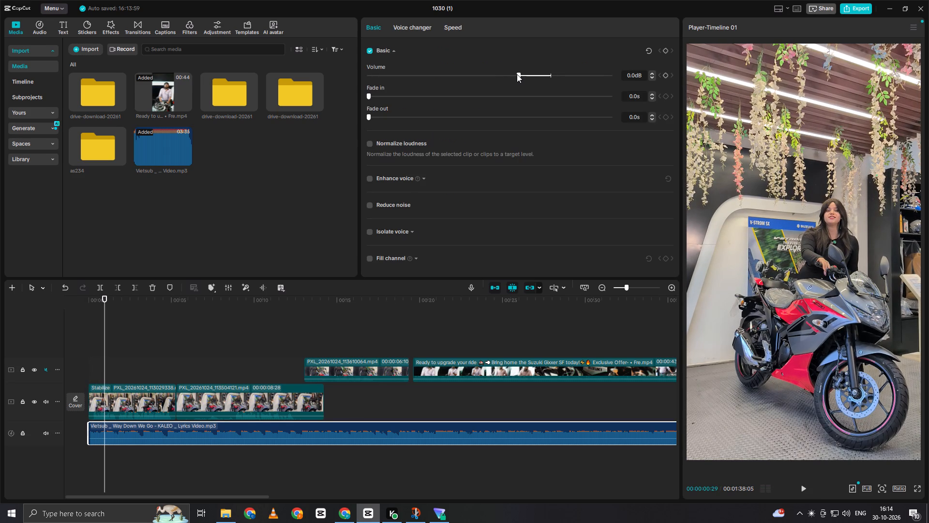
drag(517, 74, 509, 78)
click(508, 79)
Replay the opening and raise the first showroom clip's audio volume to 20 dB.
click(111, 368)
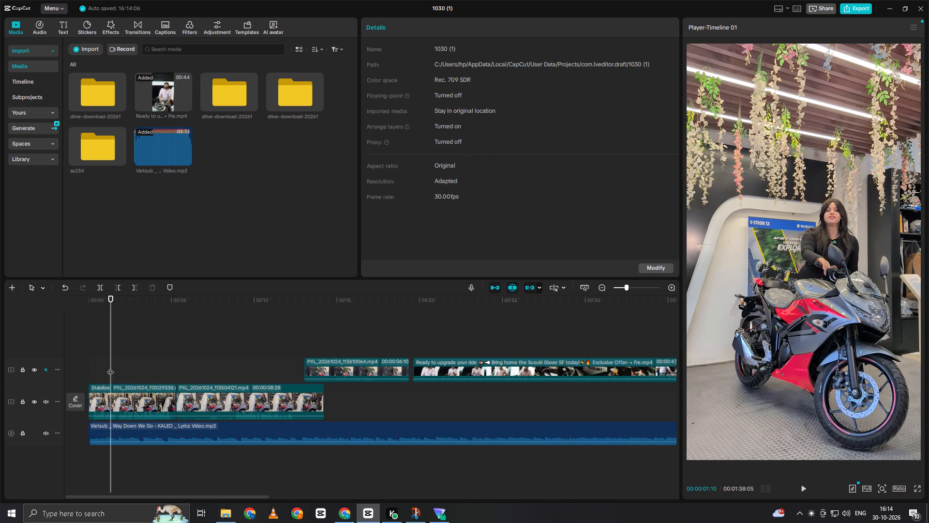
drag(110, 367, 78, 381)
key(space)
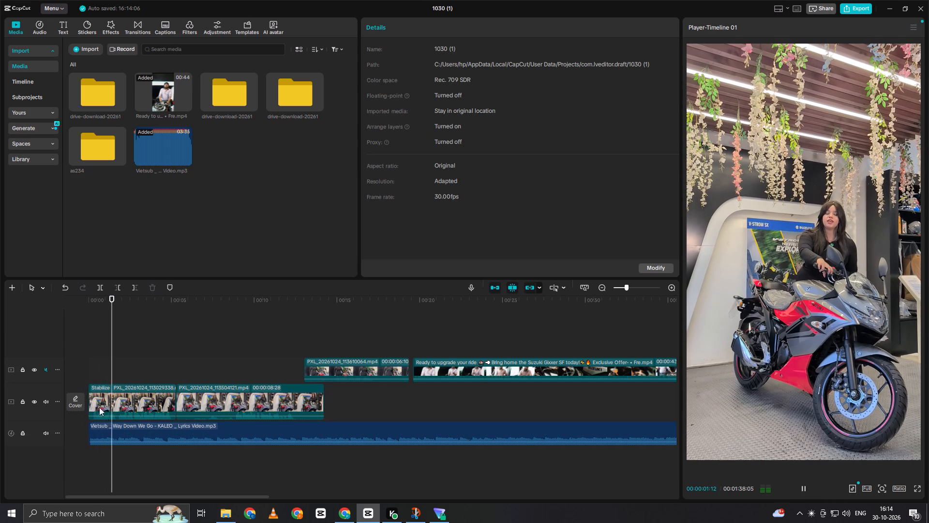
key(space)
click(108, 417)
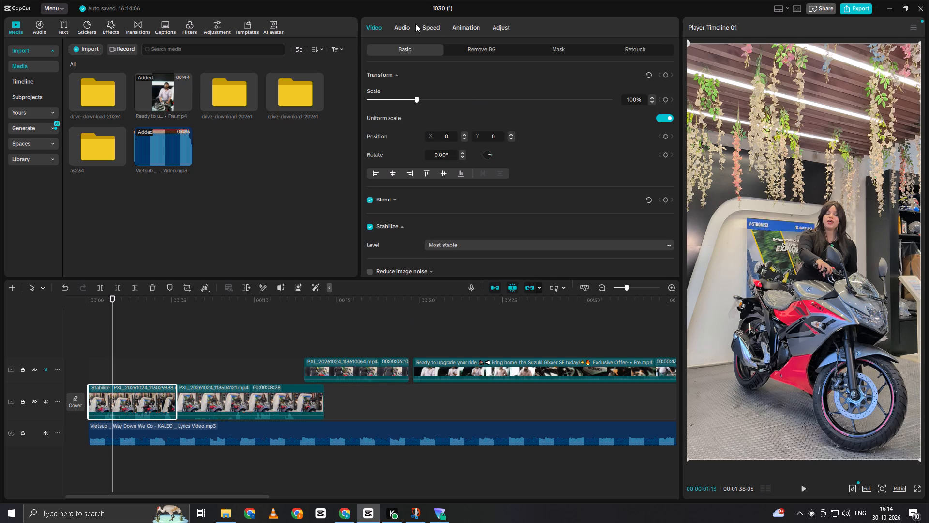
click(408, 28)
drag(547, 99, 631, 114)
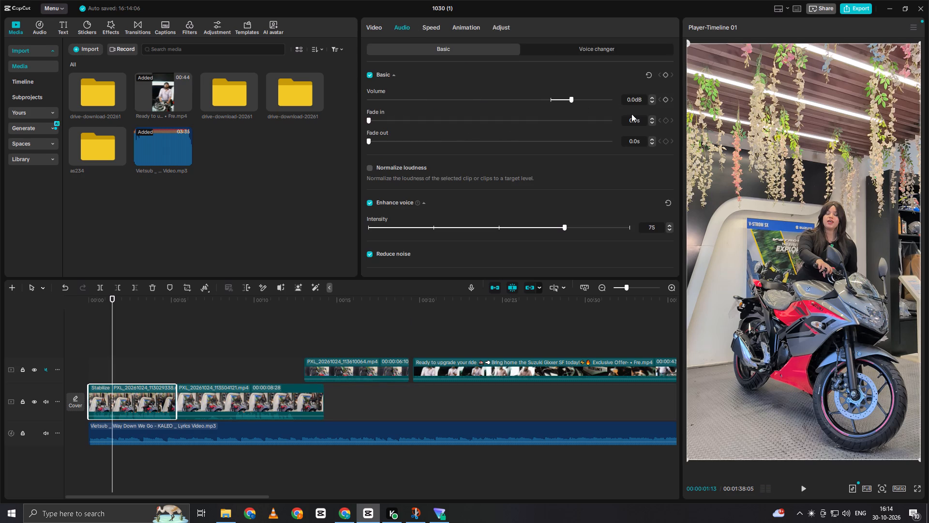
drag(631, 114, 659, 121)
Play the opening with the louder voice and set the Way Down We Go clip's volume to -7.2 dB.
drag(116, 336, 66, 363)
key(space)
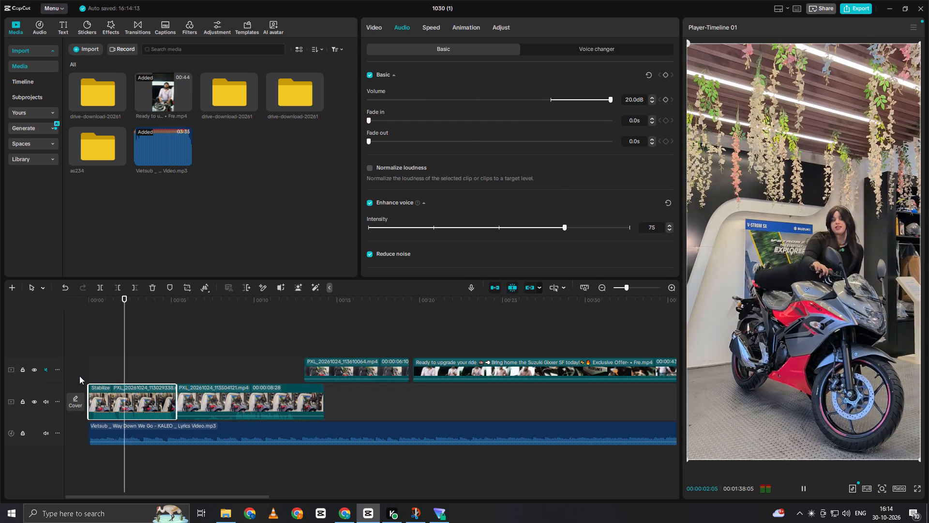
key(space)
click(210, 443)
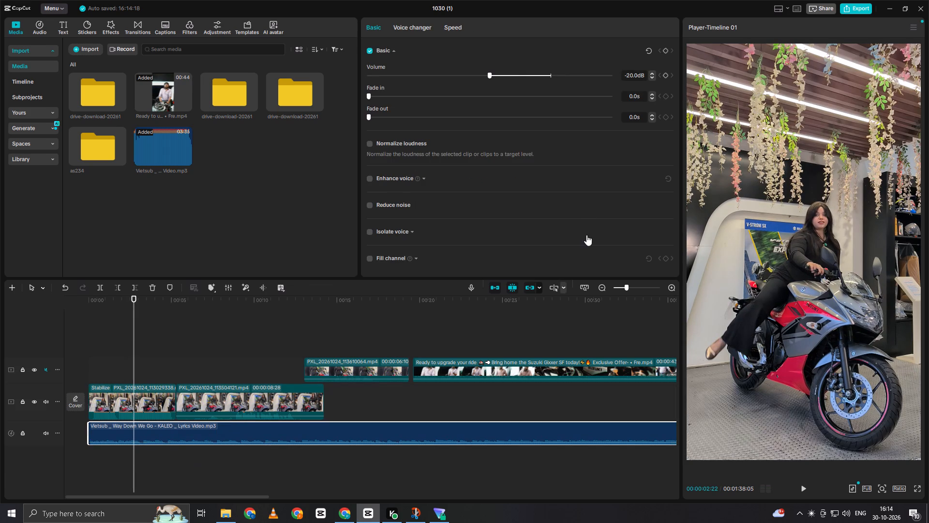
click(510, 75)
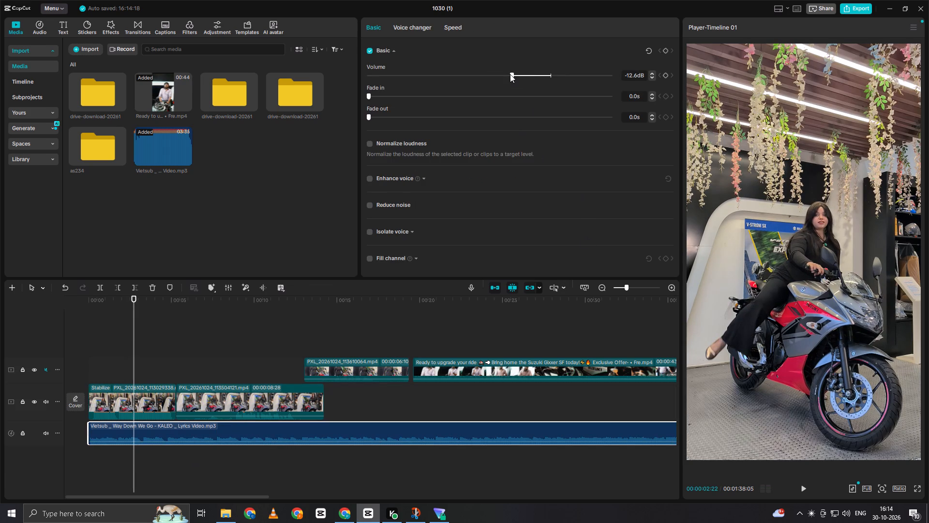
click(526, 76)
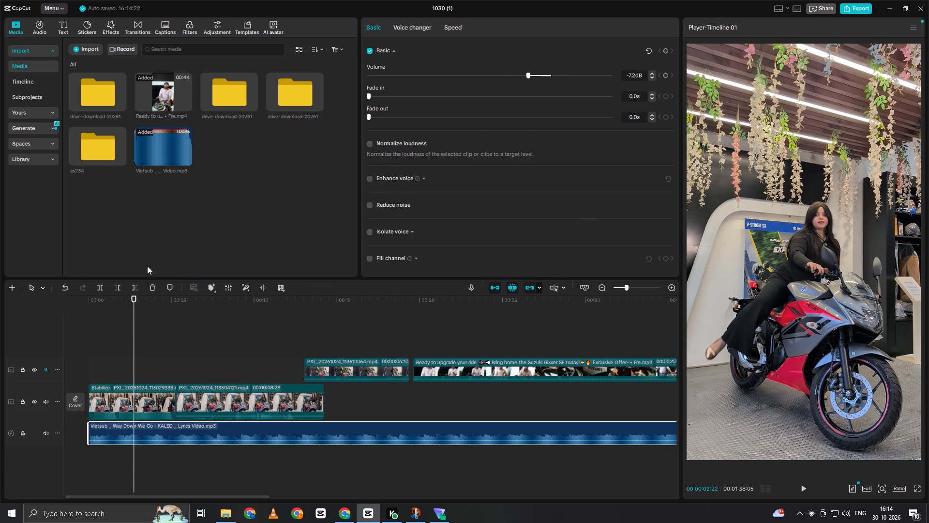
Set the Way Down We Go clip's volume to -11.4 dB, checking its balance with the voice from the timeline start.
drag(105, 376, 65, 389)
click(90, 354)
drag(90, 354, 83, 369)
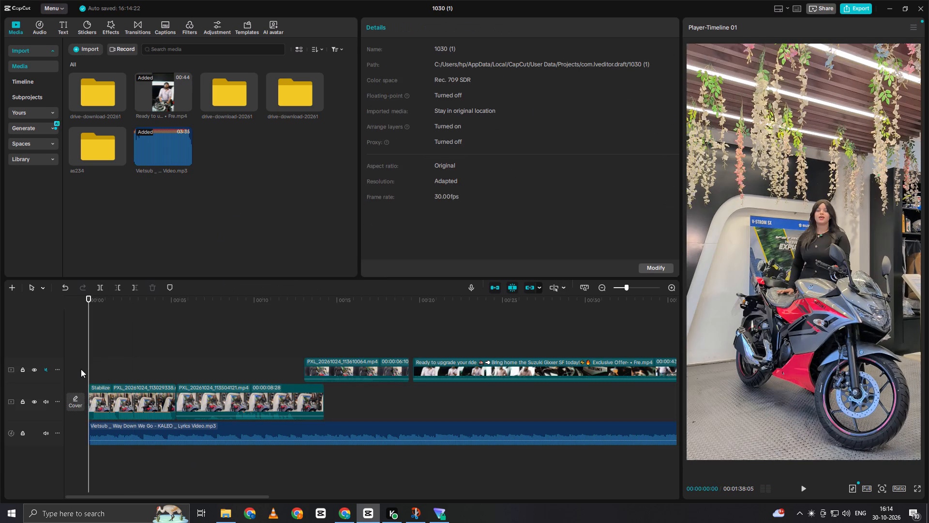
key(space)
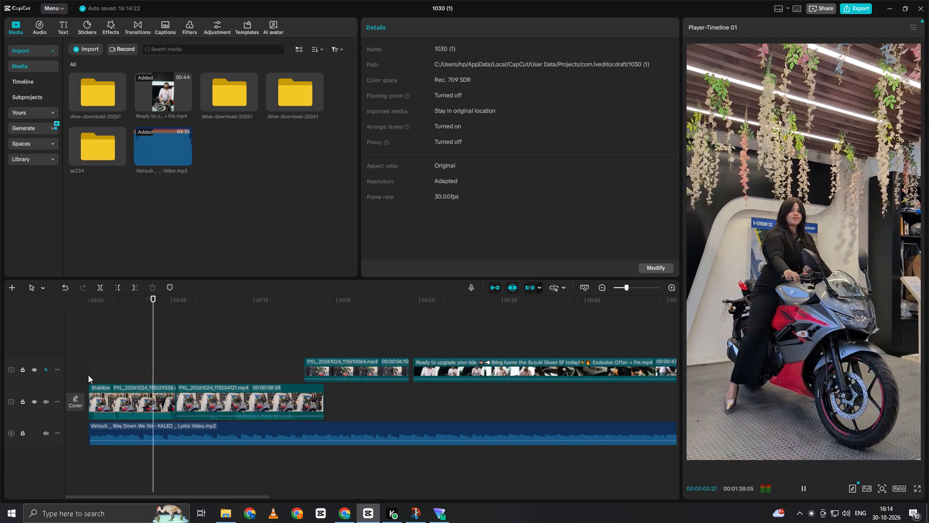
key(space)
click(165, 431)
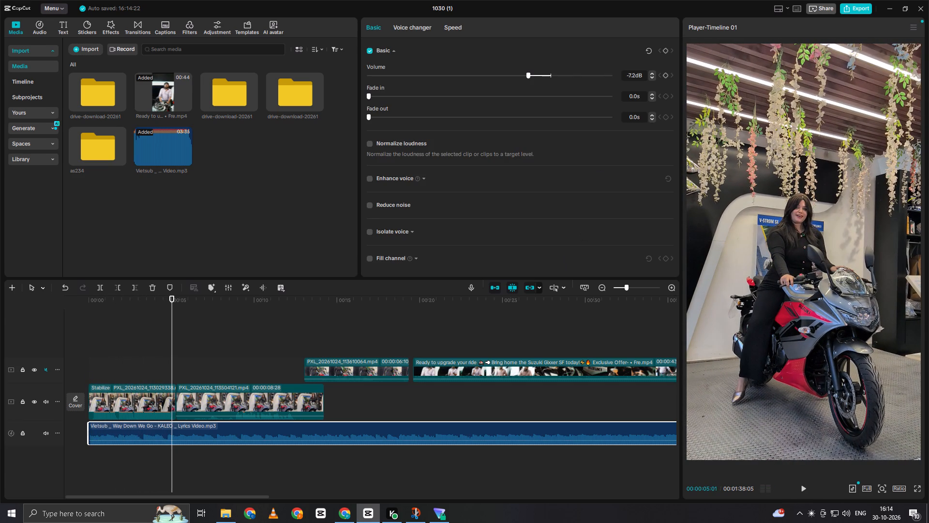
click(540, 74)
double_click(540, 74)
click(538, 75)
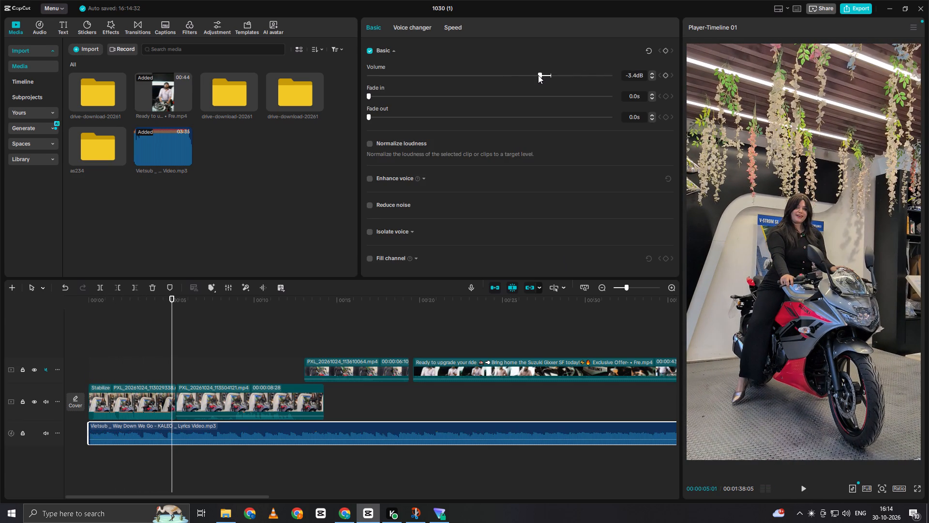
drag(538, 75, 514, 78)
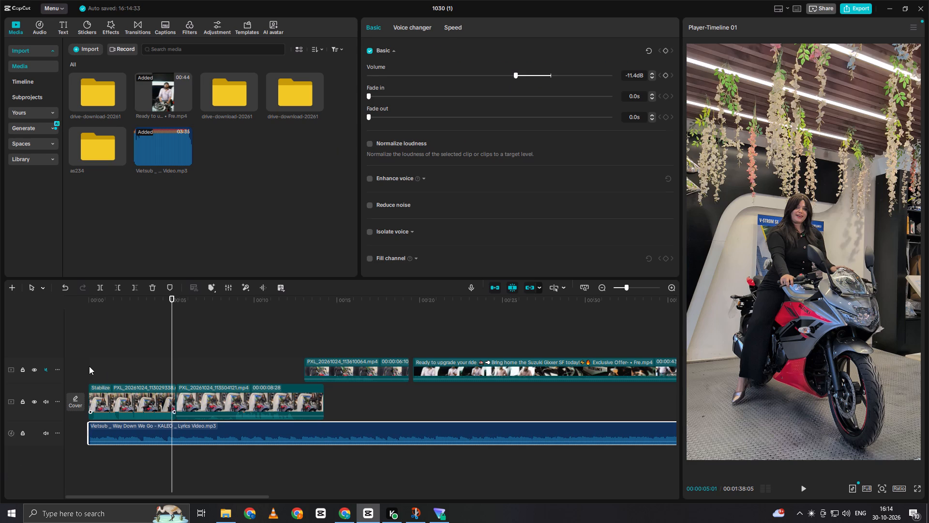
double_click(89, 366)
key(space)
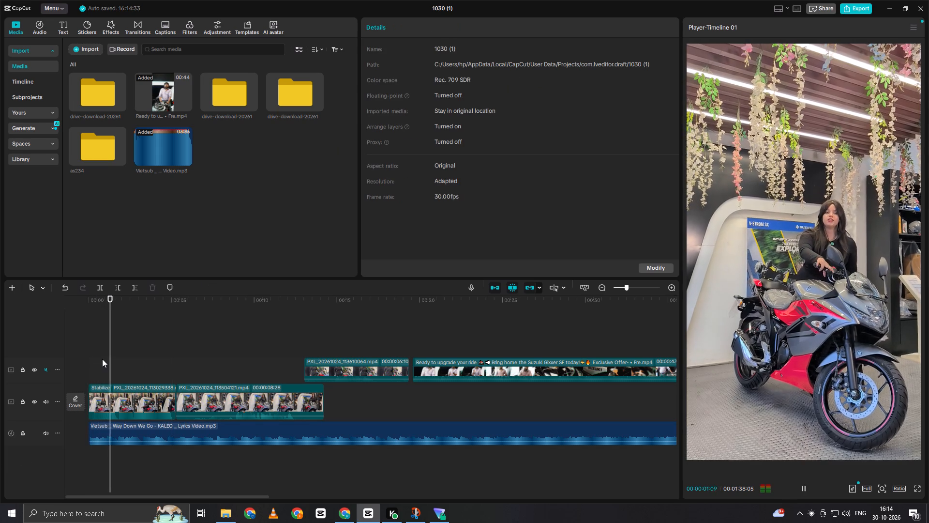
key(space)
click(128, 352)
drag(128, 352, 53, 394)
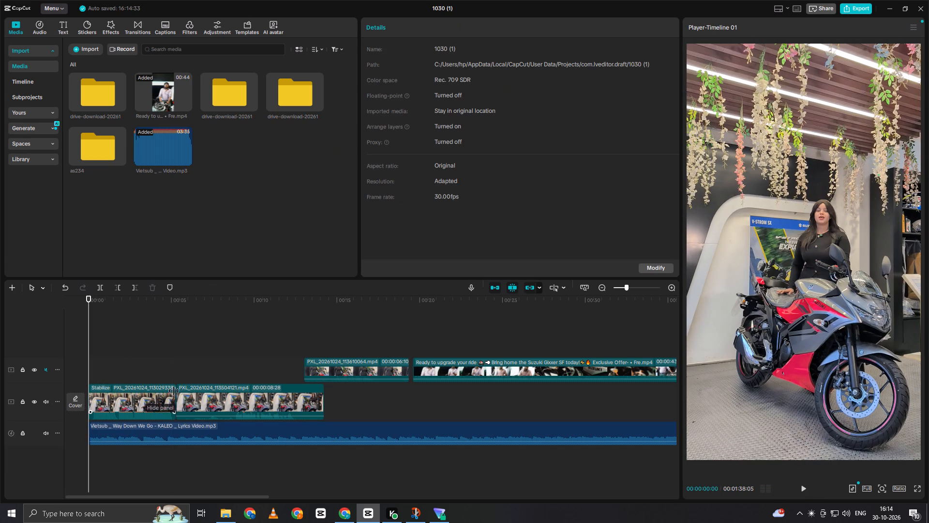
Import the popular-riser-metallic-sound-effect audio file from the Downloads folder into the project media.
click(82, 50)
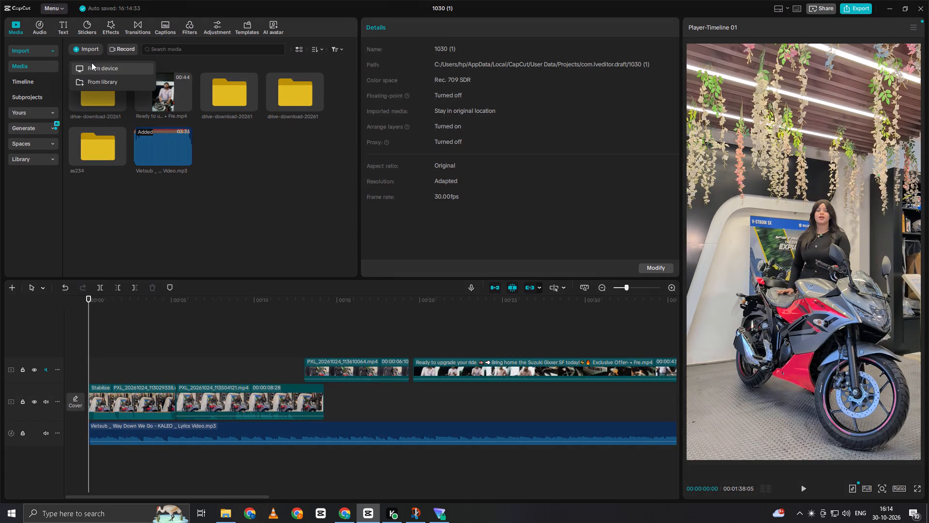
click(91, 62)
click(29, 125)
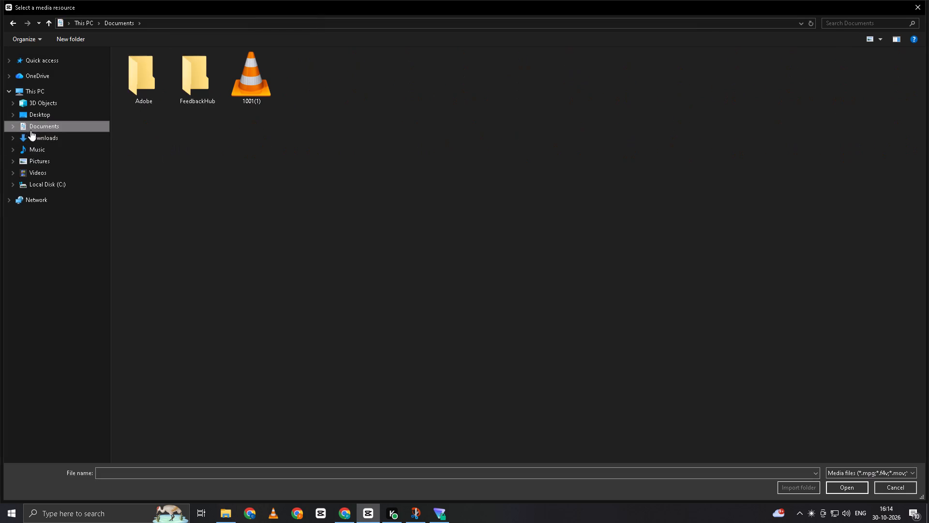
click(35, 140)
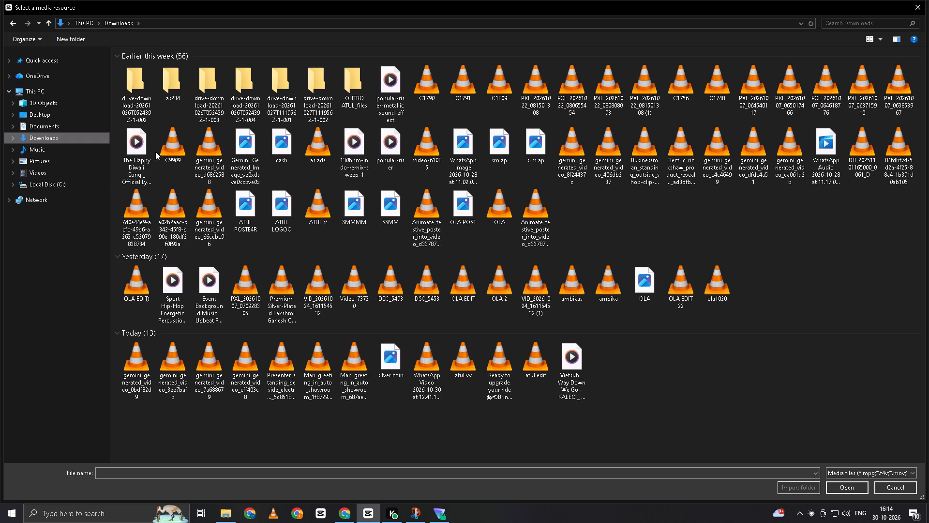
drag(391, 93, 362, 359)
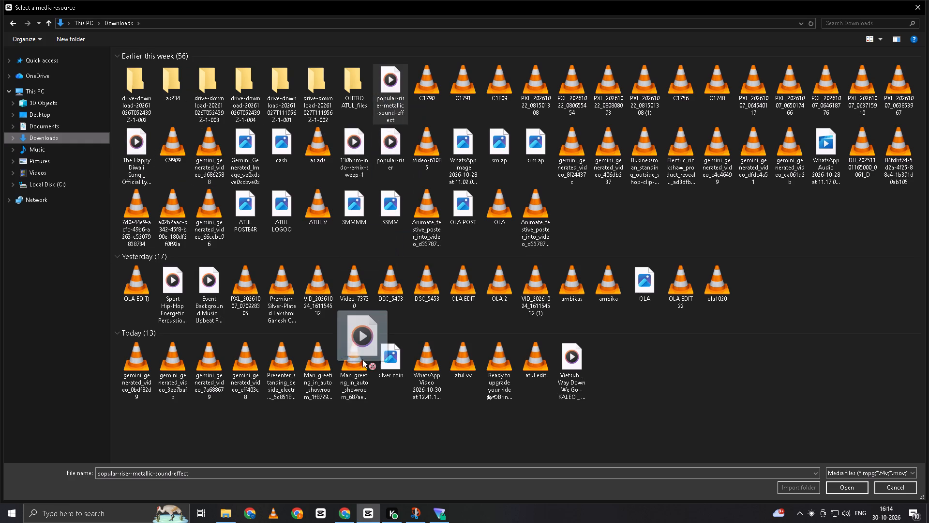
drag(362, 359, 385, 127)
click(378, 102)
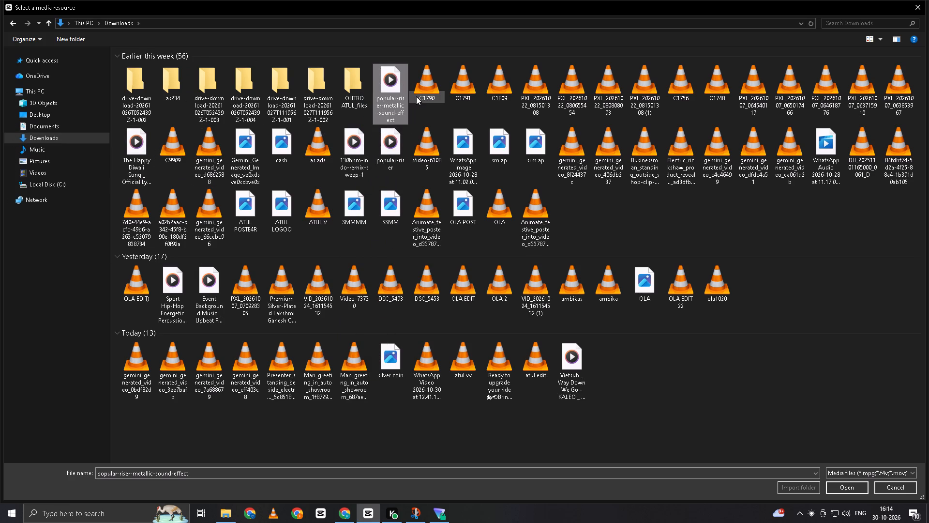
key(Return)
click(387, 85)
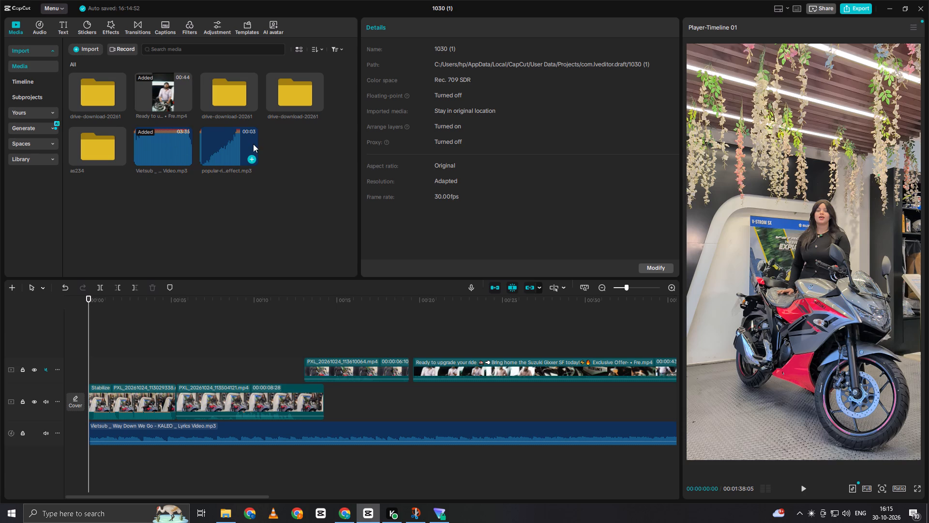
Add the metallic riser sound at the timeline start on a new track below the music and play the opening.
drag(212, 144, 92, 463)
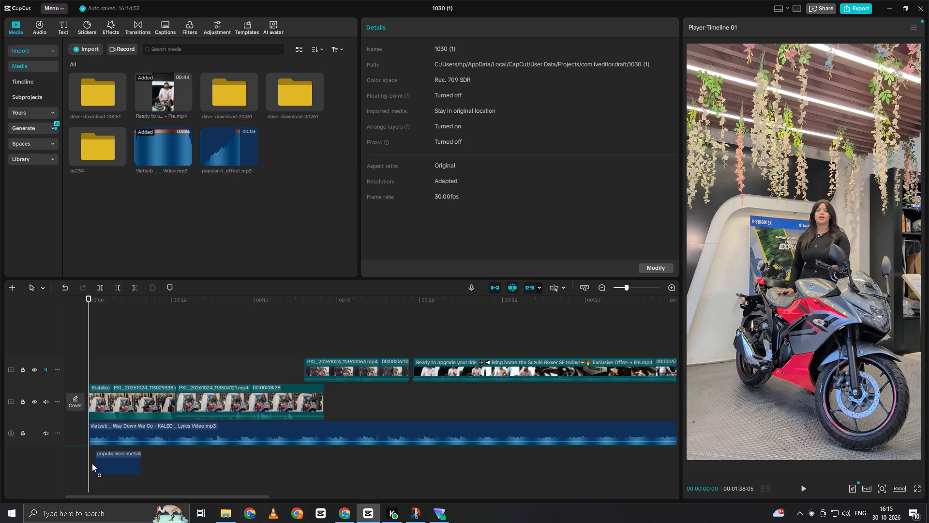
drag(92, 463, 67, 472)
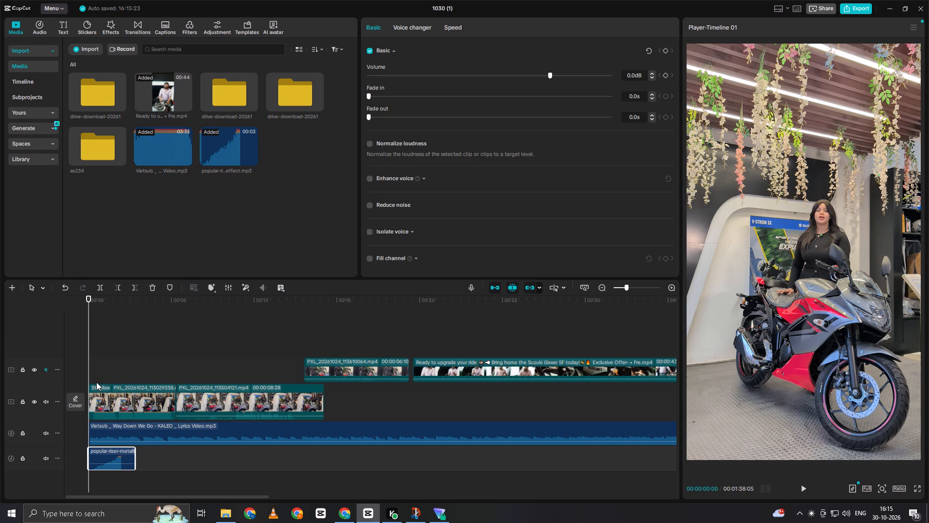
key(space)
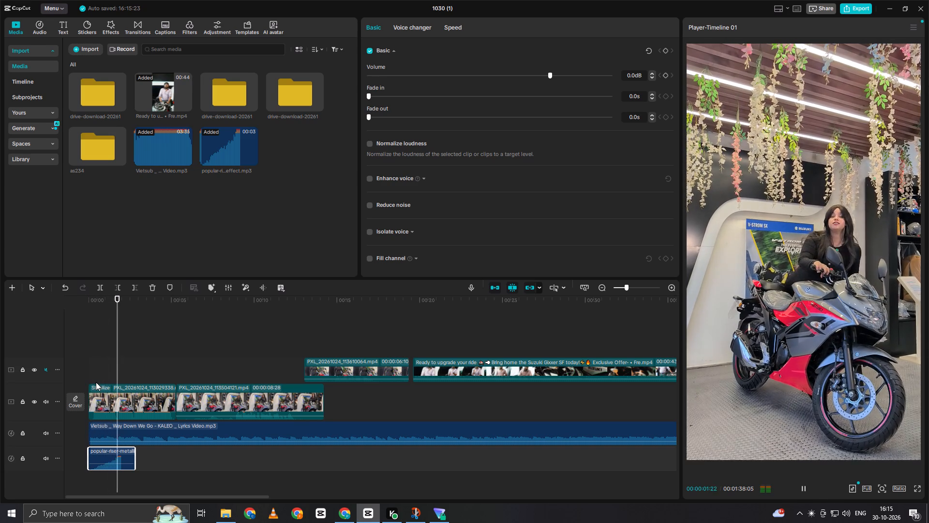
key(space)
Move the metallic riser clip to start at about 3 seconds and play the transition into the second showroom clip.
drag(119, 467, 133, 467)
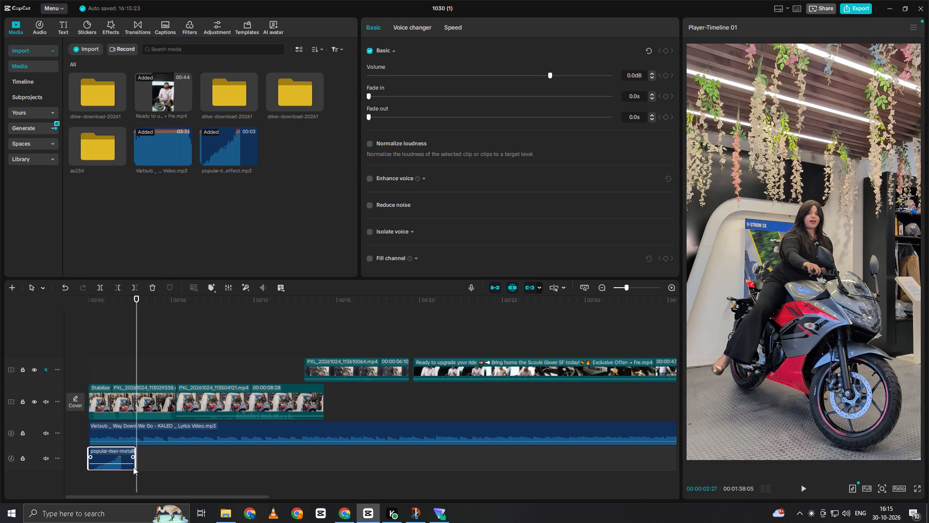
drag(133, 467, 168, 461)
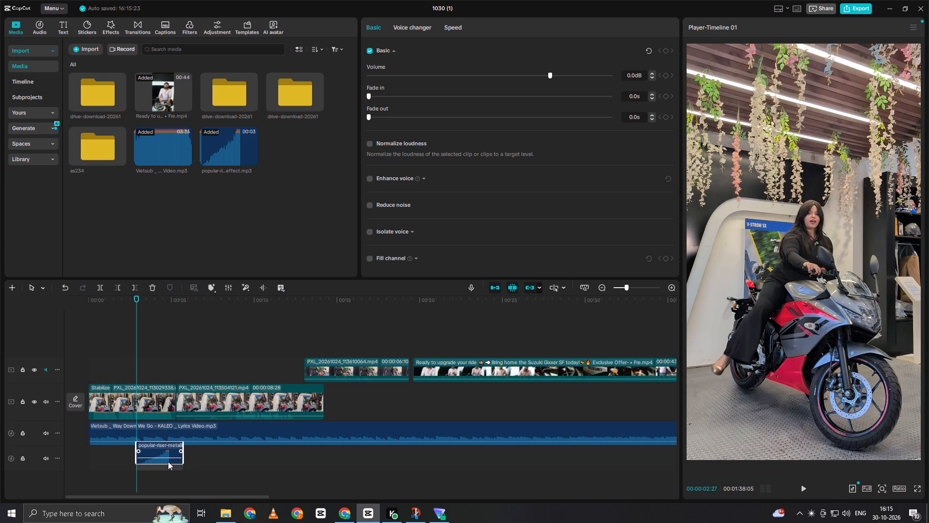
drag(168, 461, 171, 462)
click(139, 341)
drag(140, 341, 139, 343)
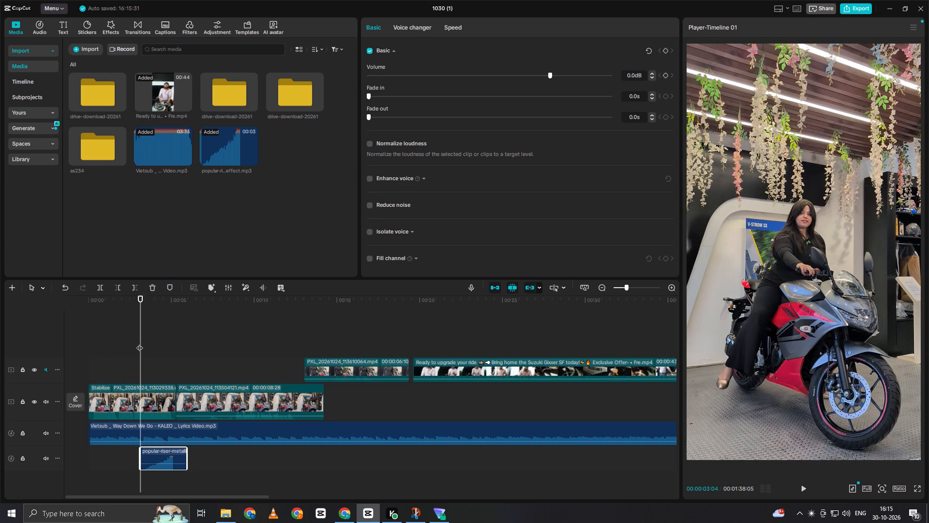
drag(139, 343, 79, 370)
key(space)
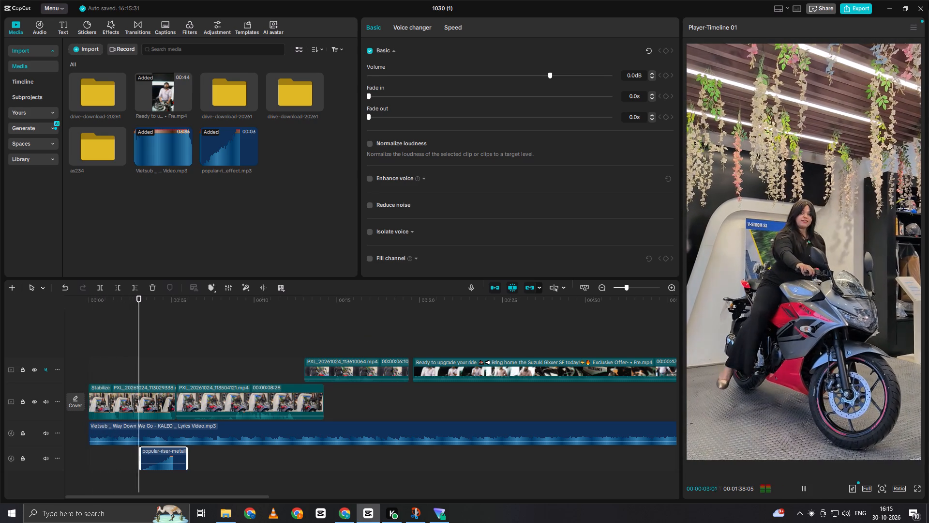
key(space)
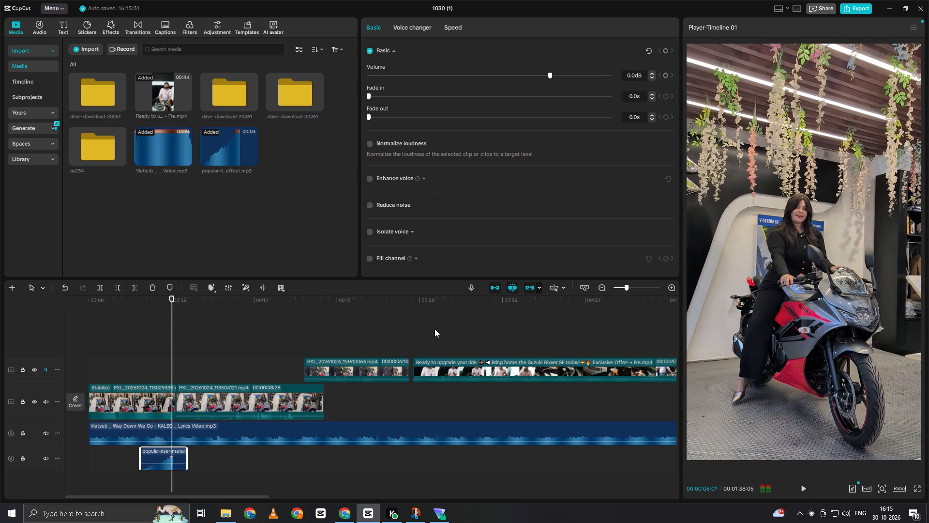
Unmute the reference promo's track, mute the riser track and play the reference promo from its start.
click(435, 329)
drag(434, 329, 417, 342)
click(417, 342)
key(space)
key(space)
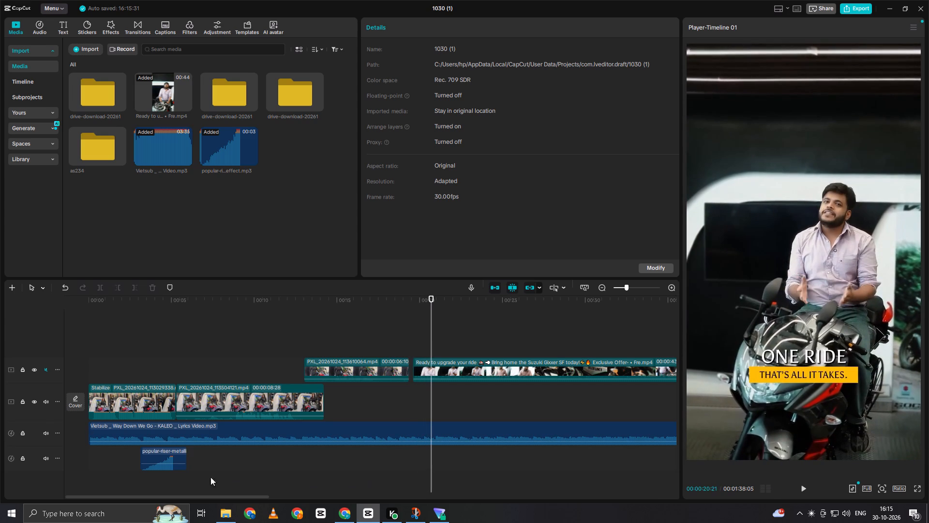
click(45, 367)
click(45, 459)
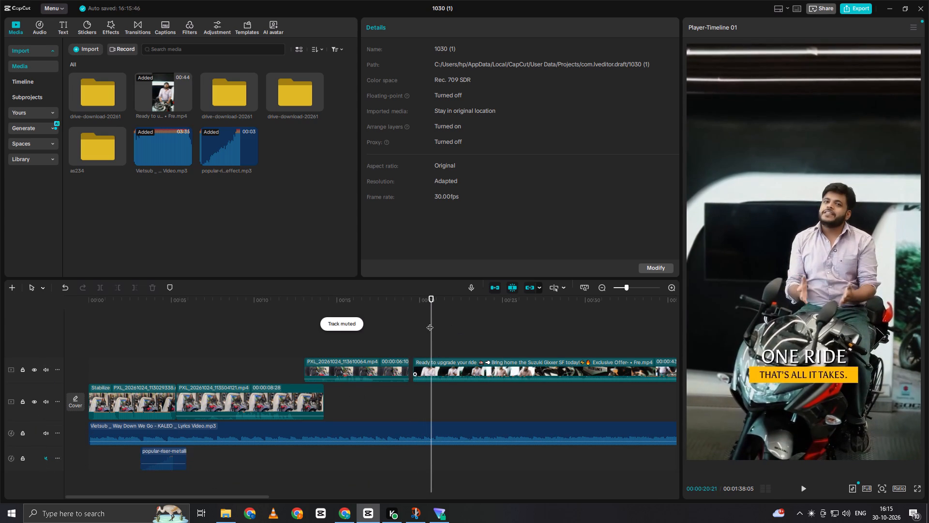
double_click(415, 324)
key(space)
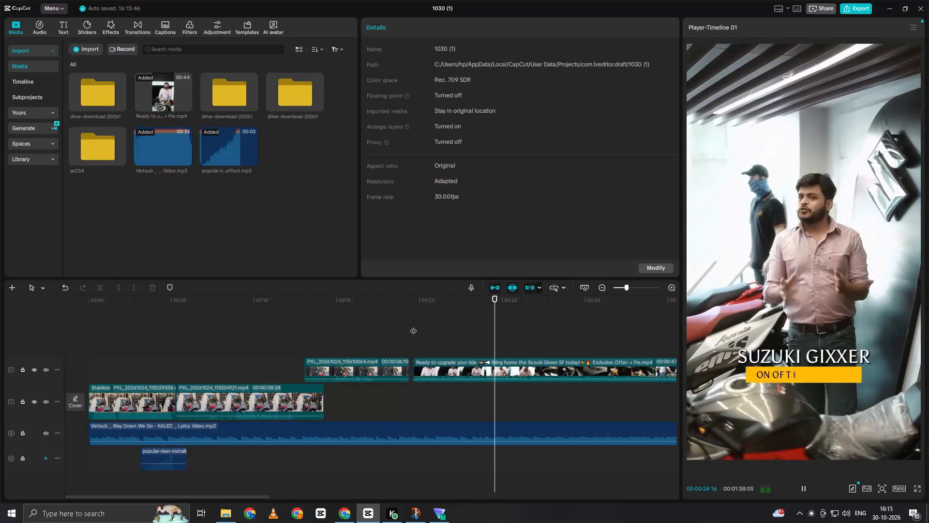
key(space)
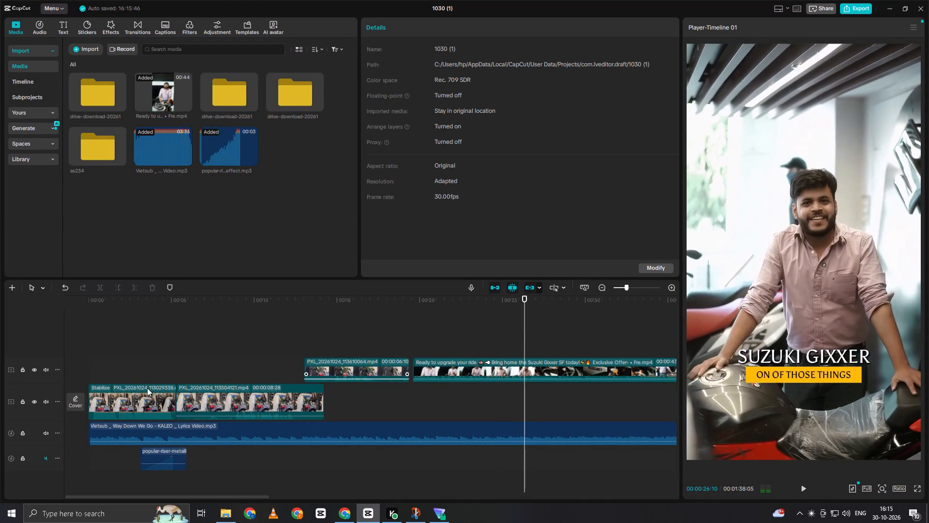
Mute the Way Down We Go track, unmute the riser track and listen to the reference promo's opening without the music.
click(45, 430)
click(44, 466)
click(45, 460)
click(426, 330)
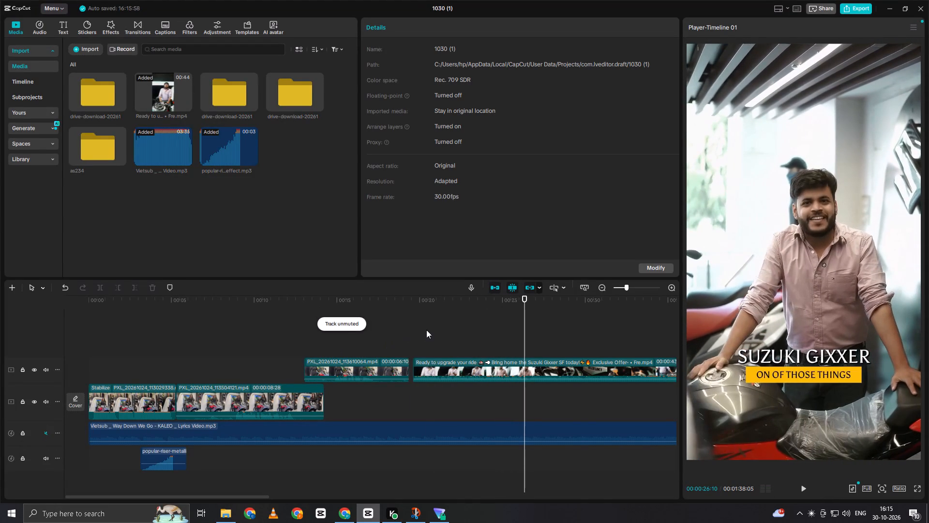
drag(426, 330, 414, 341)
key(space)
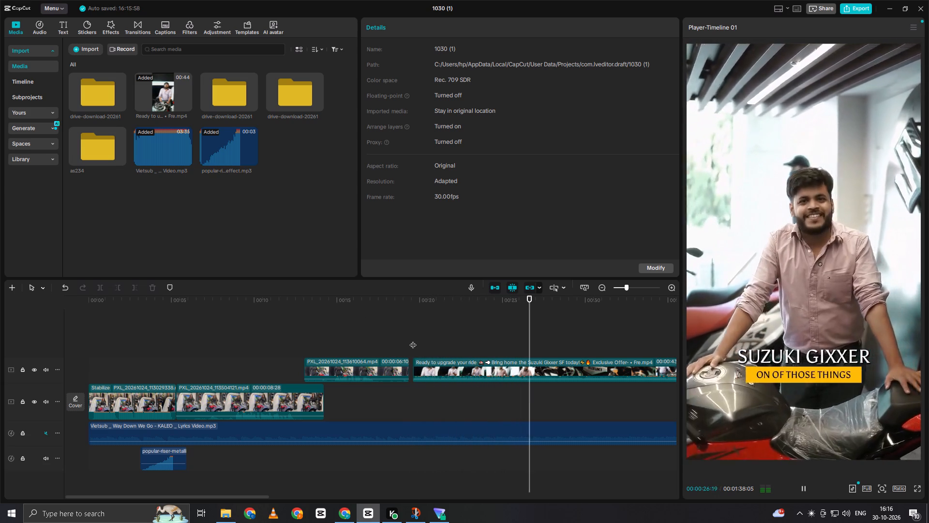
key(space)
click(428, 371)
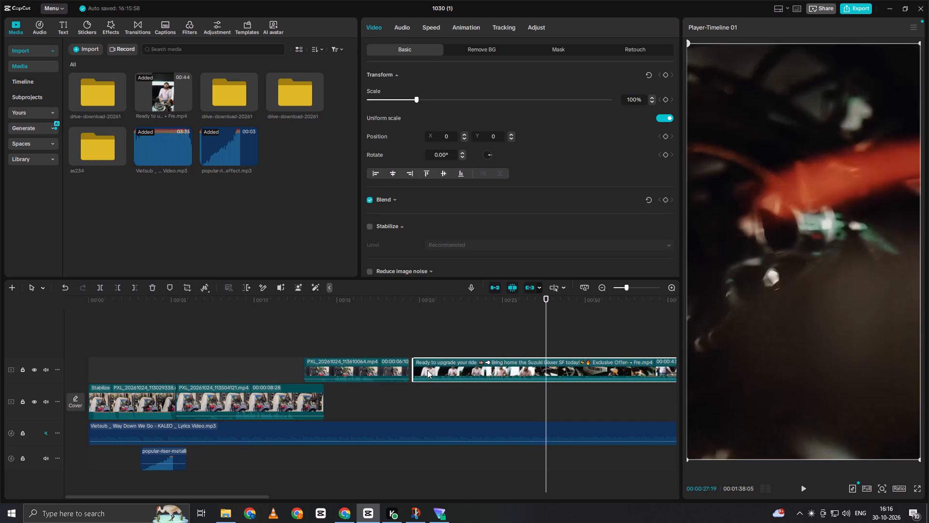
Unmute the Way Down We Go track and replay the opening from the timeline start.
click(240, 354)
drag(240, 354, 30, 389)
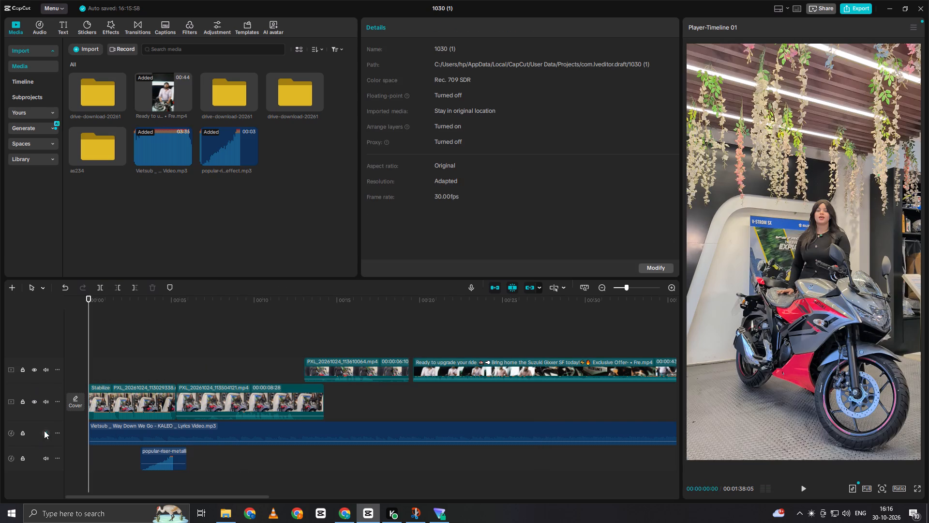
click(45, 431)
key(space)
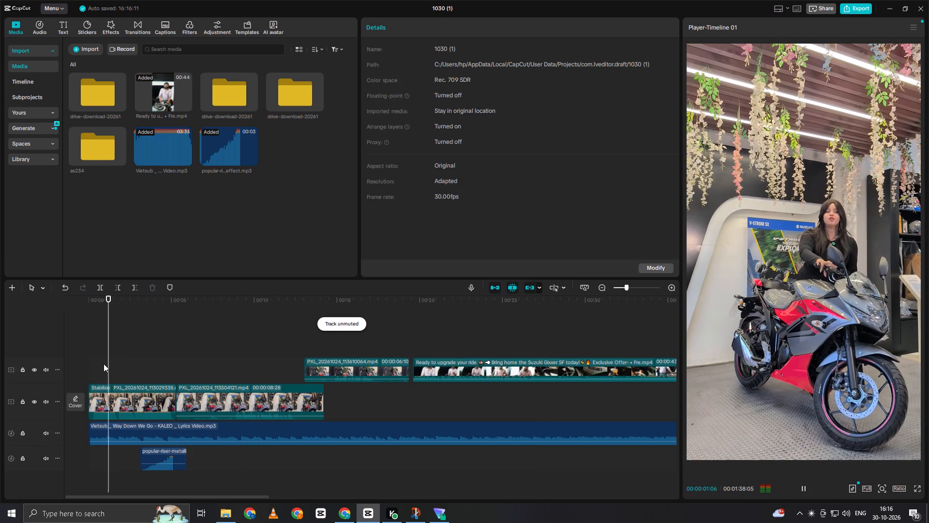
key(space)
click(105, 362)
drag(105, 362, 65, 382)
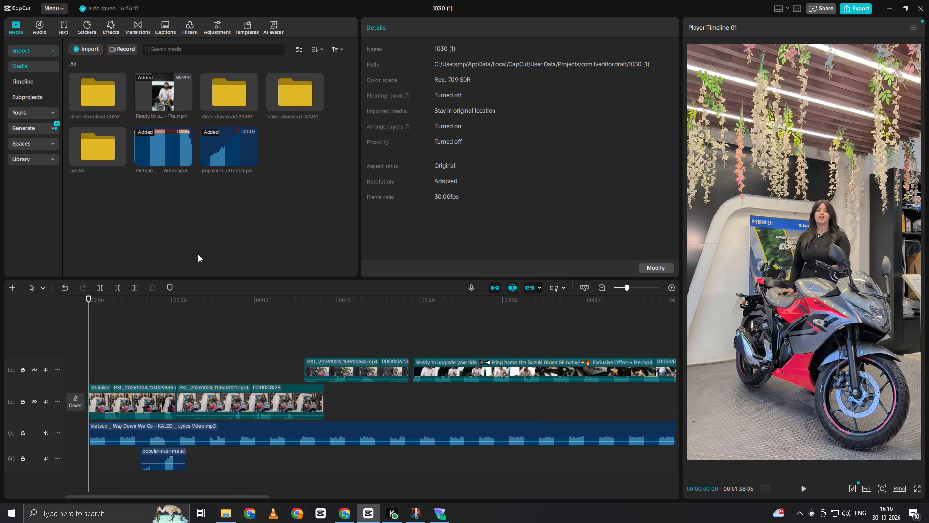
Add the Deep woosh sound effect from the favorites at the timeline start and play the opening with it.
click(36, 25)
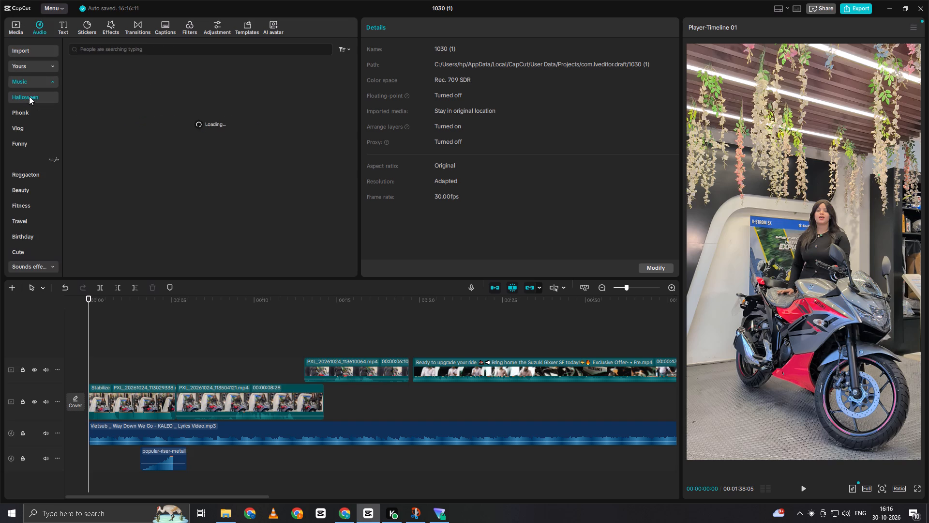
click(29, 96)
click(98, 48)
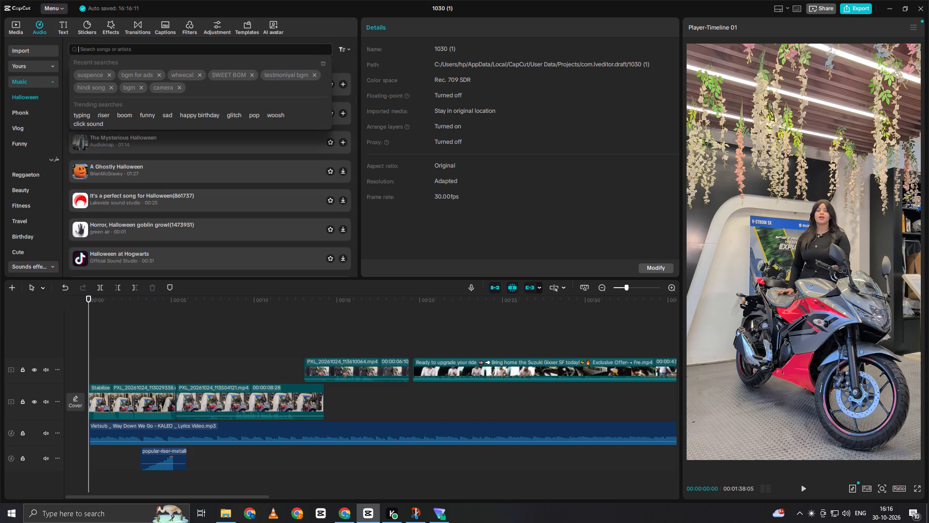
click(32, 69)
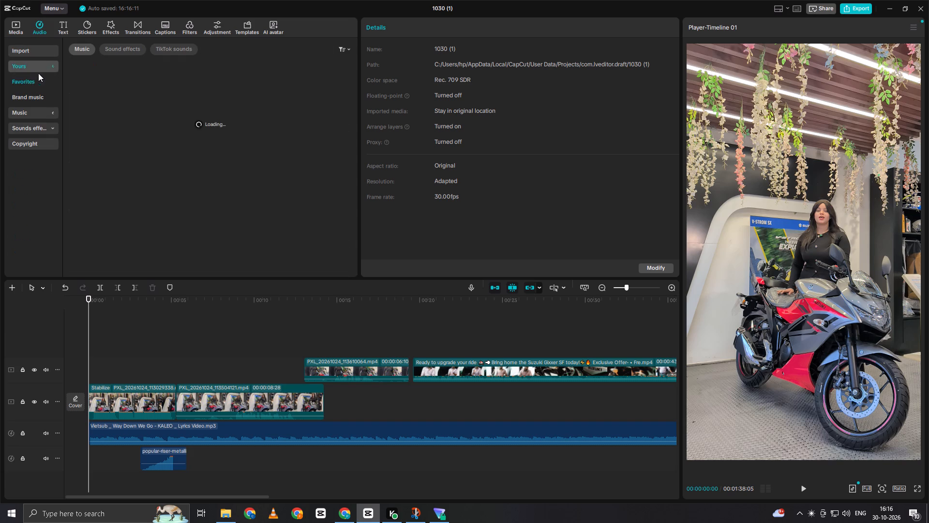
click(121, 49)
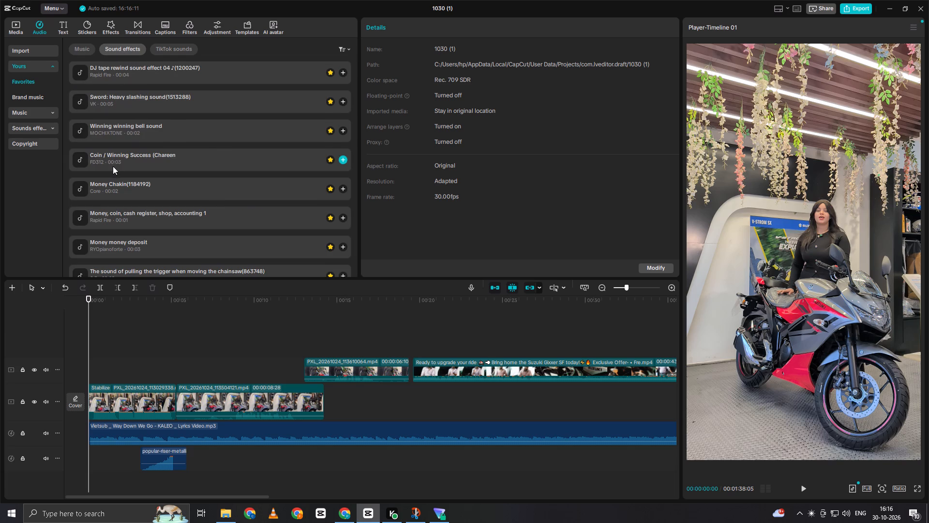
scroll(113, 168, down, 4)
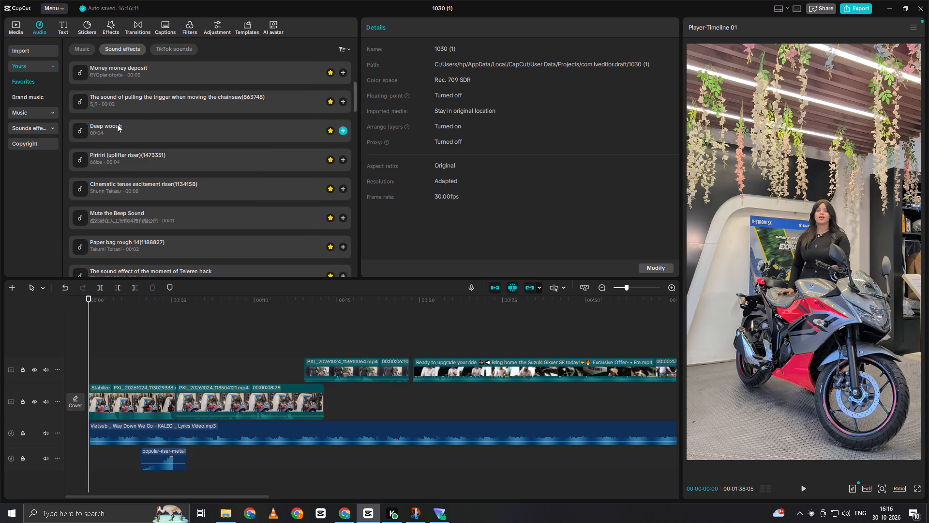
click(113, 119)
drag(105, 129, 124, 346)
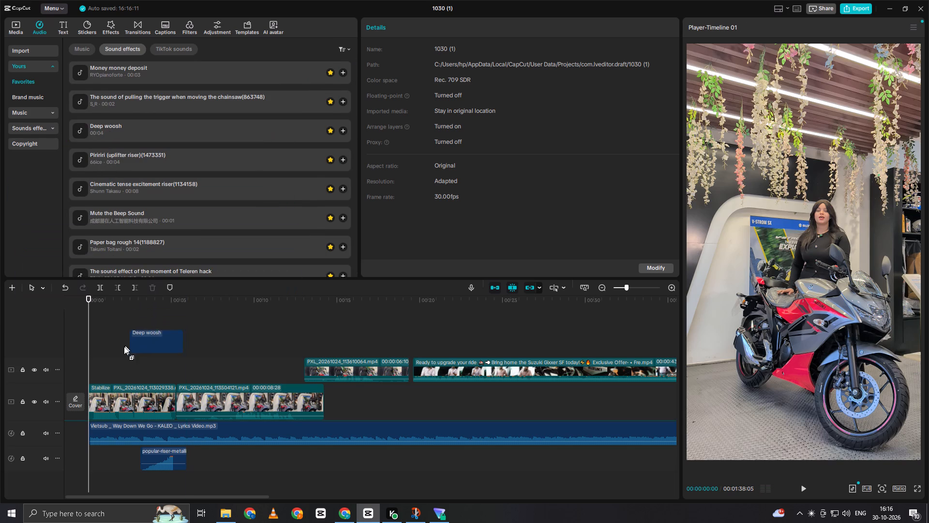
drag(124, 346, 83, 367)
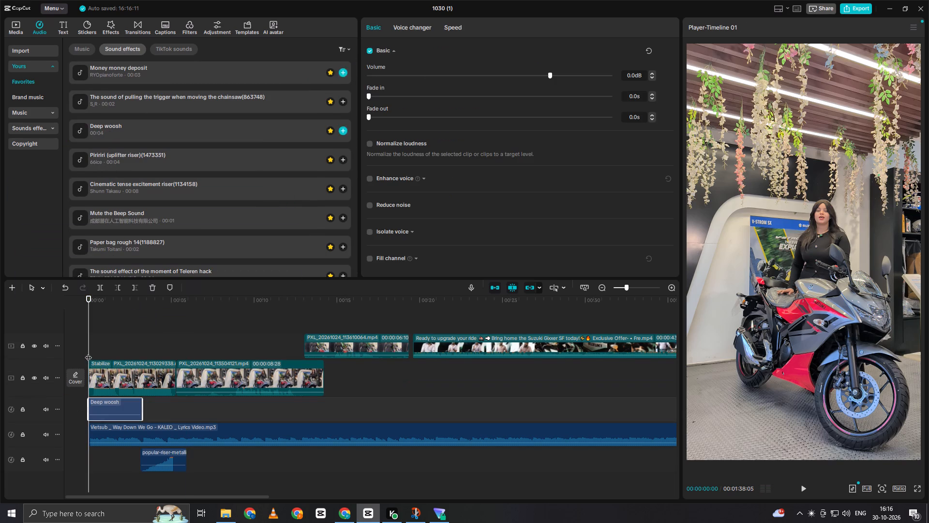
key(space)
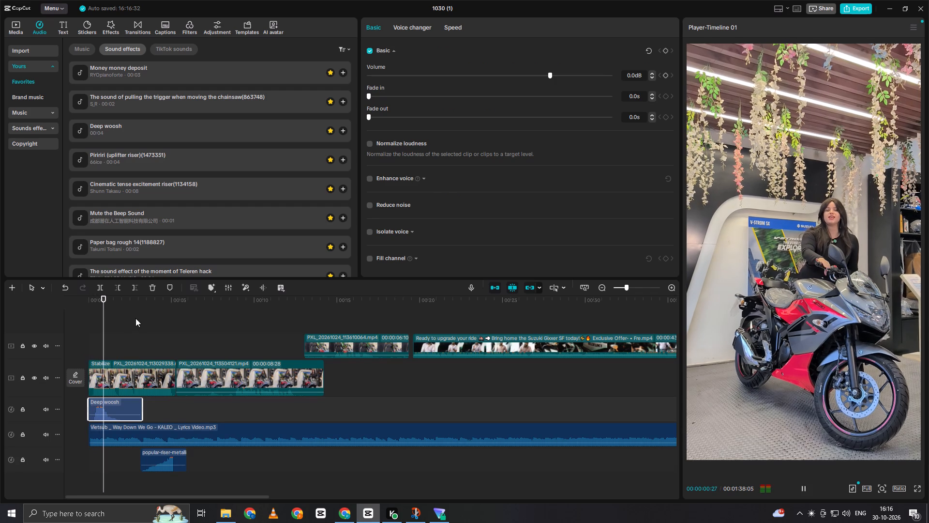
key(space)
Apply the Zoom Out in-animation to the first showroom clip and play the opening from the timeline start.
click(118, 372)
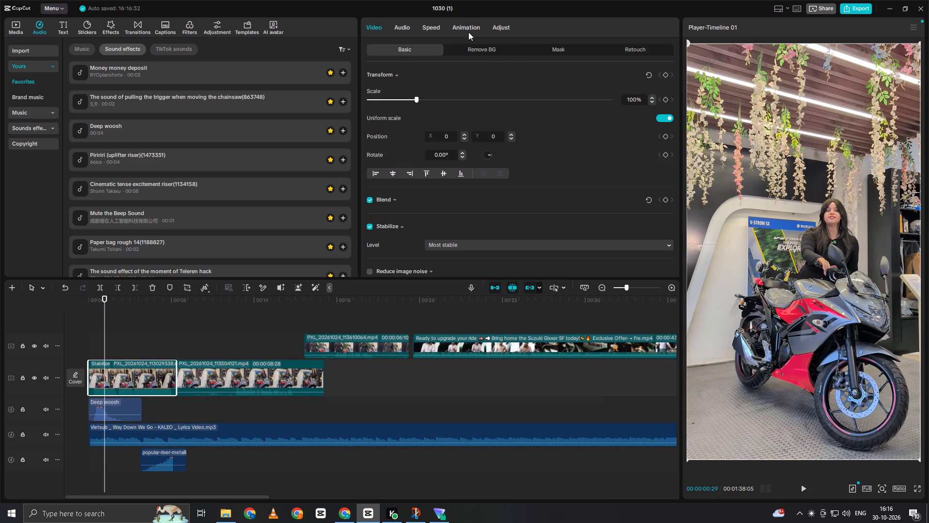
click(464, 27)
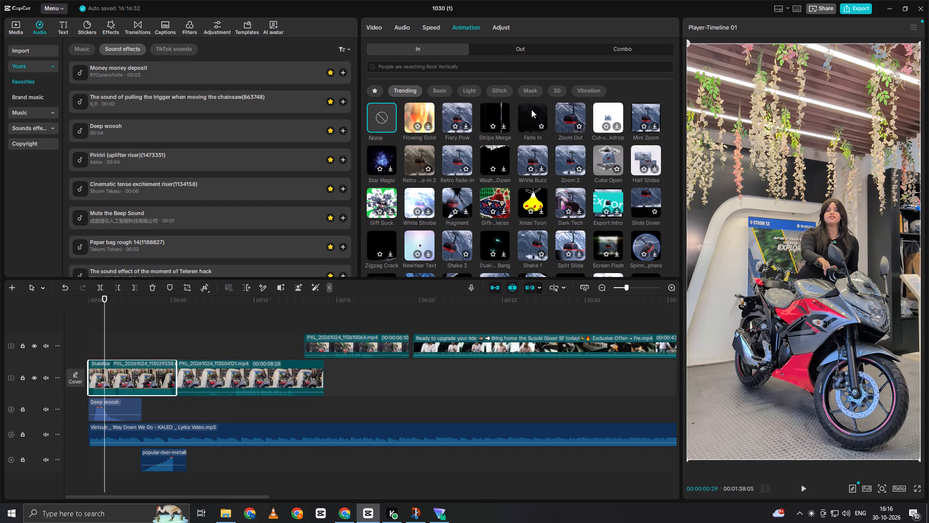
click(569, 110)
click(73, 331)
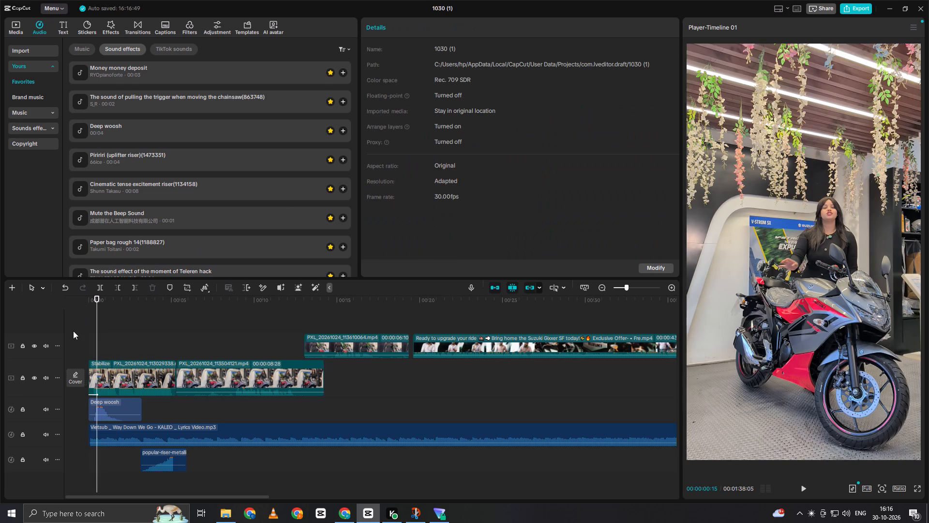
click(75, 325)
key(space)
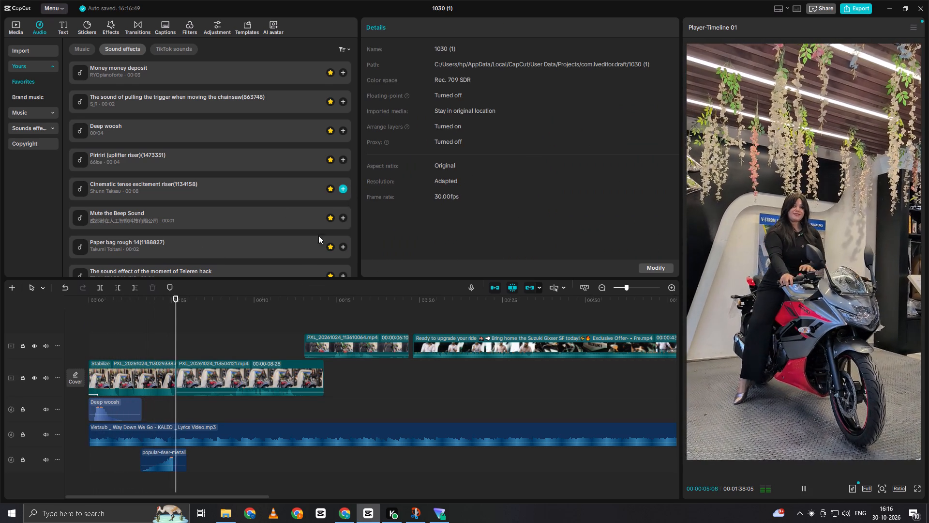
key(space)
Find the cut point in the second showroom clip and trim off its beginning up to about 00:00:08:22.
click(179, 354)
drag(180, 354, 173, 358)
click(185, 350)
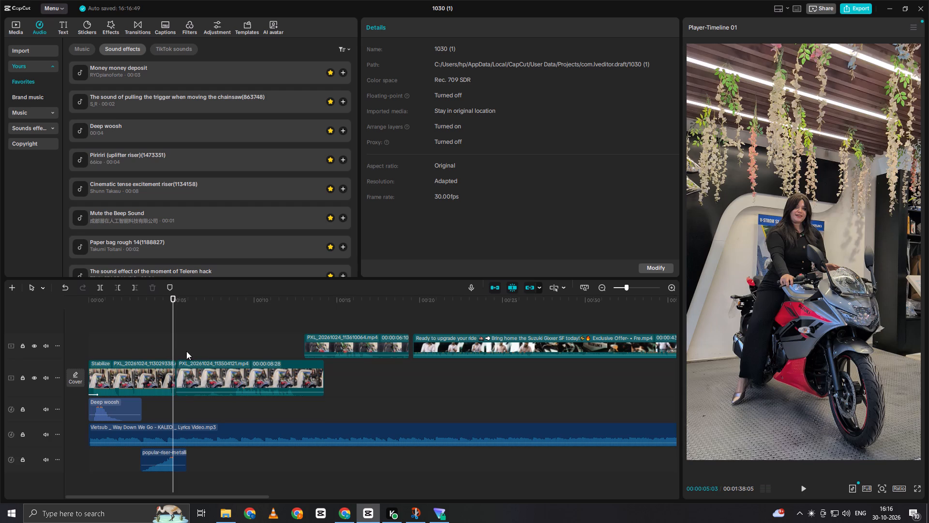
drag(190, 348, 211, 358)
key(space)
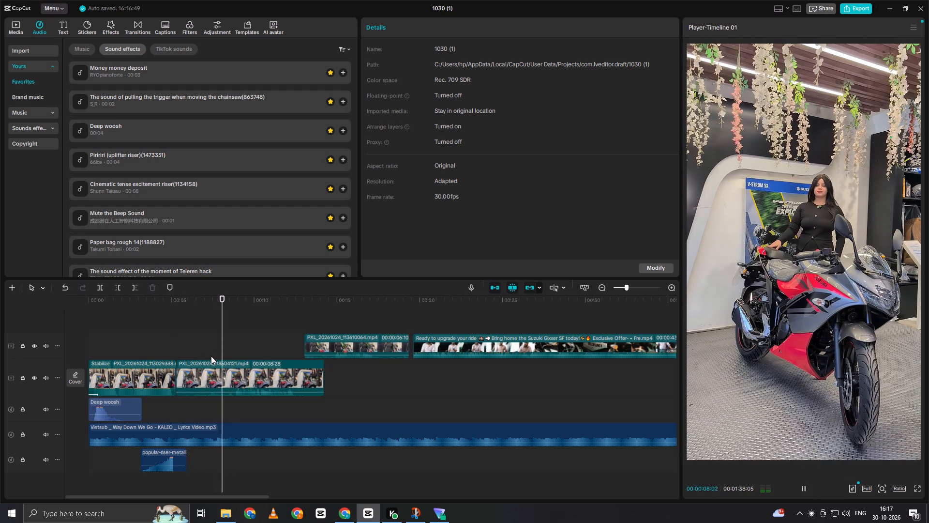
key(space)
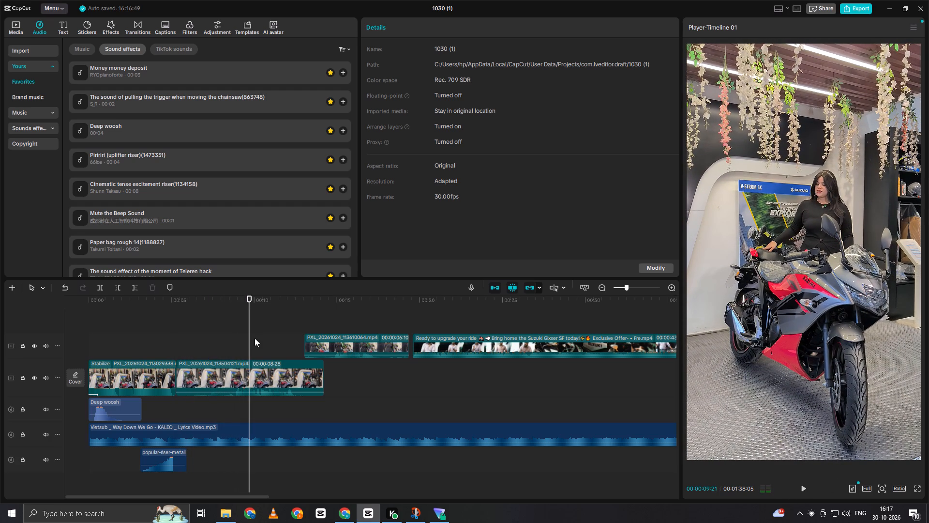
click(243, 341)
drag(243, 341, 233, 351)
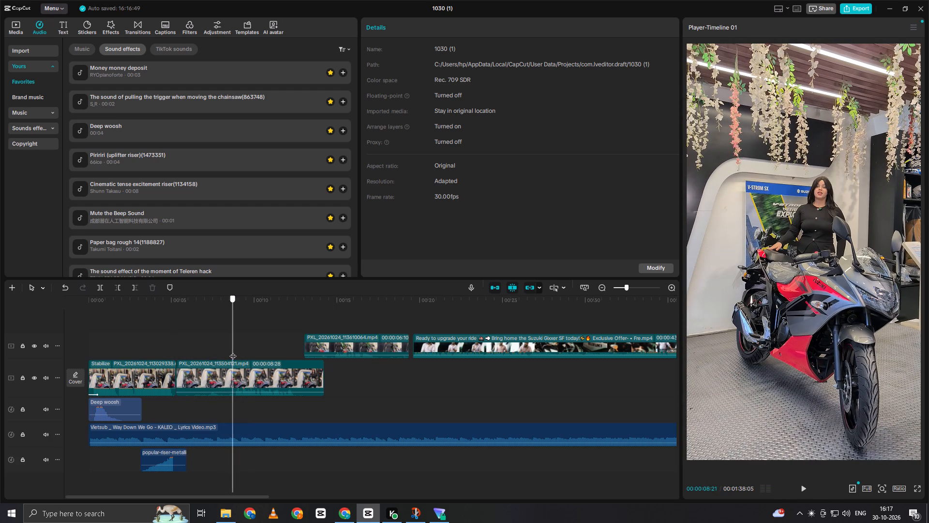
drag(233, 351, 233, 351)
click(256, 391)
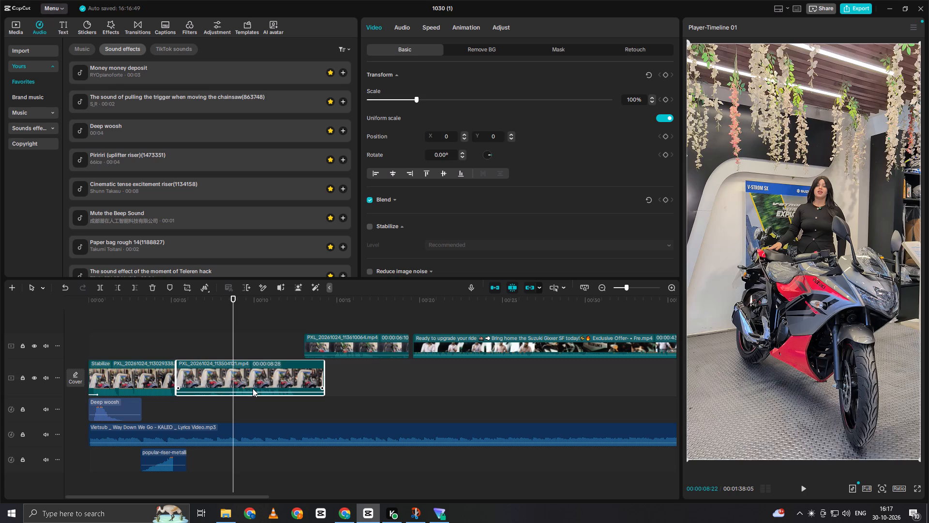
key(w)
key(ctrl+z)
key(q)
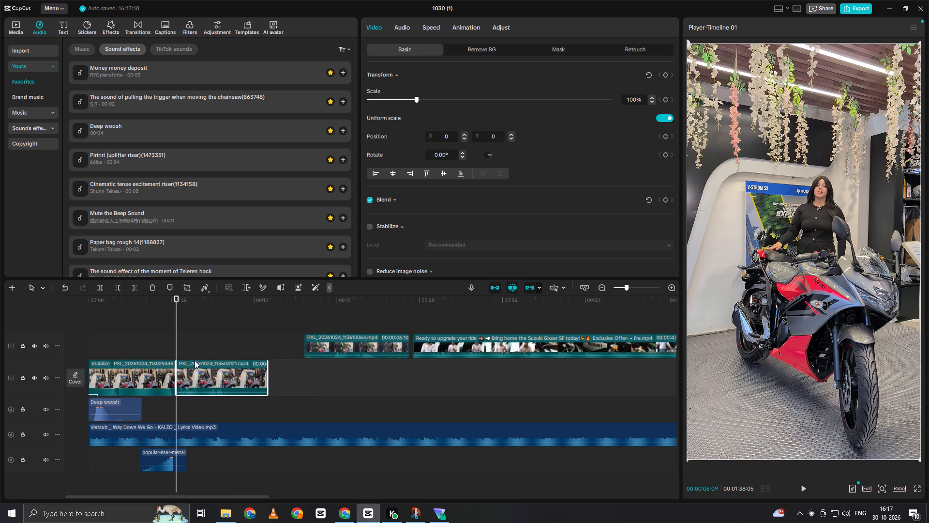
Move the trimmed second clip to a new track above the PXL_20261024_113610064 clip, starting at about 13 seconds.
drag(208, 367, 335, 310)
Replay the first clip from the timeline start and check how its end lines up with the riser.
click(133, 356)
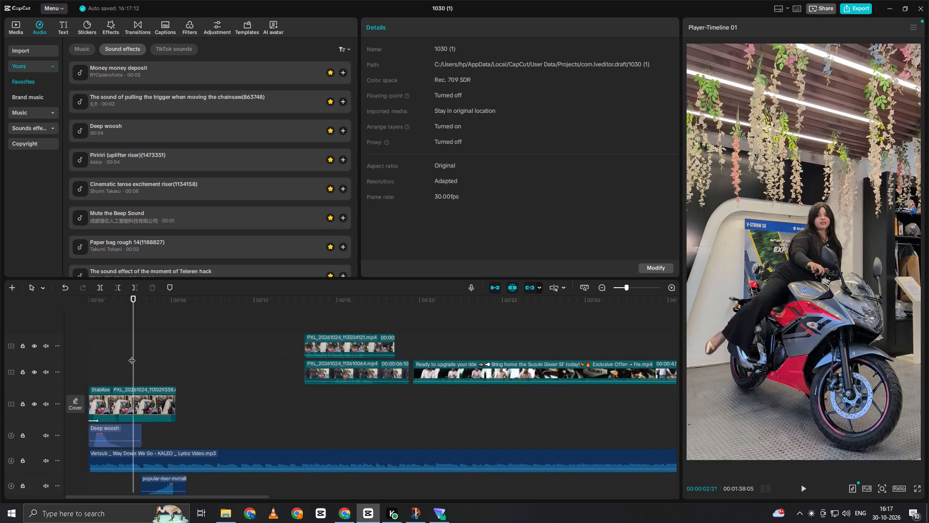
drag(132, 355, 40, 392)
key(space)
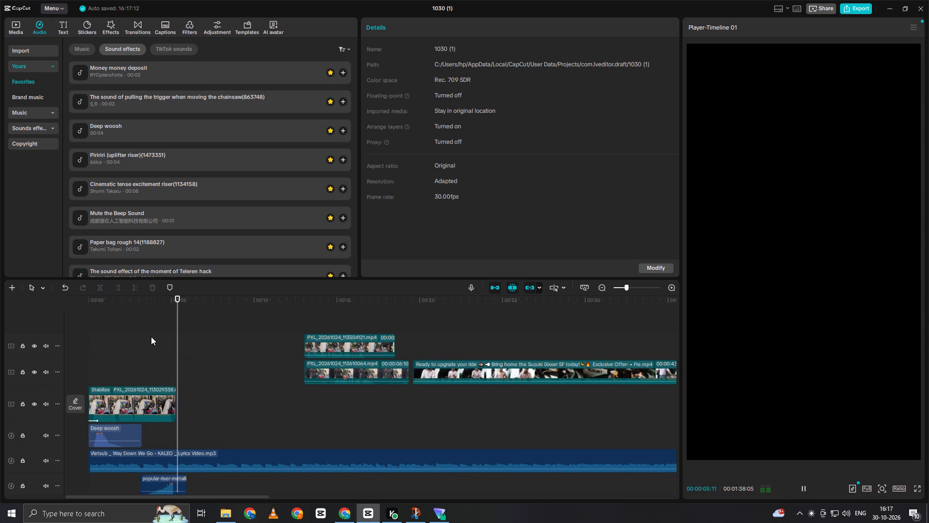
key(space)
double_click(178, 371)
drag(177, 370, 178, 370)
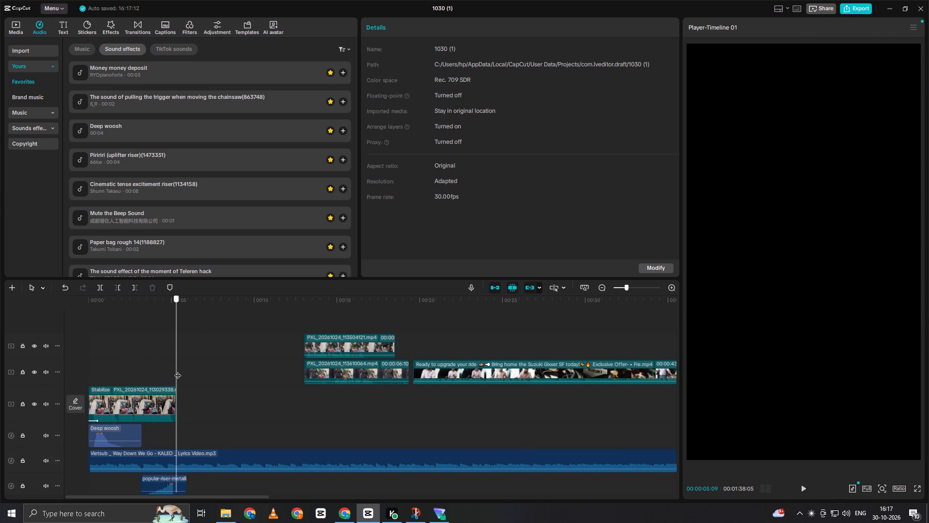
drag(178, 370, 175, 379)
click(148, 370)
drag(147, 372, 79, 407)
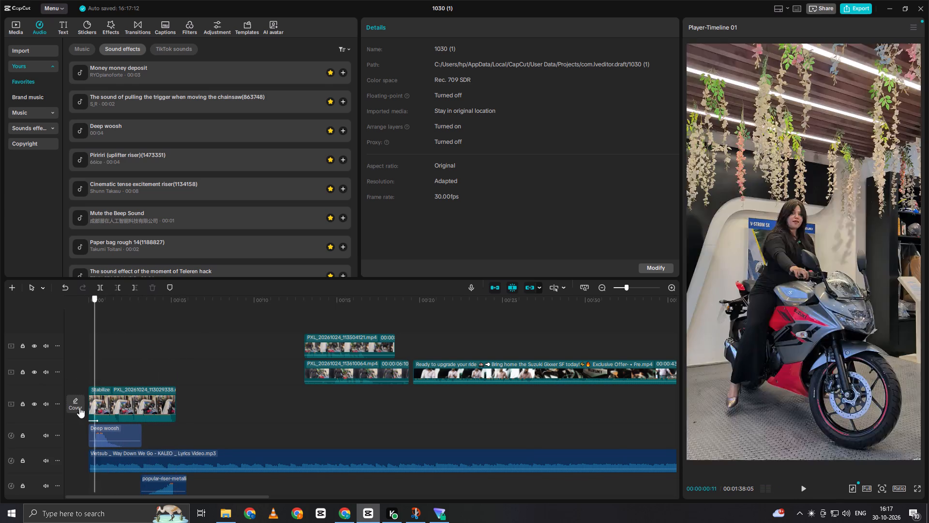
drag(79, 407, 76, 408)
key(space)
key(space)
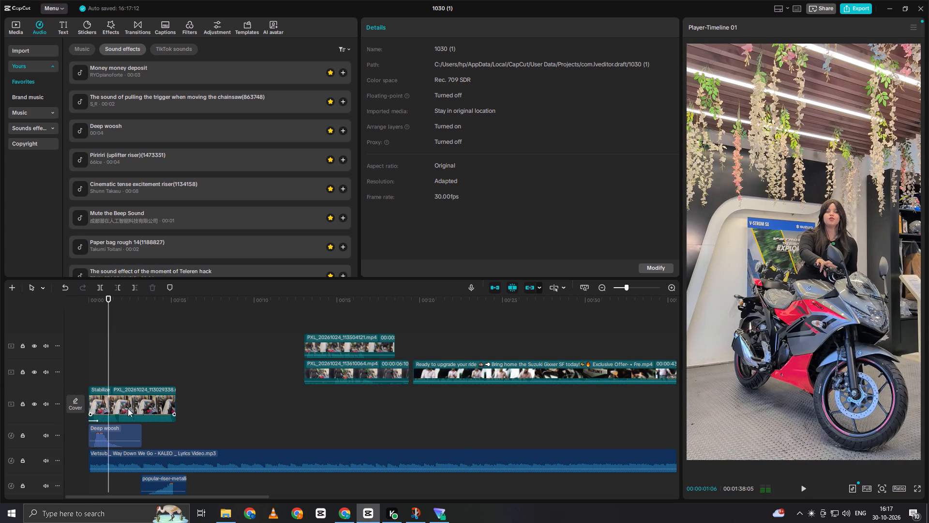
Set the first clip's Zoom Out animation duration to 0.8 s and replay the opening from the start.
click(129, 410)
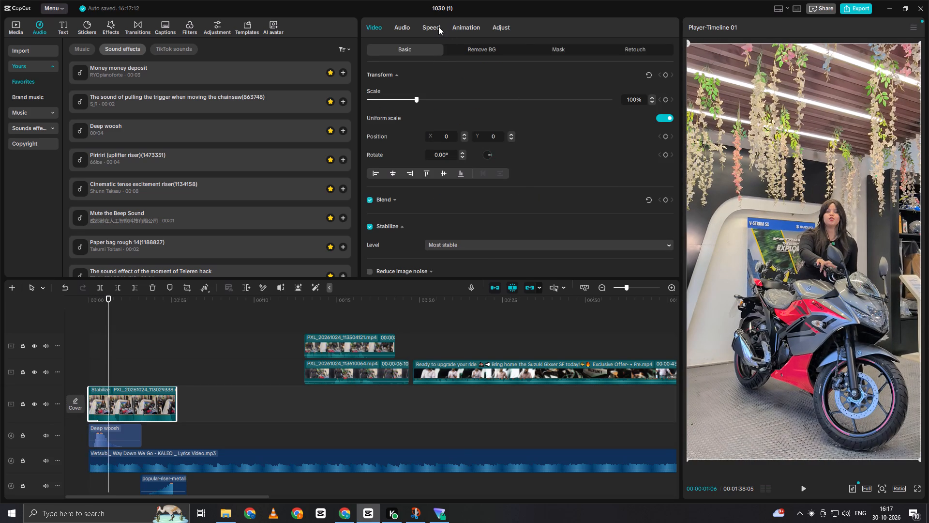
click(461, 28)
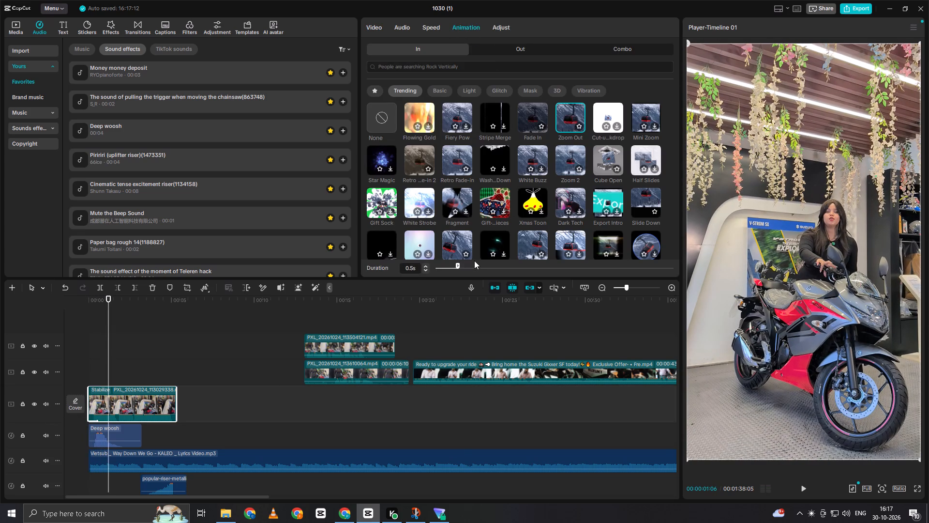
click(473, 269)
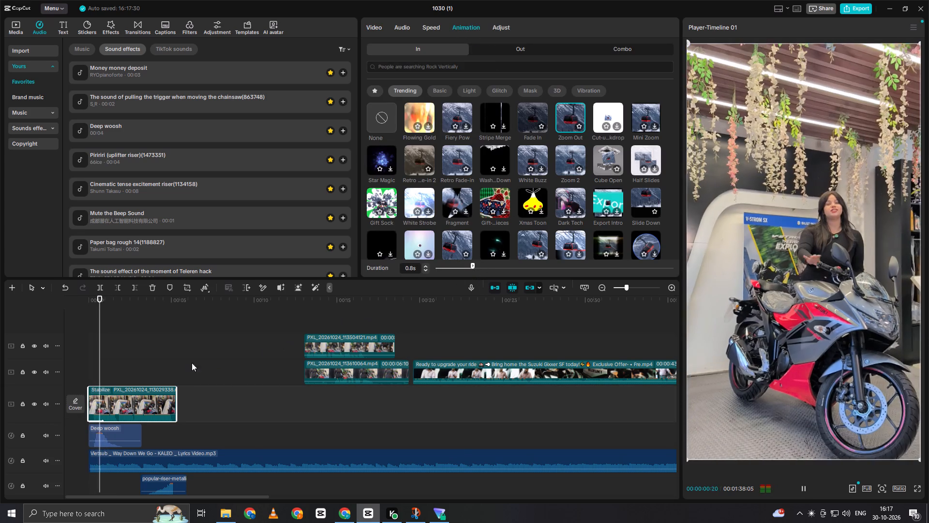
drag(100, 360, 75, 381)
key(space)
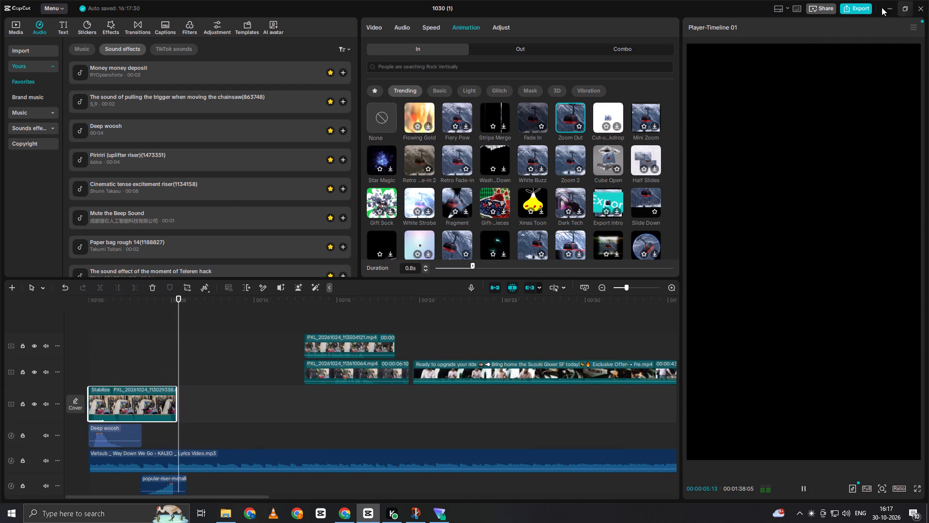
click(106, 361)
key(space)
Replay the second half of the first clip and listen to the riser around the clip's end.
click(123, 359)
click(129, 357)
click(133, 355)
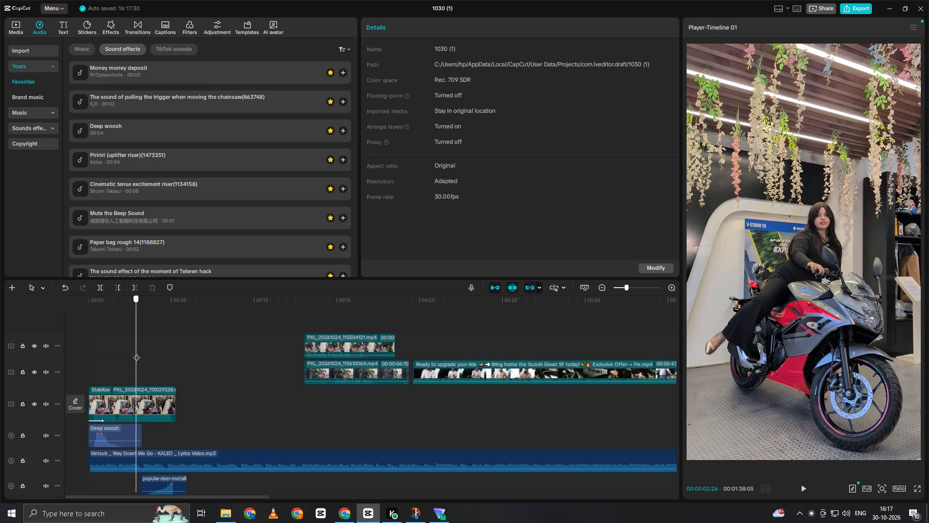
double_click(136, 353)
key(space)
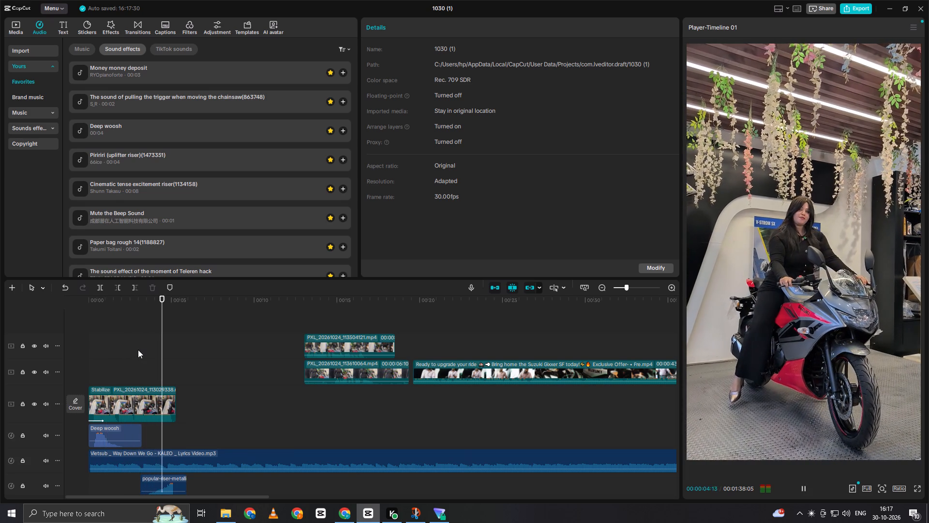
key(space)
click(184, 355)
drag(184, 355, 179, 371)
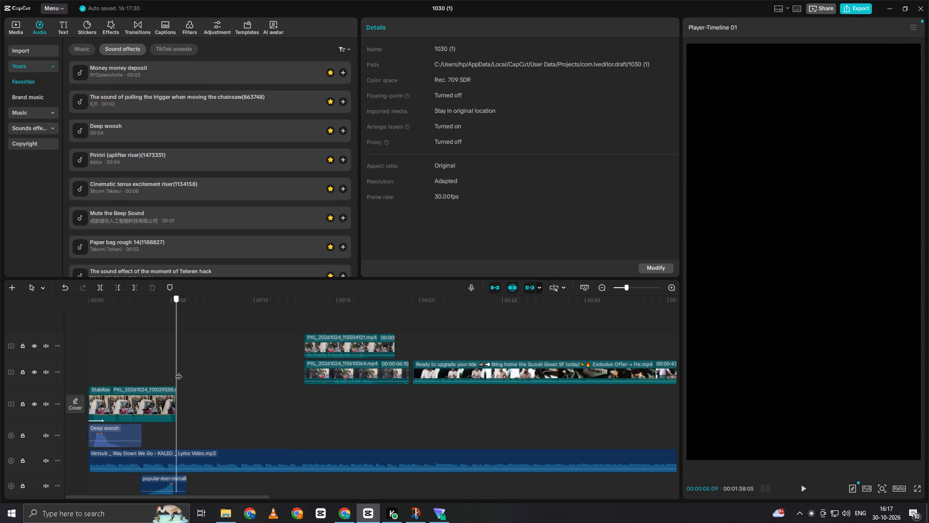
drag(179, 371, 178, 373)
key(space)
key(space)
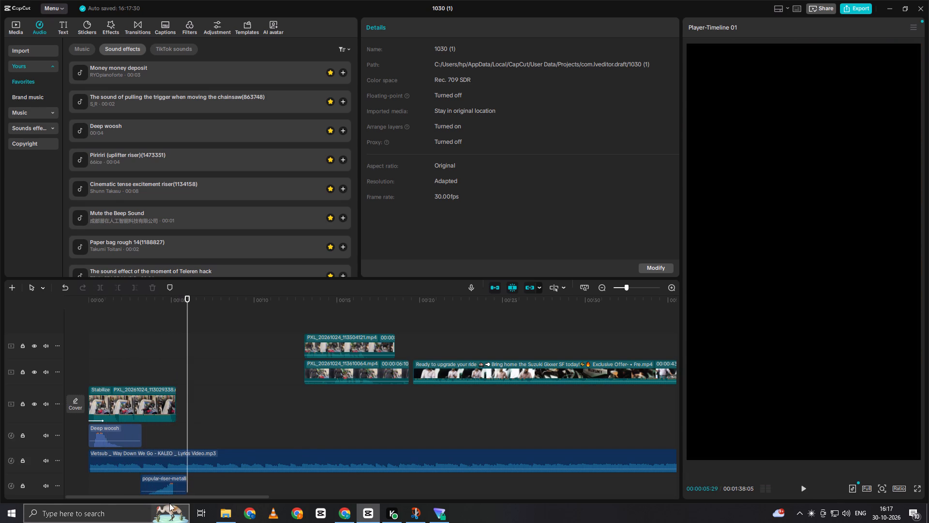
double_click(158, 484)
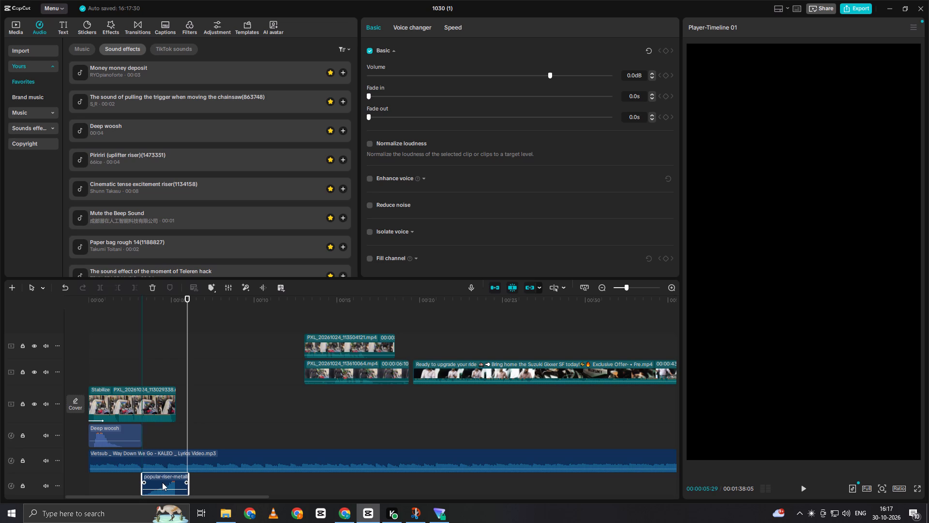
click(162, 345)
drag(161, 345, 105, 355)
key(space)
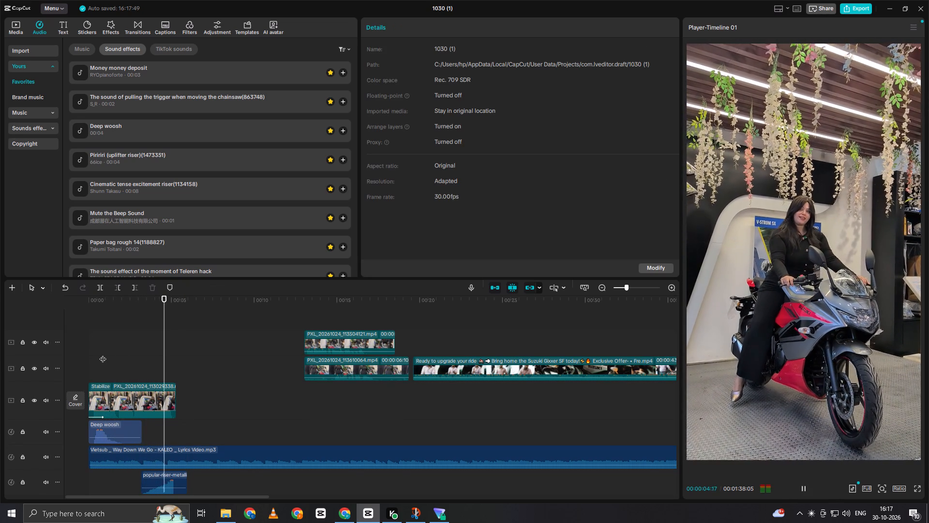
key(space)
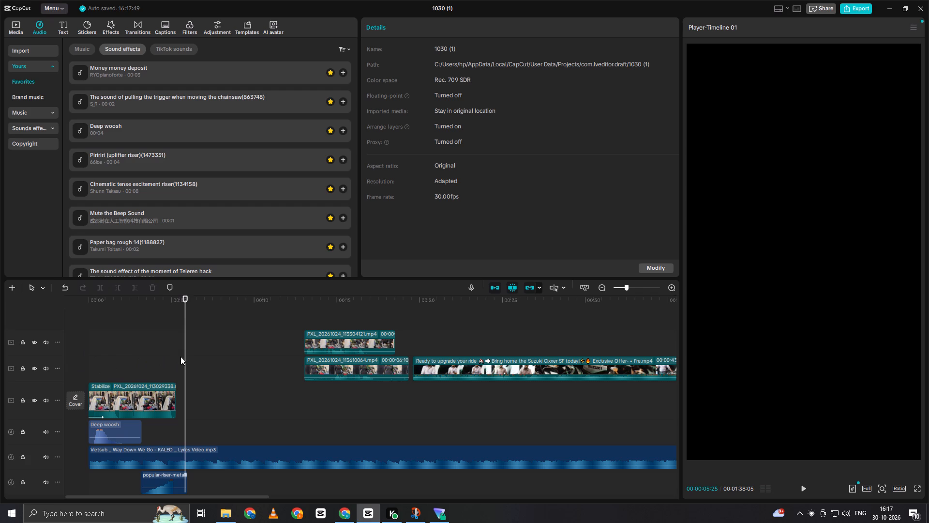
double_click(183, 356)
Play the reference promo from about 00:00:22:17 and return to the first clip at about 00:00:03:28 to compare.
double_click(462, 349)
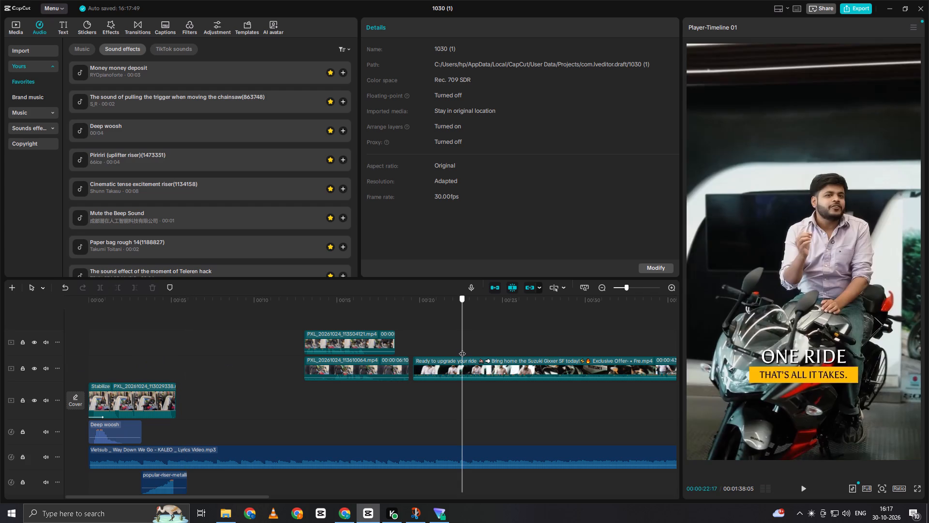
key(space)
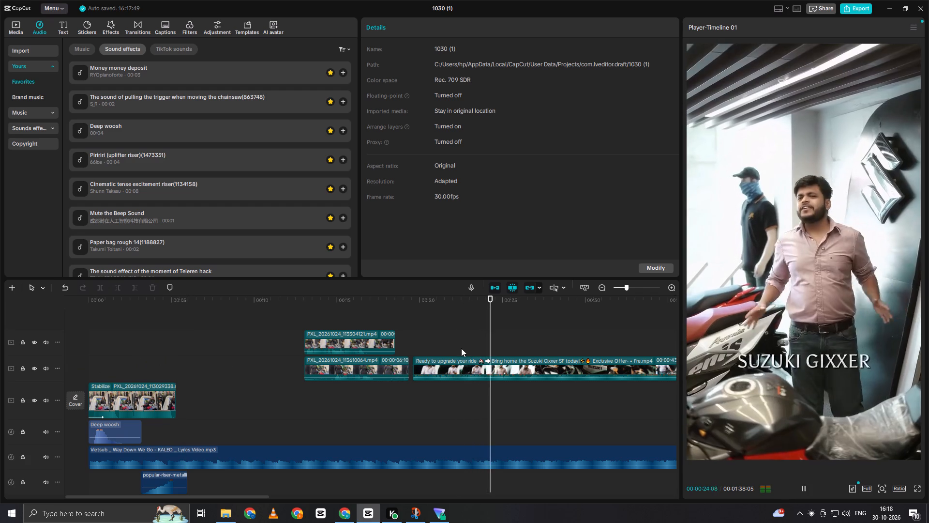
key(space)
click(465, 340)
drag(466, 340, 134, 389)
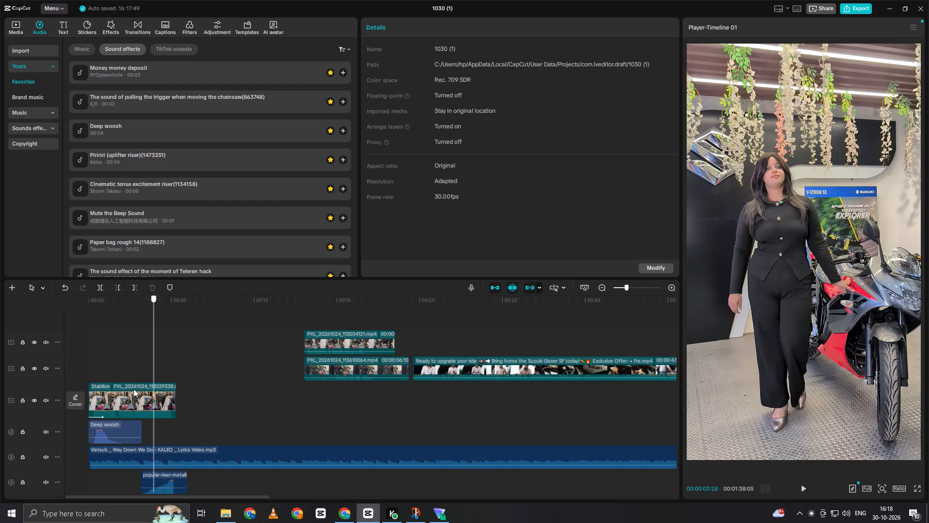
drag(134, 389, 133, 389)
key(space)
key(space)
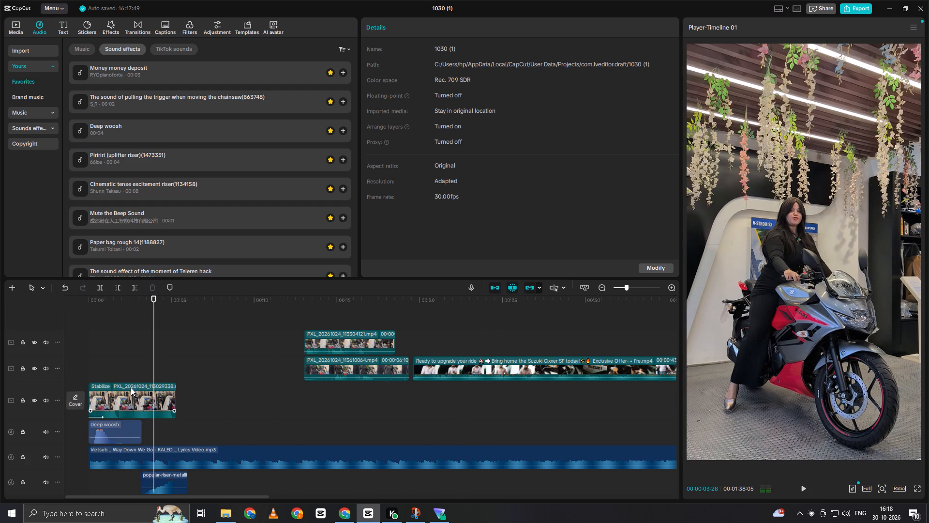
Preview the four showroom clips of the presenter with the red bike in the first drive-download folder, viewing PXL_…10064.mp4 twice.
click(79, 48)
click(12, 27)
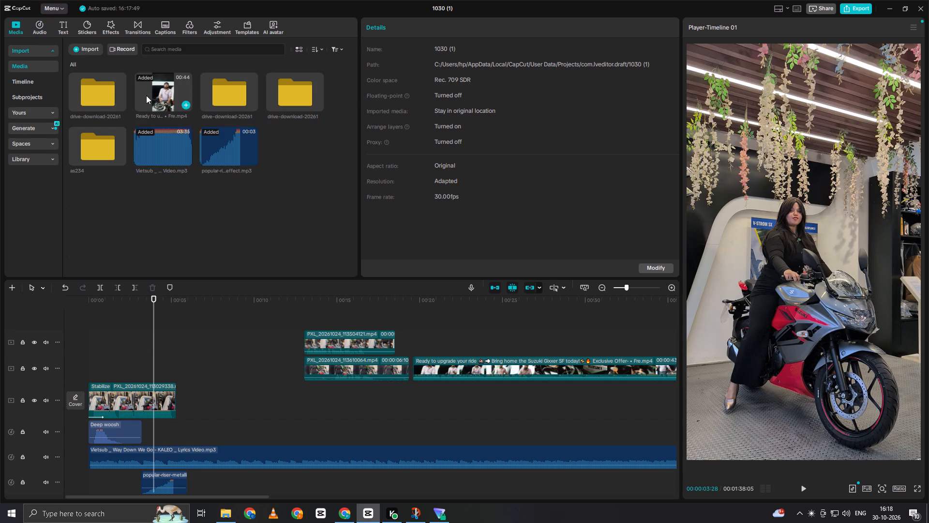
scroll(144, 110, down, 1)
double_click(105, 93)
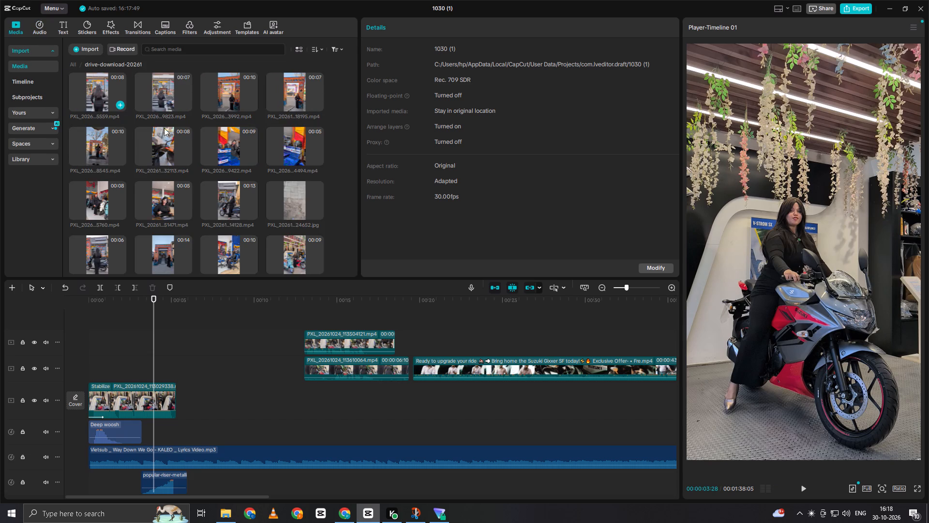
scroll(210, 173, down, 10)
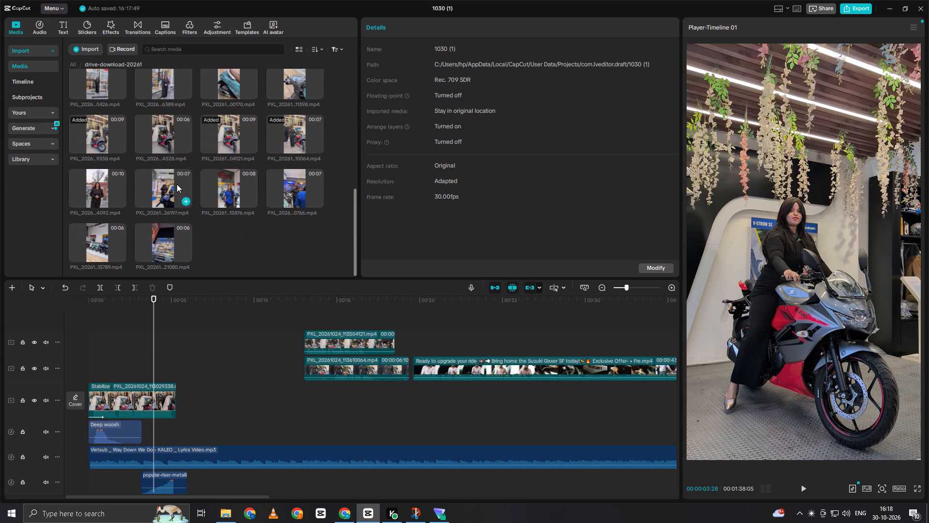
scroll(177, 184, down, 1)
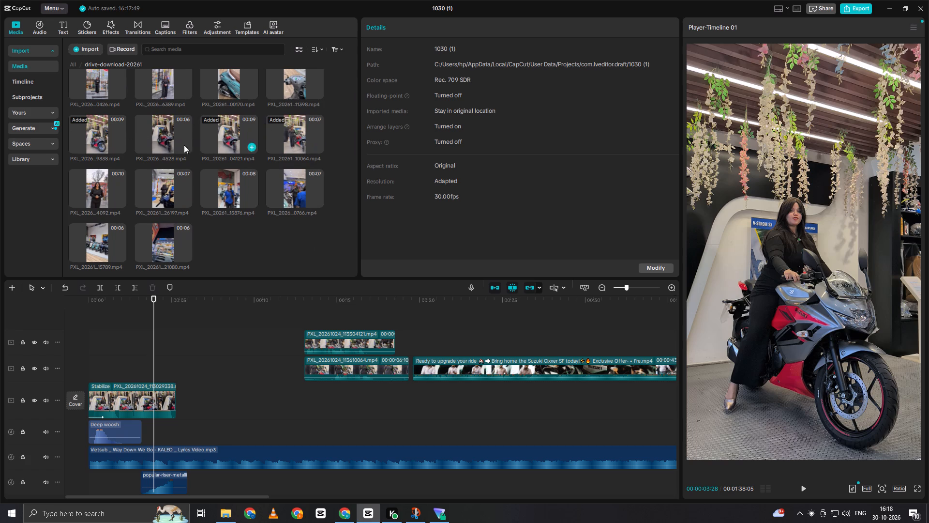
click(89, 136)
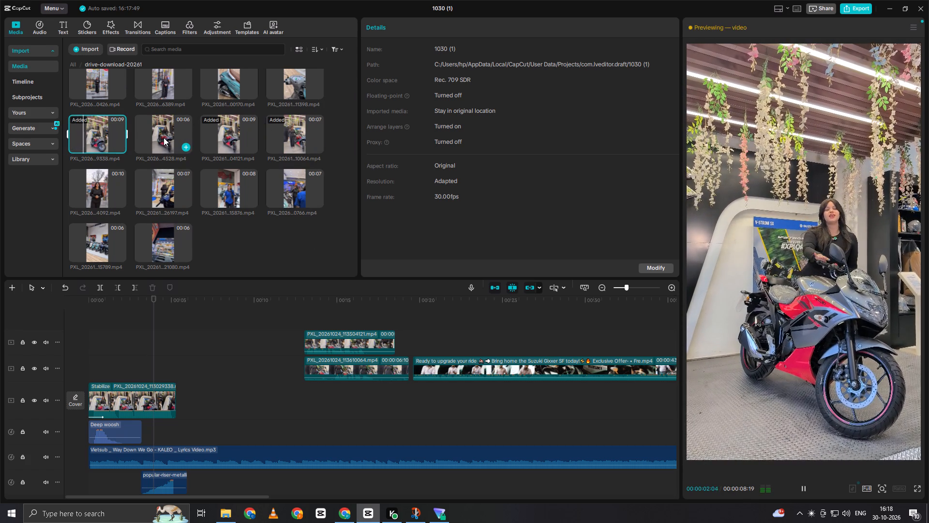
click(164, 138)
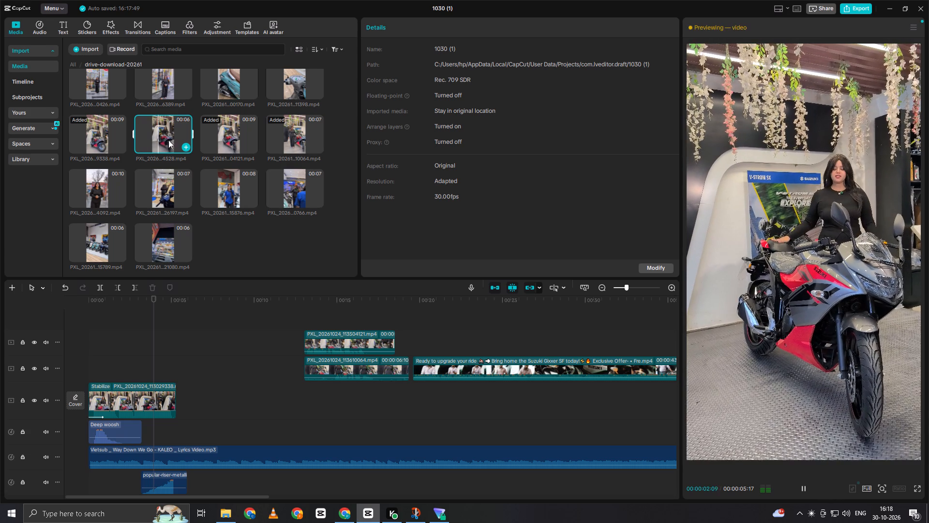
click(237, 125)
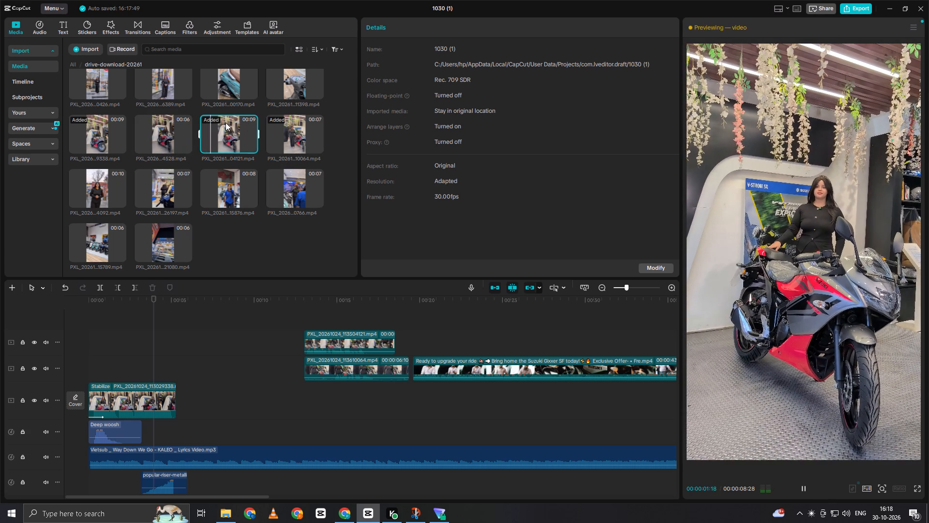
click(288, 127)
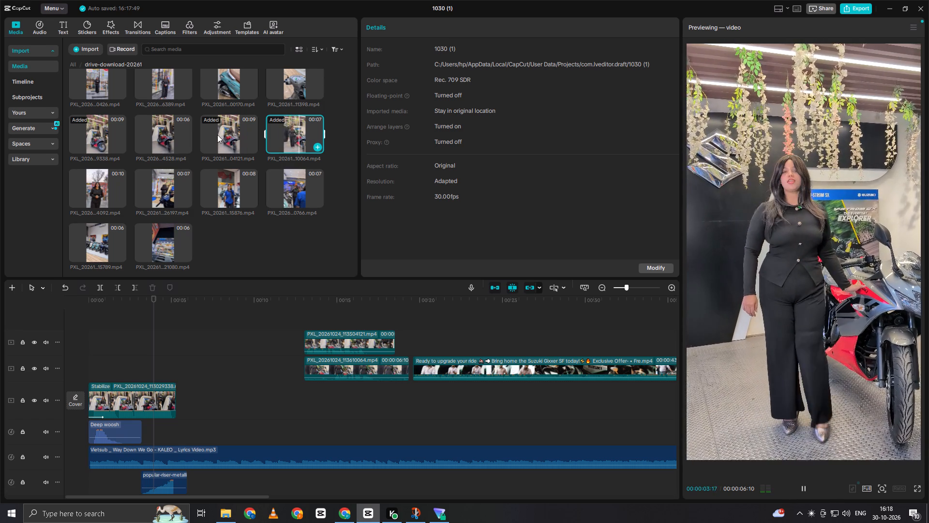
scroll(217, 135, up, 2)
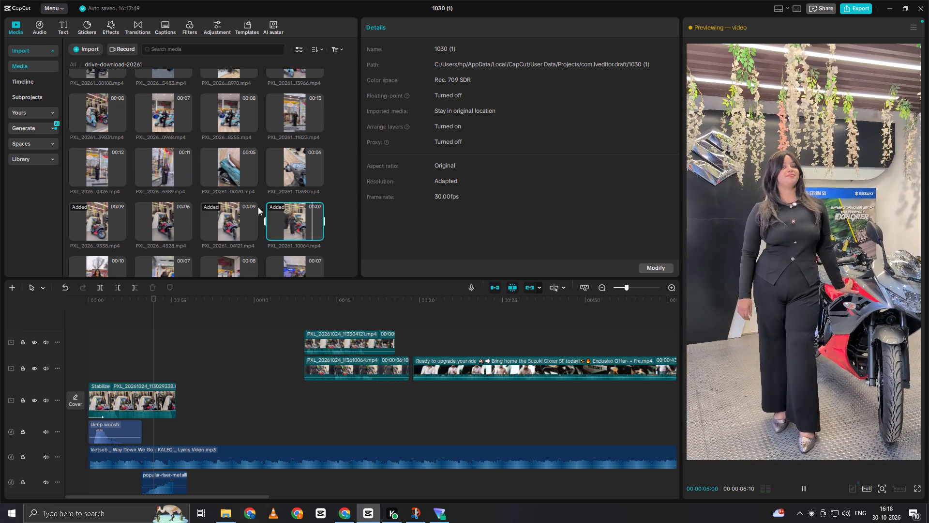
click(286, 226)
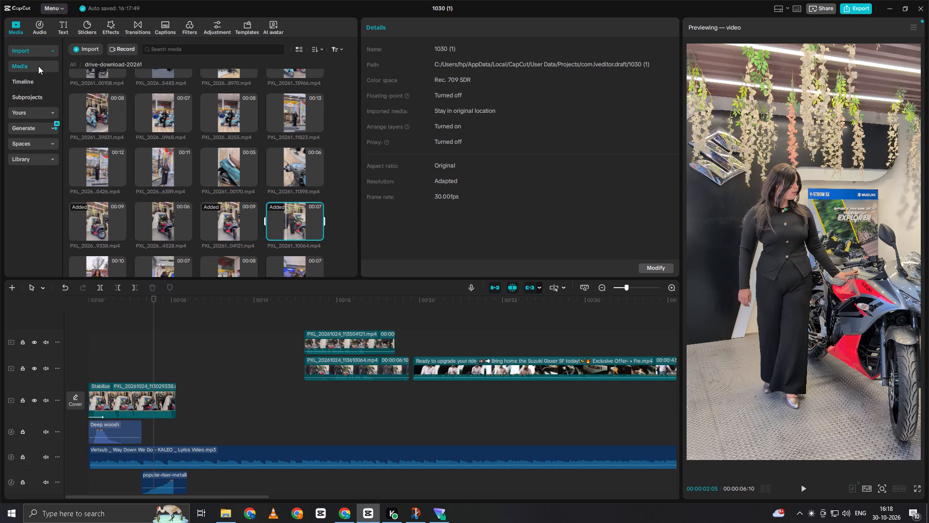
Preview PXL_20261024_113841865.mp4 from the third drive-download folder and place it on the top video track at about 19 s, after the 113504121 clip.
scroll(79, 83, up, 4)
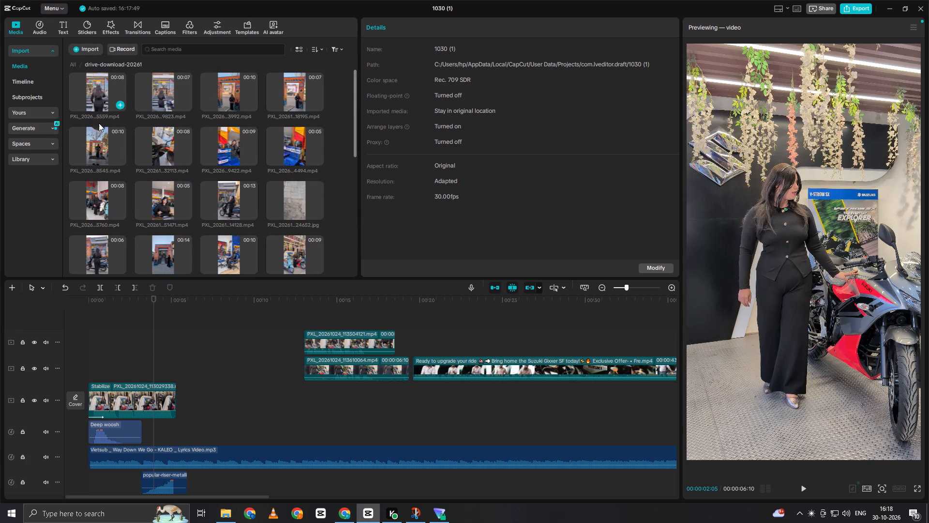
scroll(99, 123, up, 8)
click(75, 69)
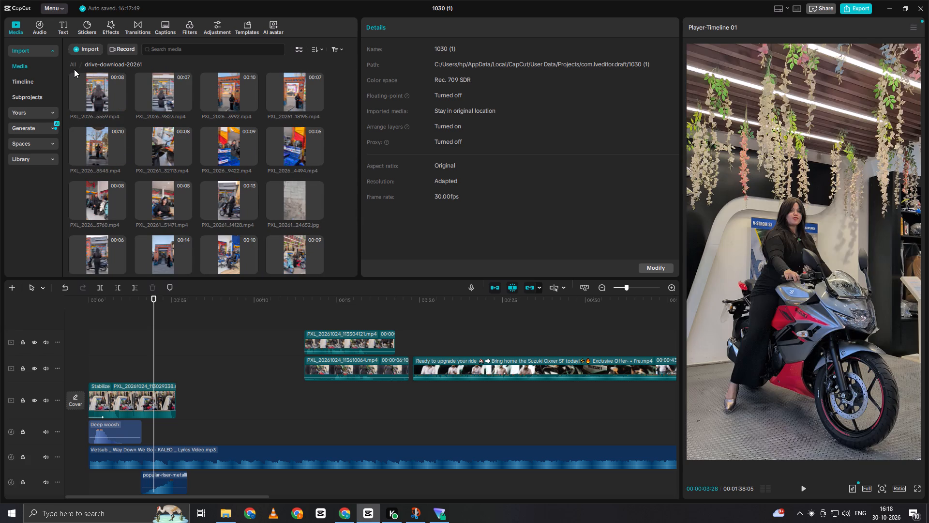
click(74, 69)
click(73, 66)
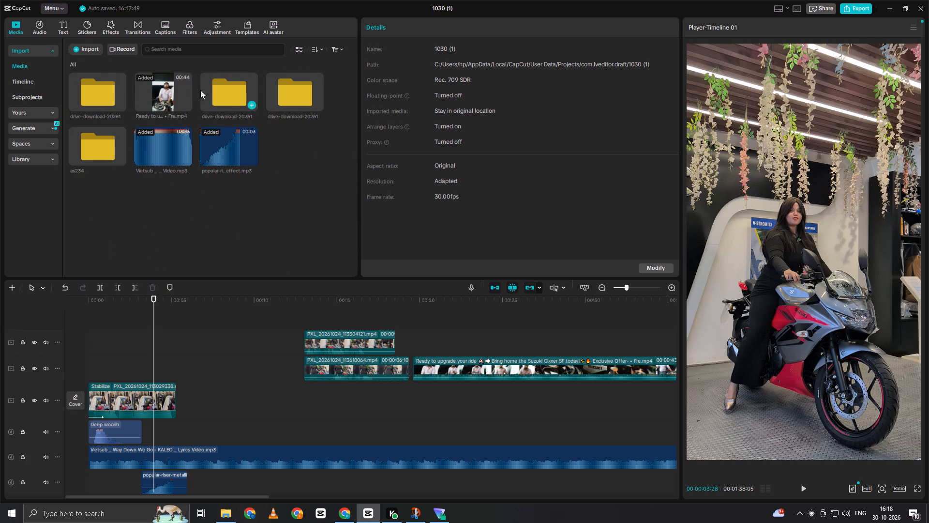
double_click(205, 93)
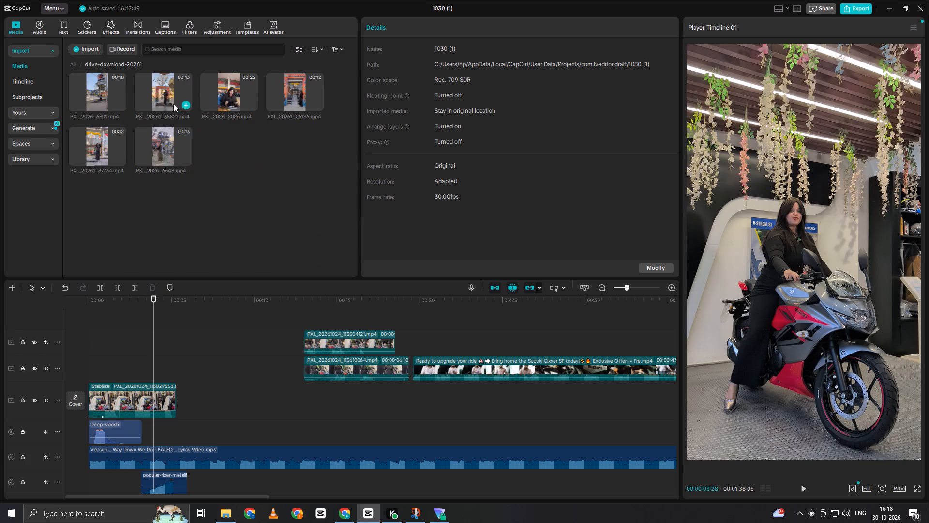
click(75, 63)
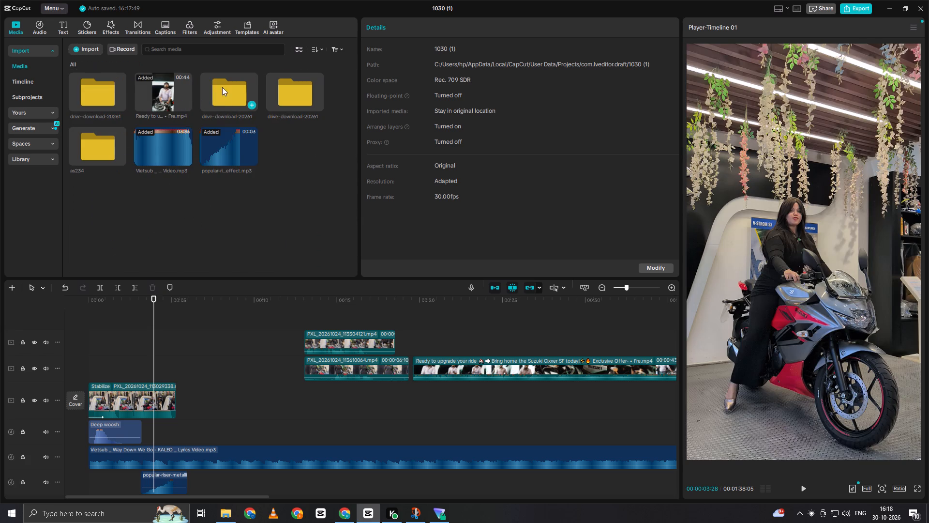
double_click(276, 86)
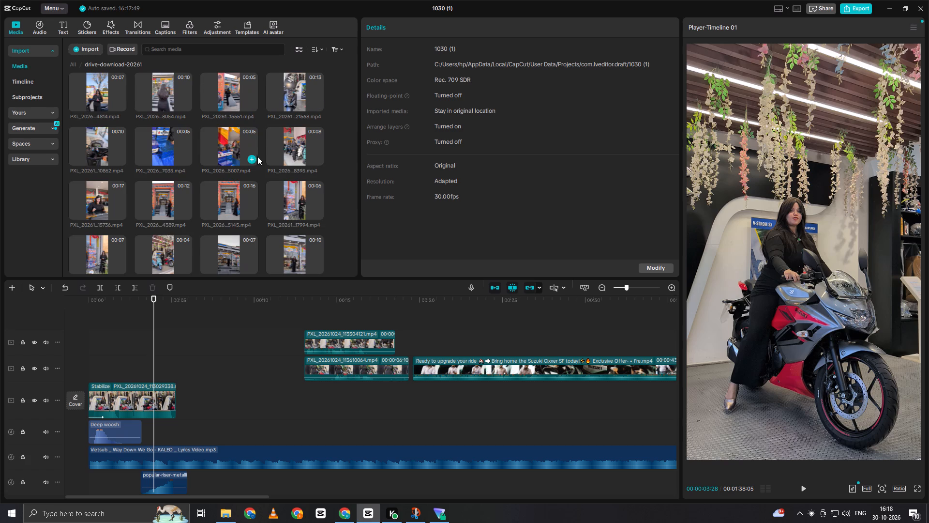
scroll(259, 155, down, 5)
scroll(226, 175, down, 5)
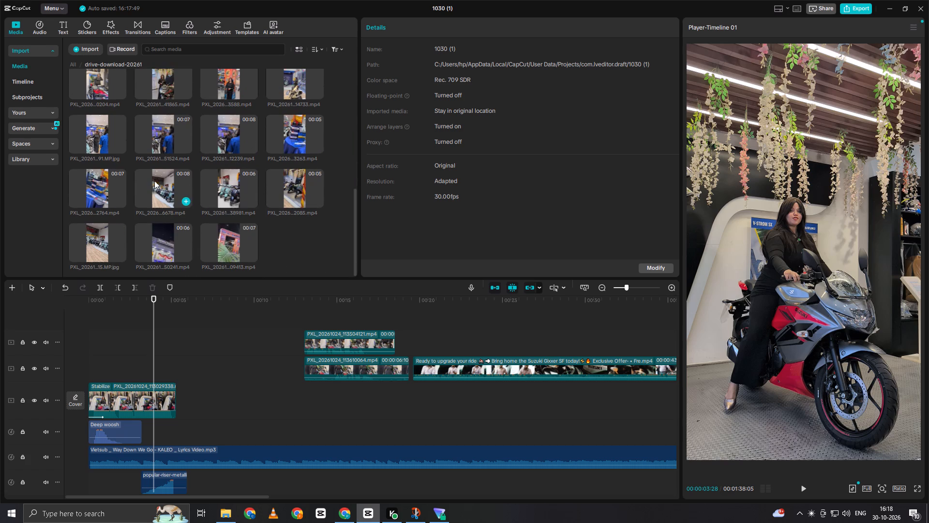
click(162, 85)
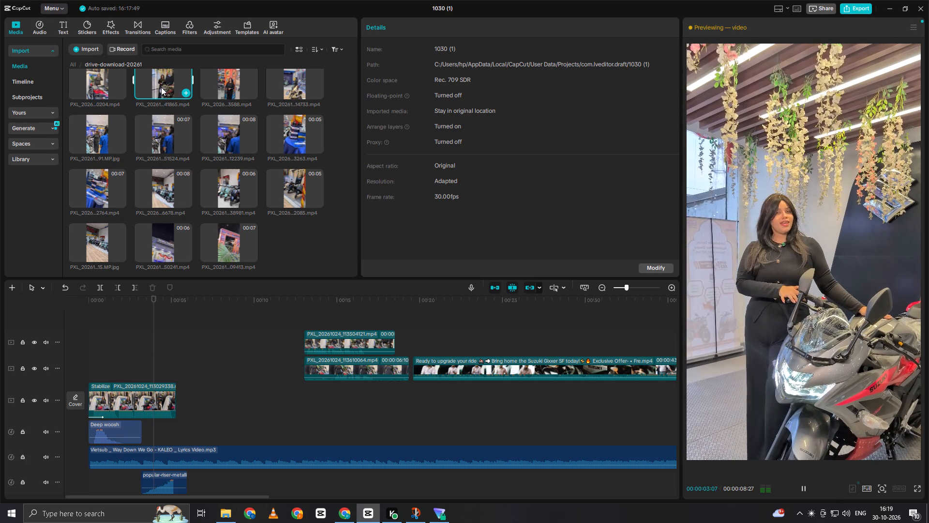
drag(161, 87, 408, 344)
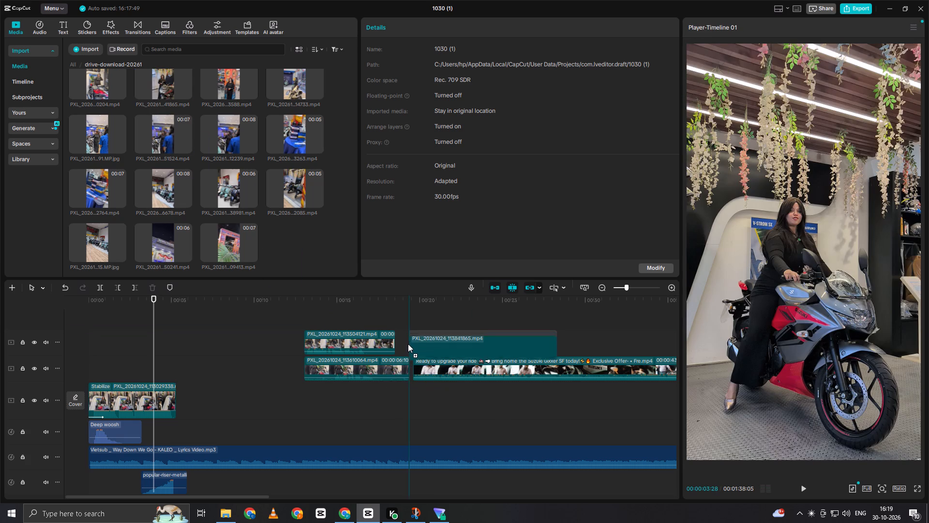
drag(408, 344, 407, 342)
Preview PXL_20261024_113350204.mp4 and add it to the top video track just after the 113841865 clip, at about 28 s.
click(307, 314)
click(307, 314)
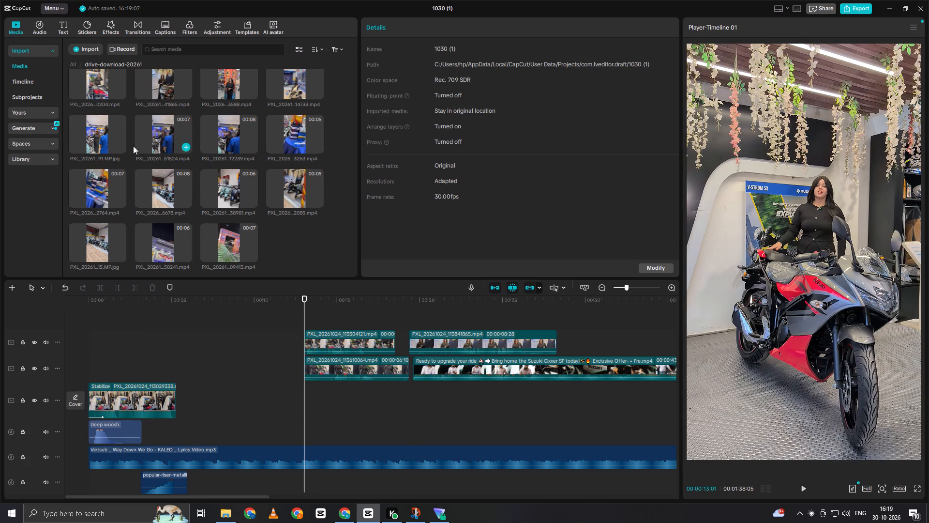
click(91, 87)
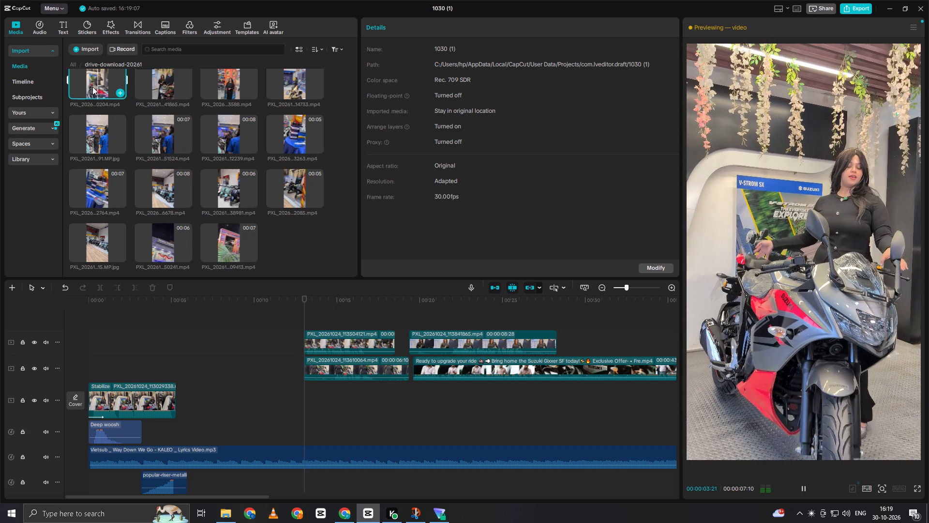
drag(92, 87, 541, 314)
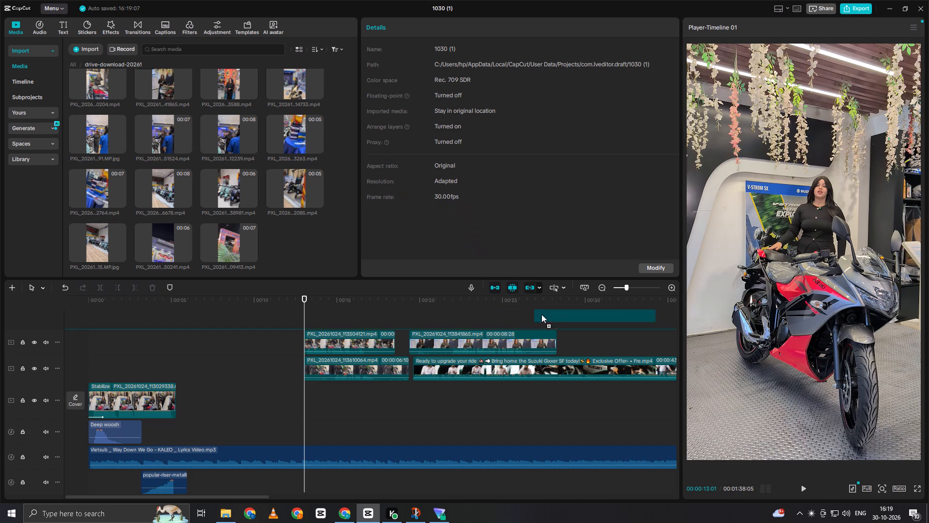
drag(541, 314, 563, 334)
Look through the third drive-download folder for more usable bike footage, previewing other clips, the showroom photo and both added clips.
scroll(174, 231, down, 2)
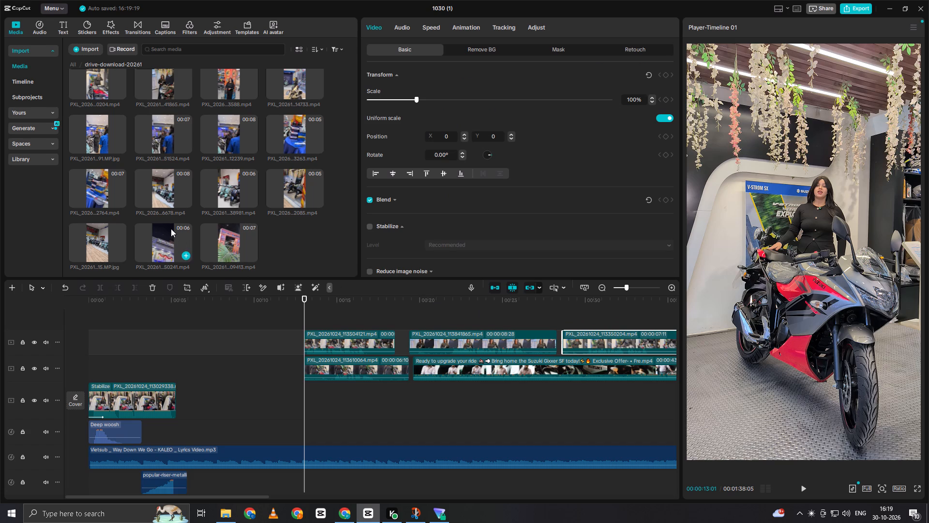
scroll(131, 130, down, 3)
click(290, 193)
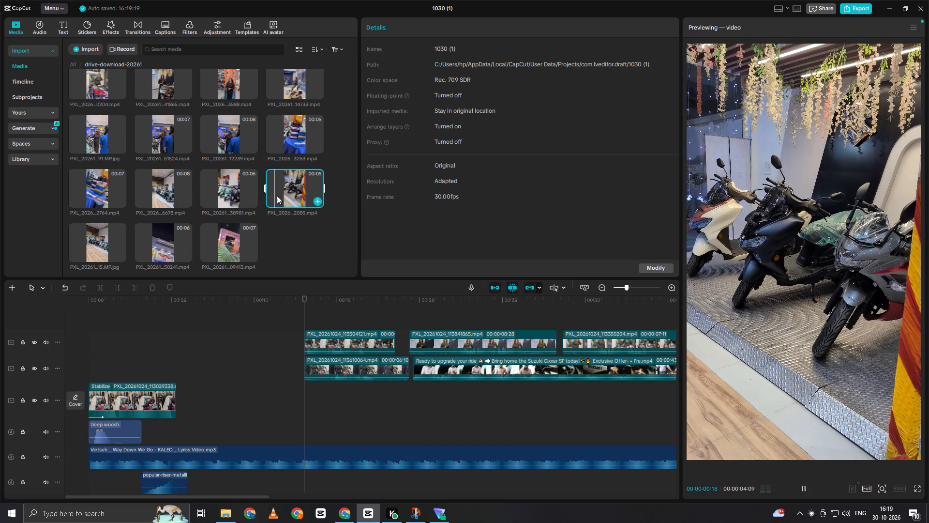
click(109, 222)
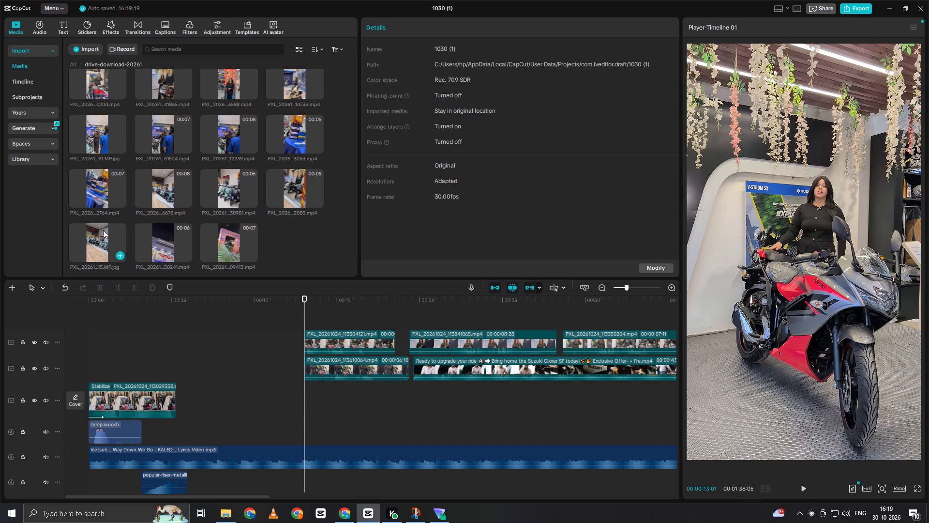
click(102, 232)
scroll(155, 221, up, 2)
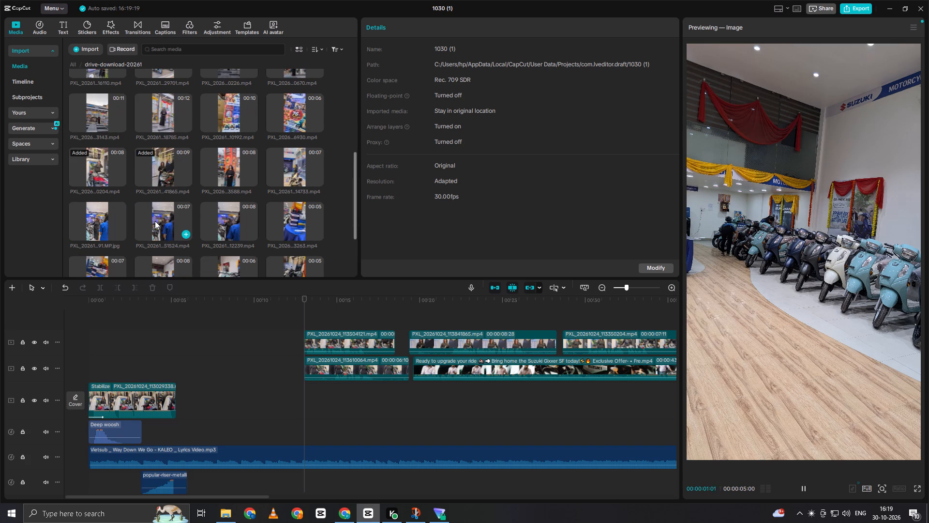
click(226, 163)
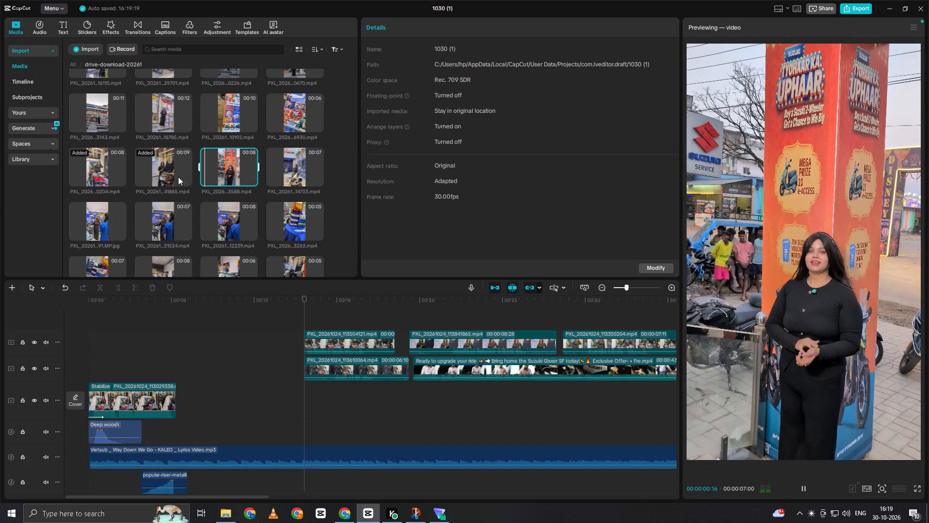
click(178, 177)
click(96, 170)
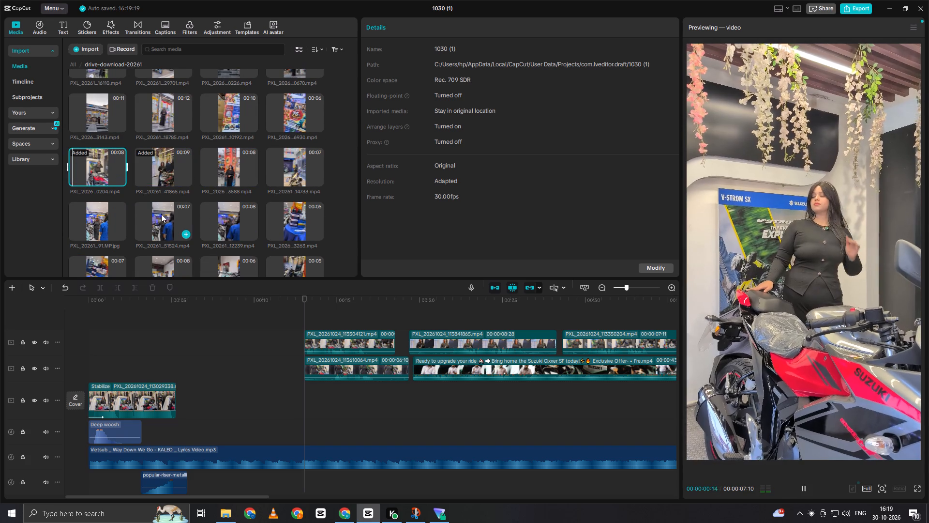
scroll(195, 224, up, 1)
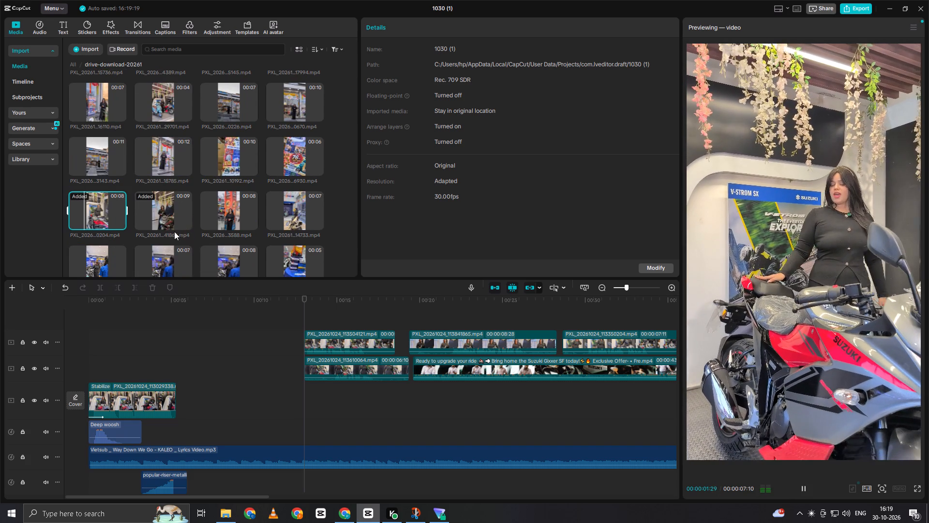
click(152, 223)
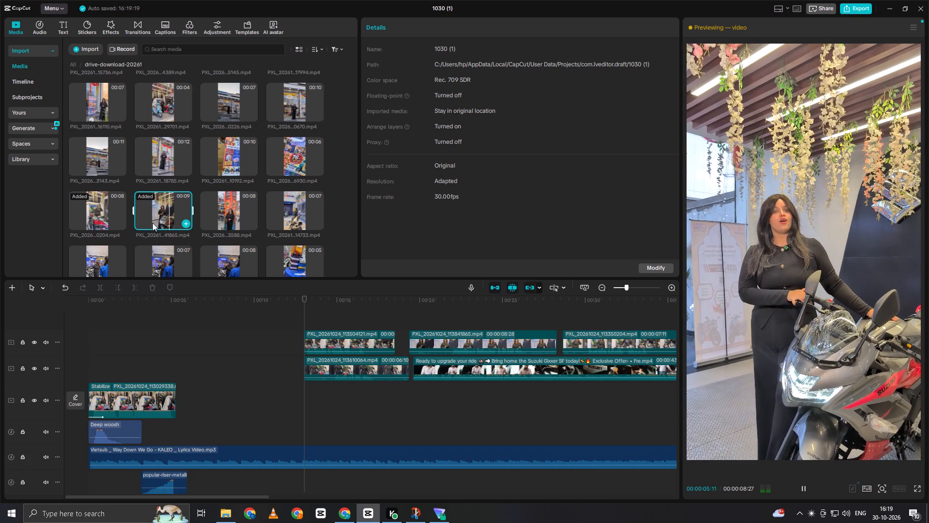
click(151, 102)
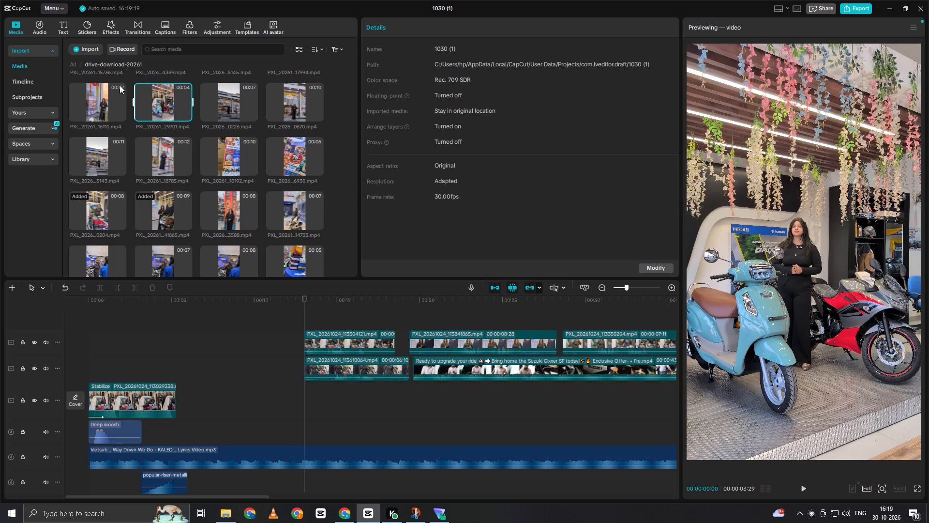
scroll(221, 169, up, 3)
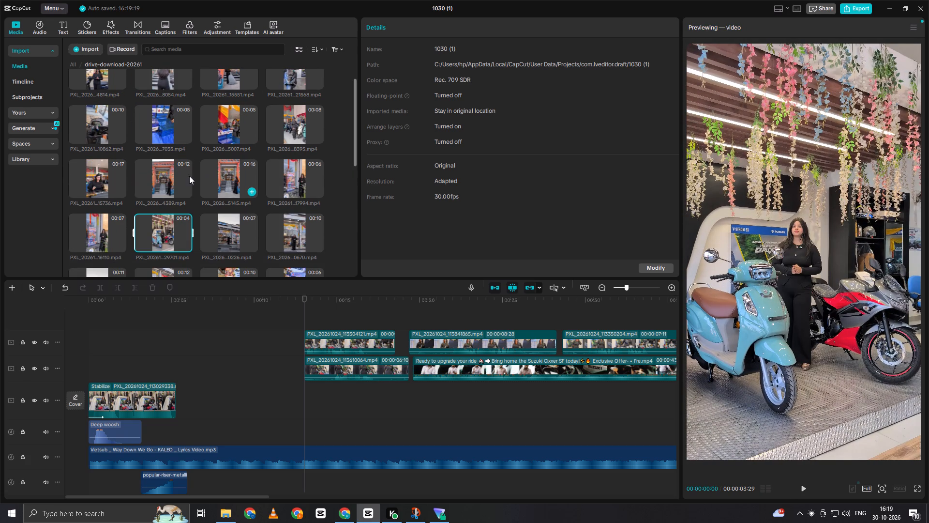
scroll(260, 117, up, 3)
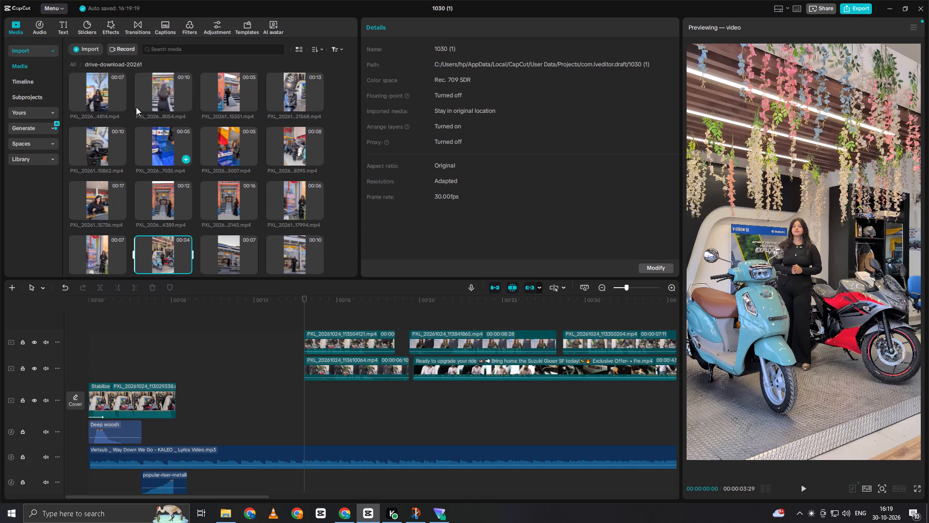
Preview the red bike clips in the as234 folder and place PXL_20261024_113141145.mp4 on the main track directly after the opening clip.
click(72, 62)
double_click(101, 130)
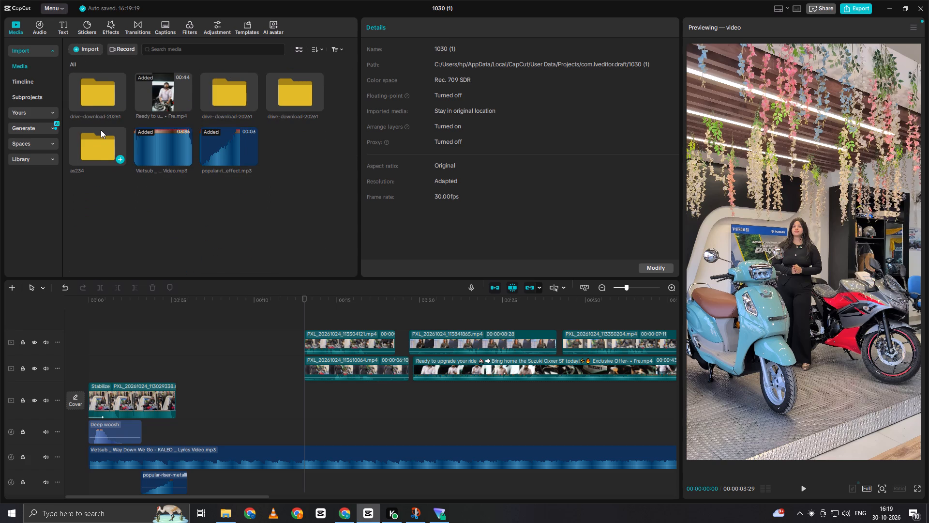
scroll(110, 137, down, 3)
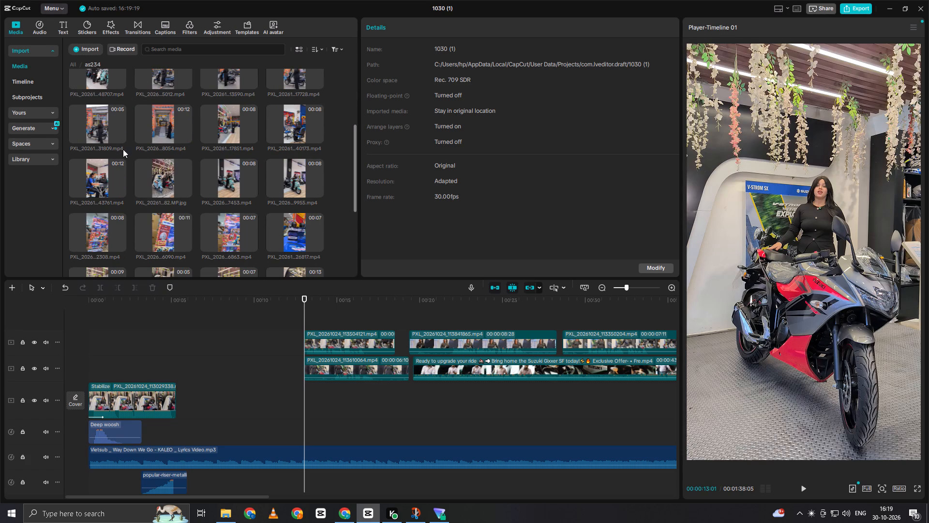
scroll(218, 191, down, 3)
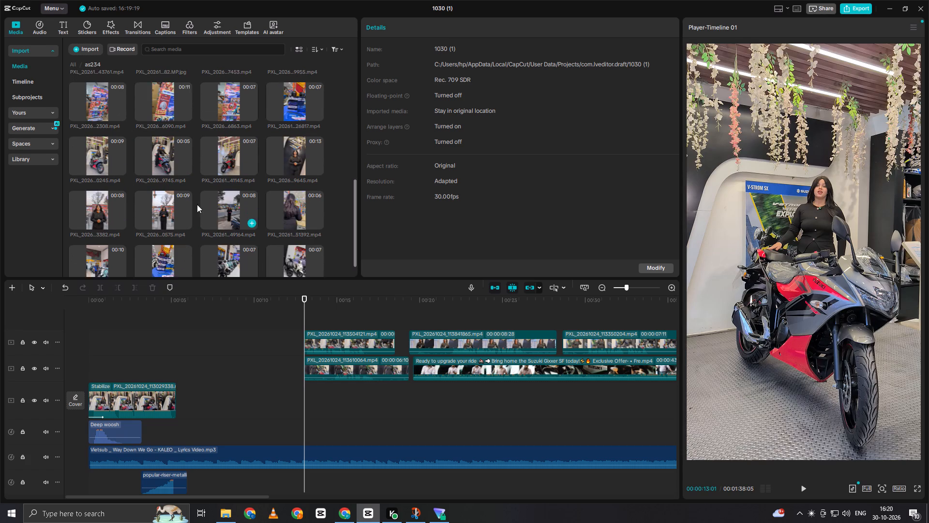
scroll(197, 204, down, 2)
click(155, 134)
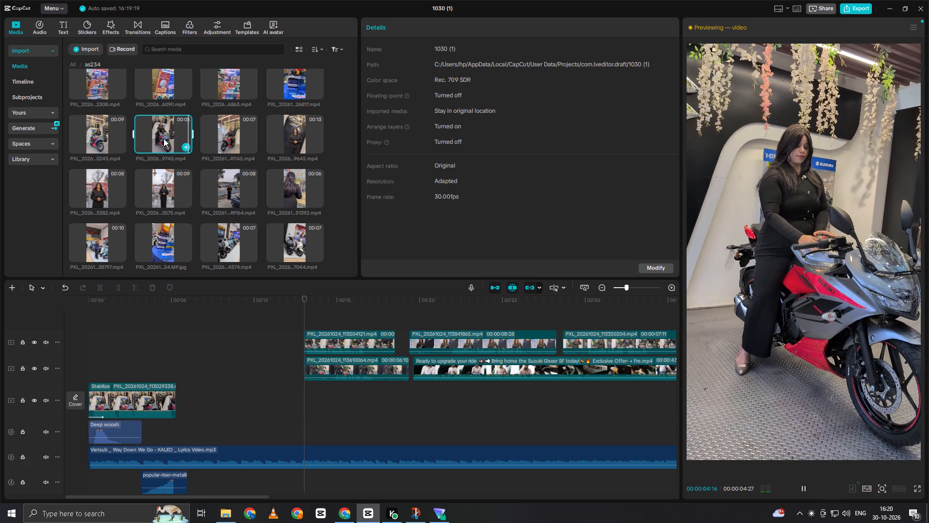
click(96, 131)
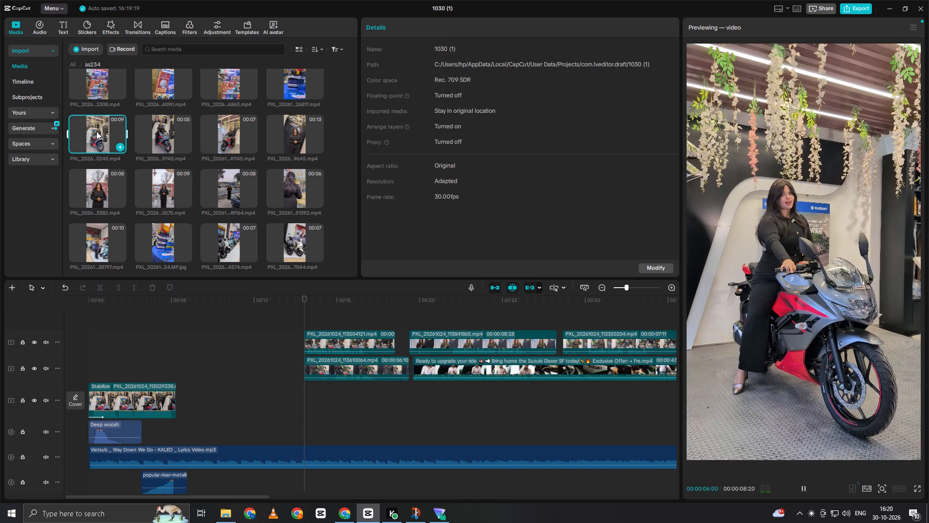
click(221, 132)
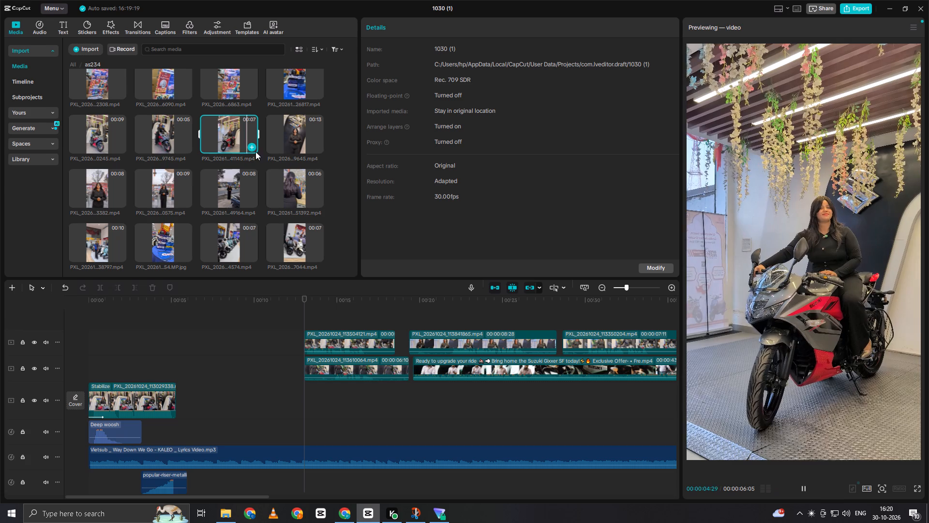
key(space)
drag(228, 131, 191, 370)
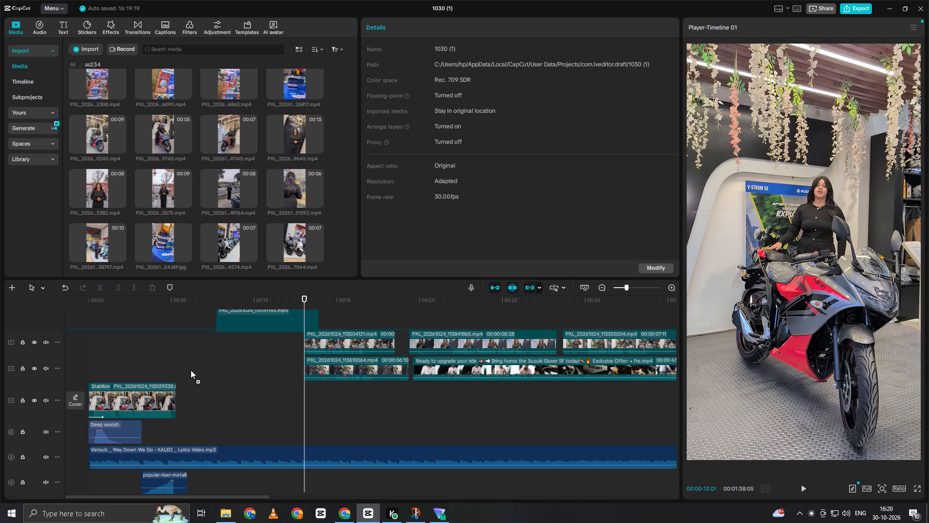
drag(191, 370, 182, 393)
Play the opening from the start and set the volume of the first main-track clip to 5.3 dB.
click(150, 363)
drag(146, 360, 65, 390)
key(space)
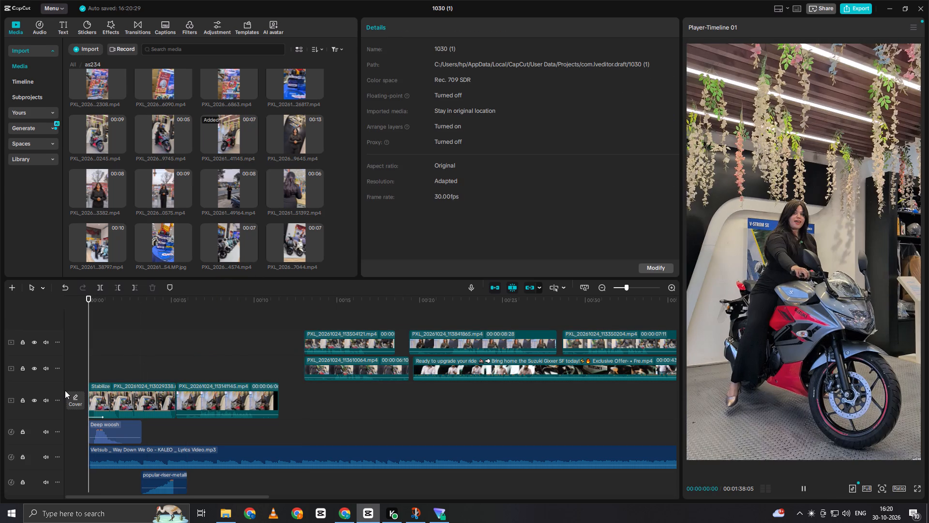
key(space)
key(space)
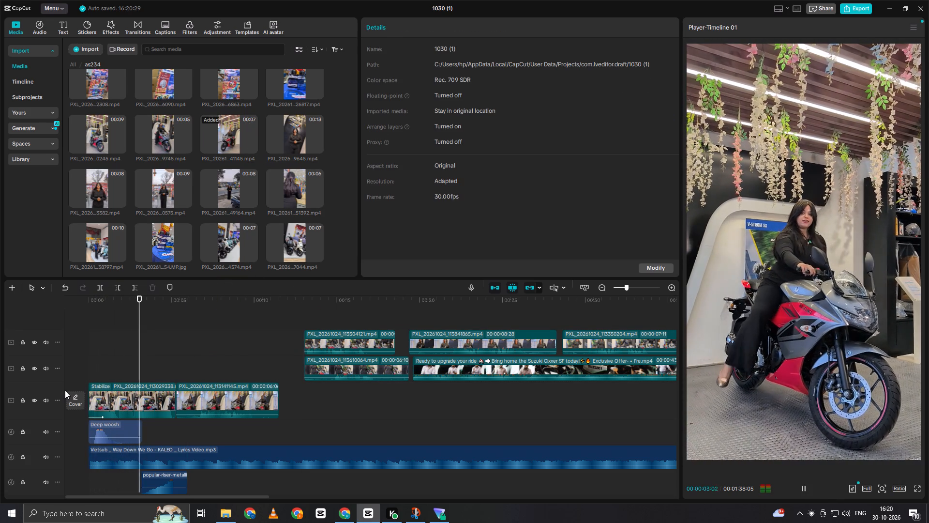
key(space)
click(137, 389)
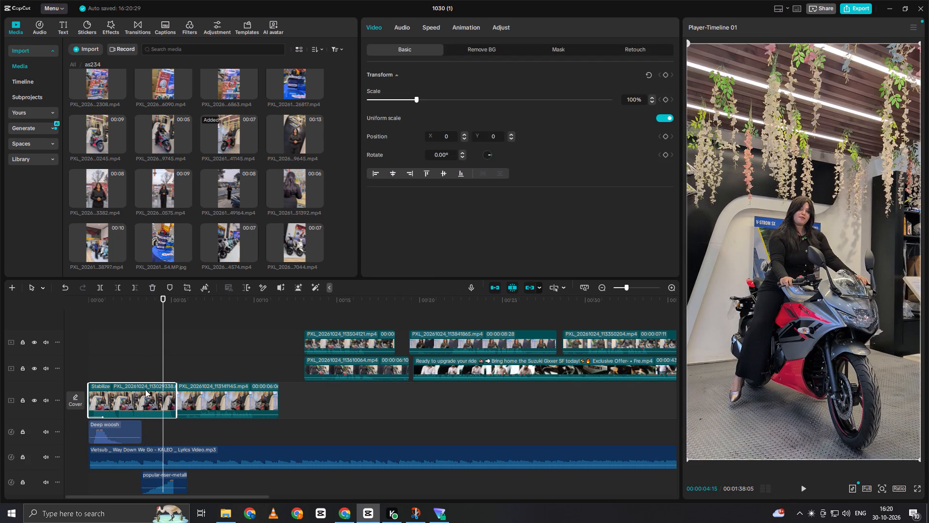
click(397, 30)
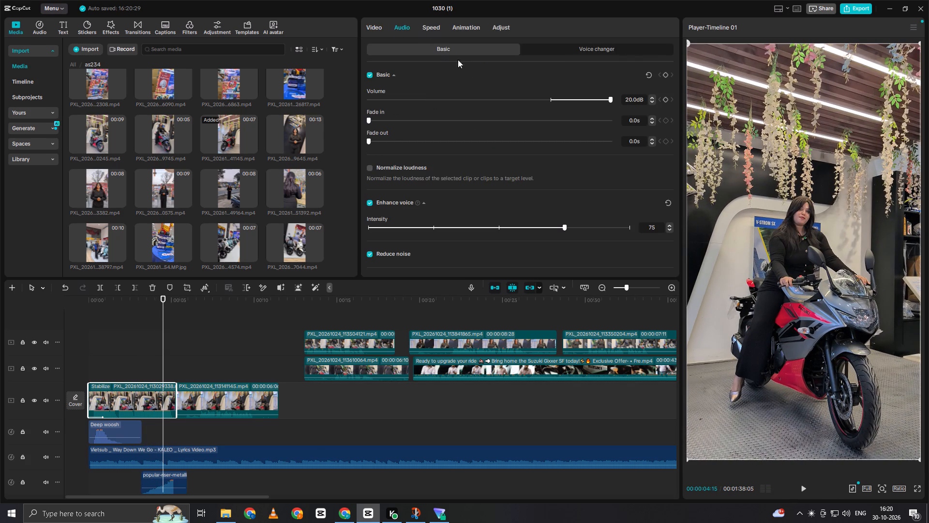
click(564, 100)
click(564, 100)
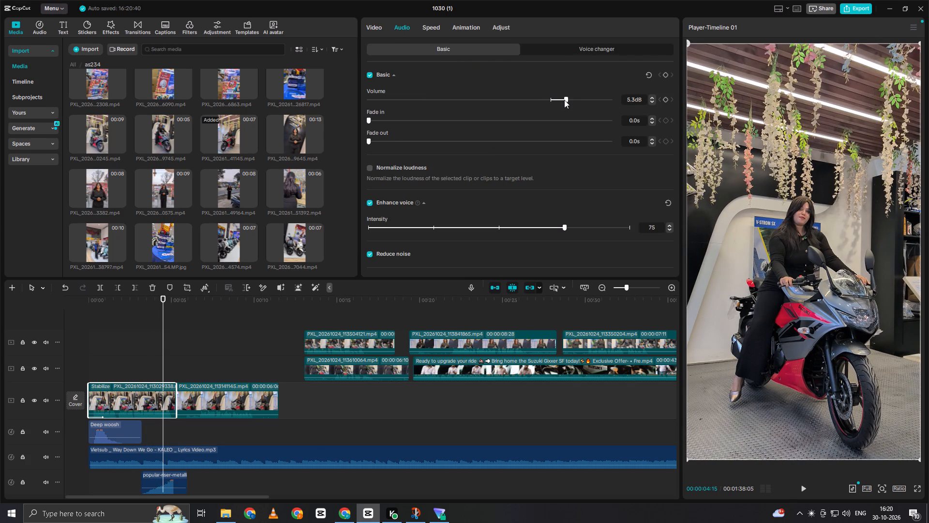
Replay the opening and set the volume of the Way Down We Go music track to -17.1 dB.
click(128, 359)
drag(128, 358, 91, 378)
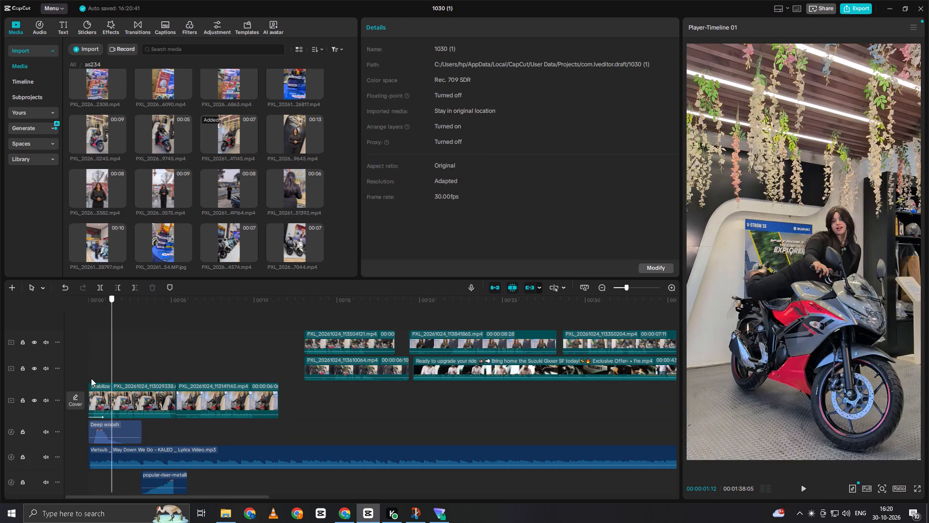
drag(91, 378, 70, 385)
key(space)
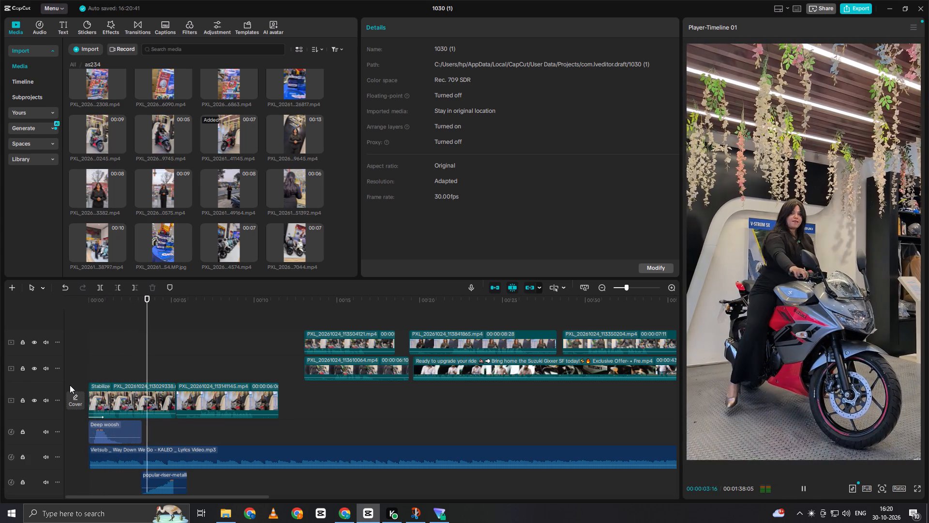
click(168, 460)
key(space)
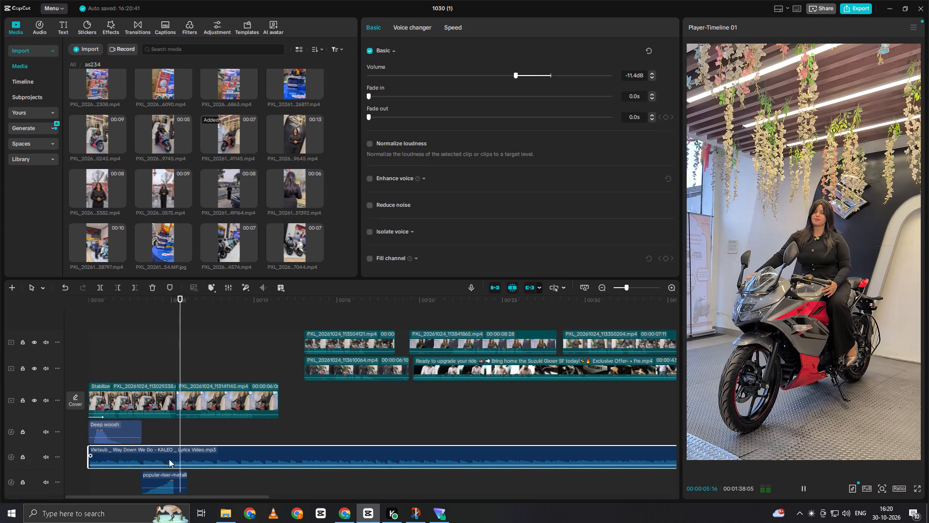
drag(525, 74, 519, 75)
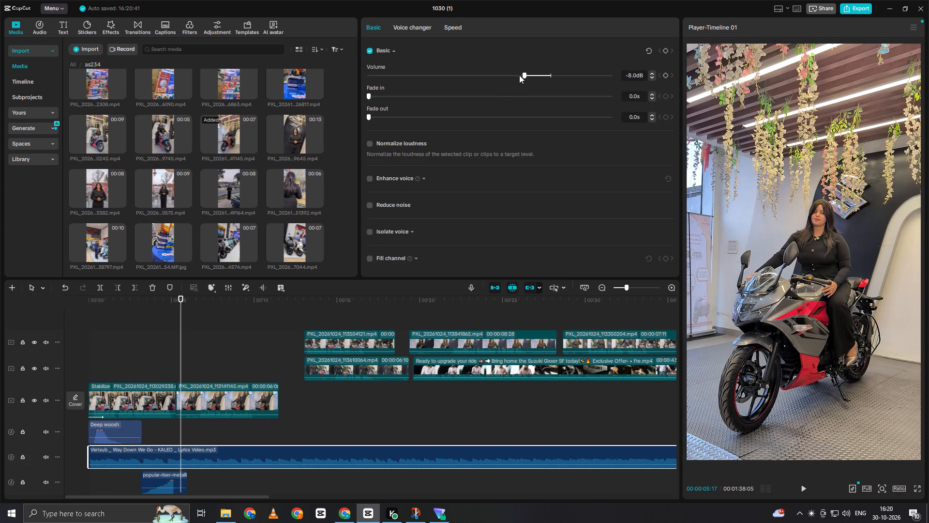
drag(519, 75, 496, 71)
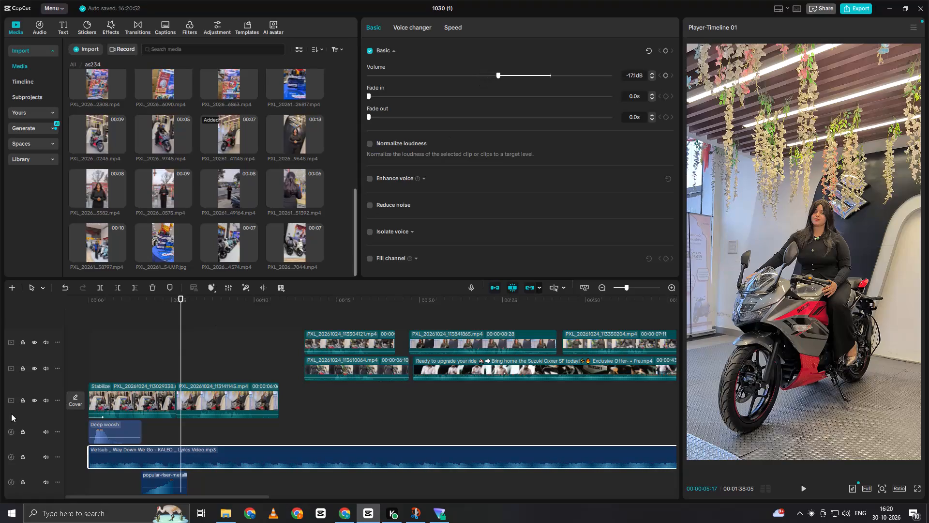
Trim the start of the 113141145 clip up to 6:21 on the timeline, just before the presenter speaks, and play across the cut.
click(77, 373)
click(84, 369)
key(space)
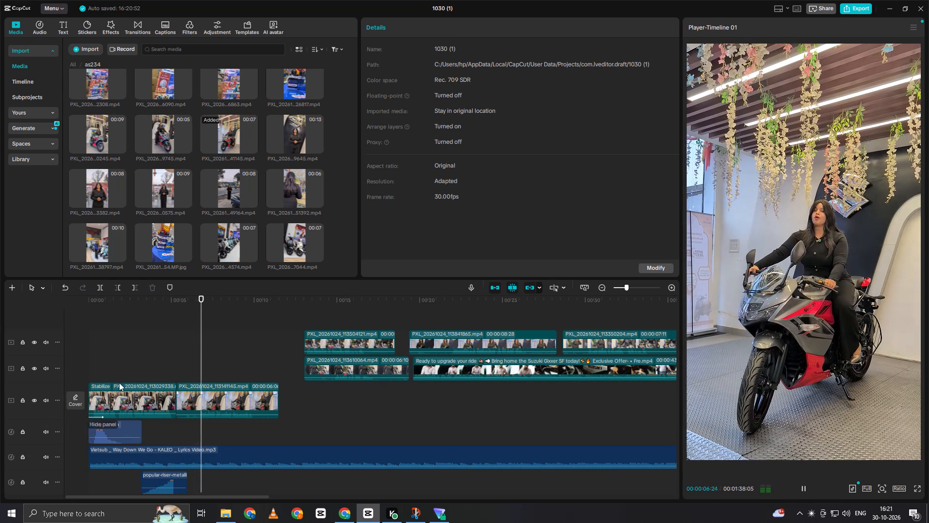
key(space)
double_click(196, 368)
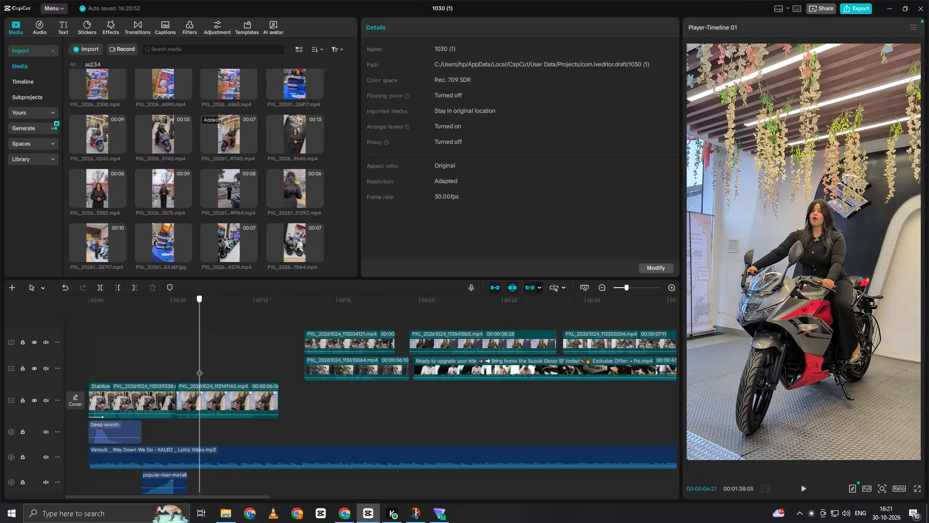
click(207, 400)
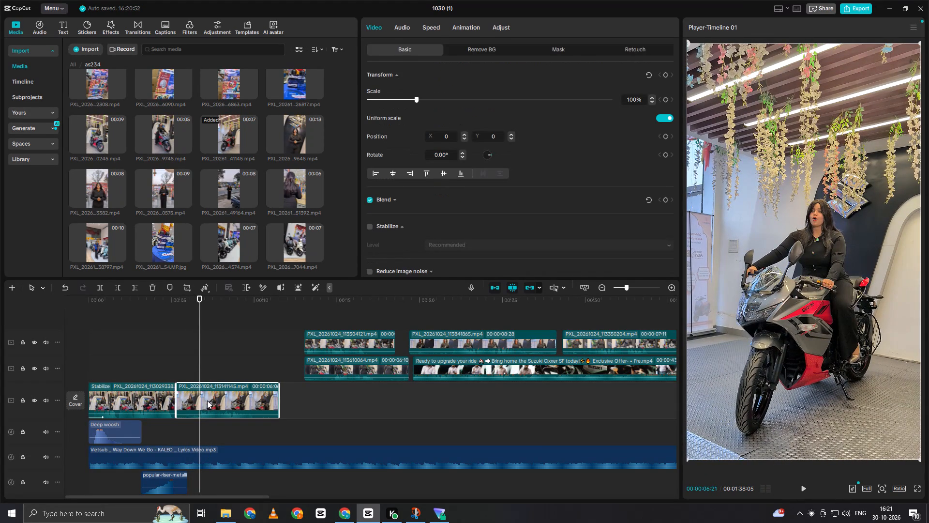
key(q)
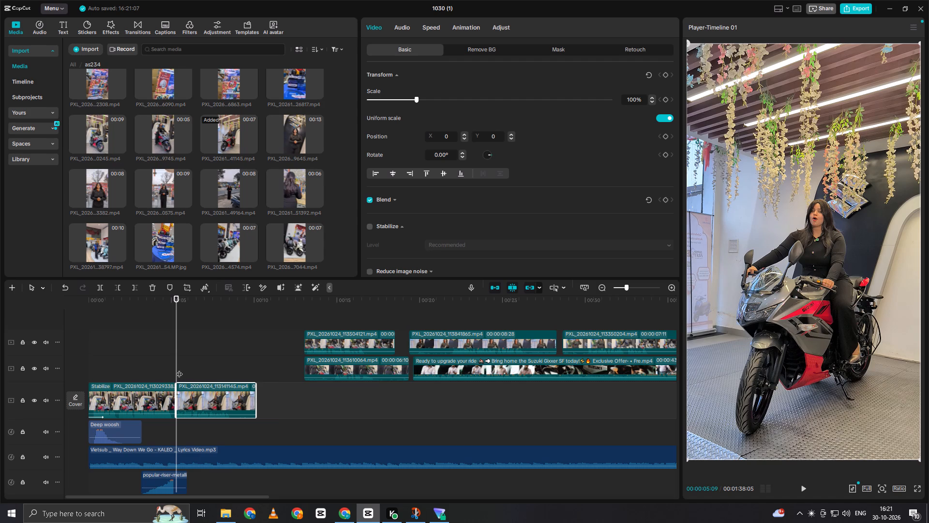
click(154, 336)
key(space)
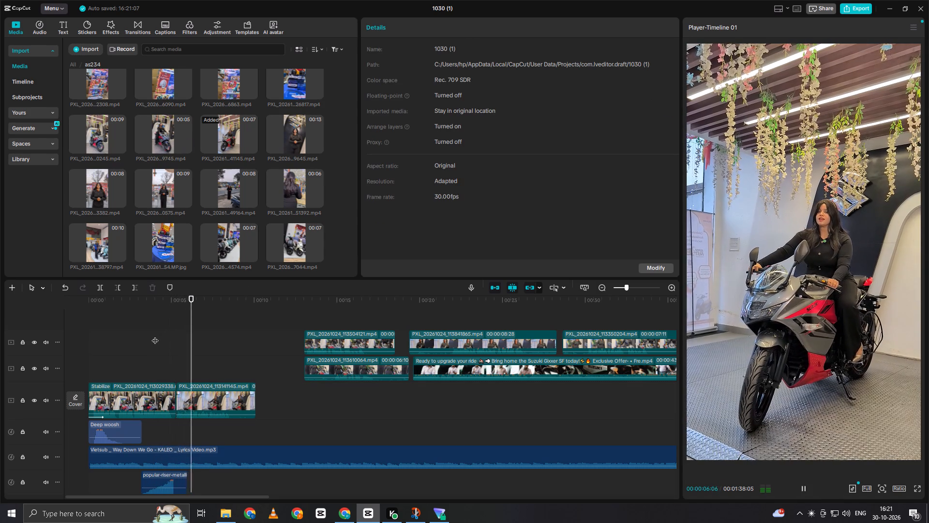
key(space)
click(183, 357)
drag(183, 357, 177, 365)
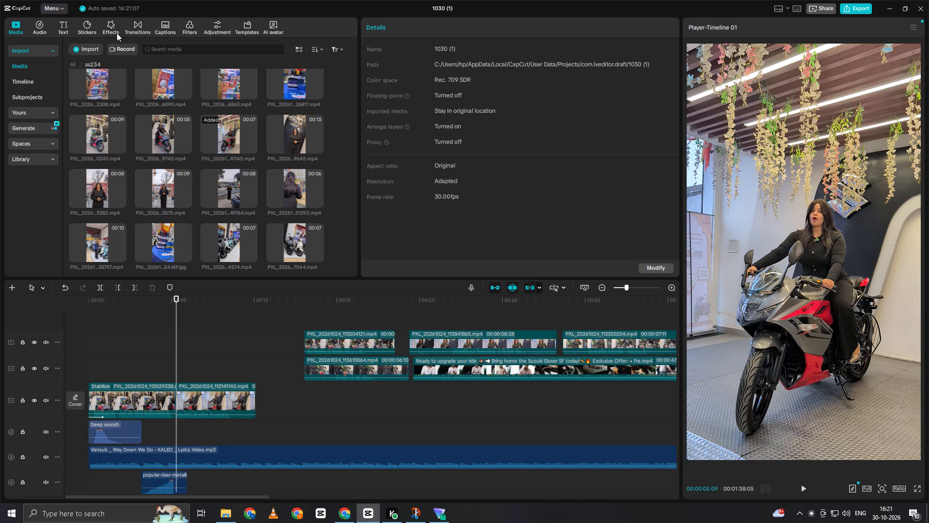
Add the favorite Black Fade transition between the two main-track clips, lengthen it beyond 0.5 s, and play through it.
click(138, 22)
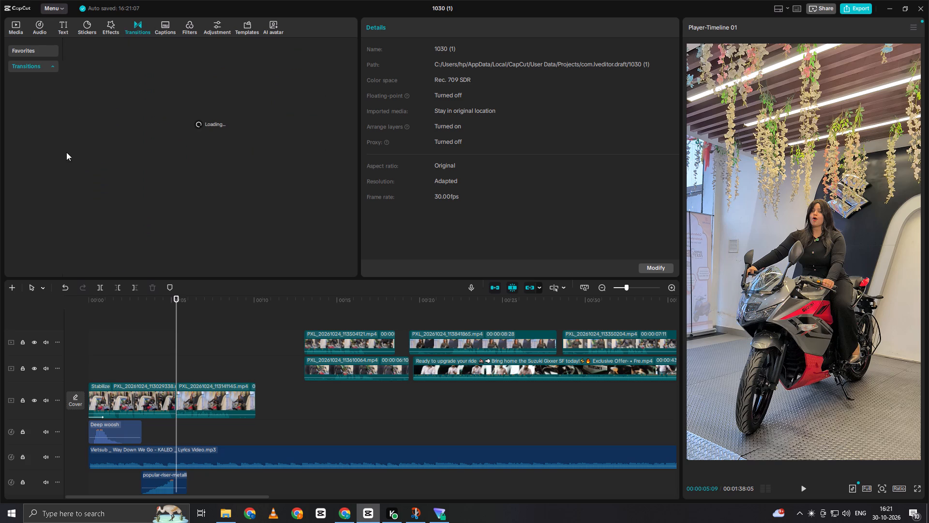
click(24, 48)
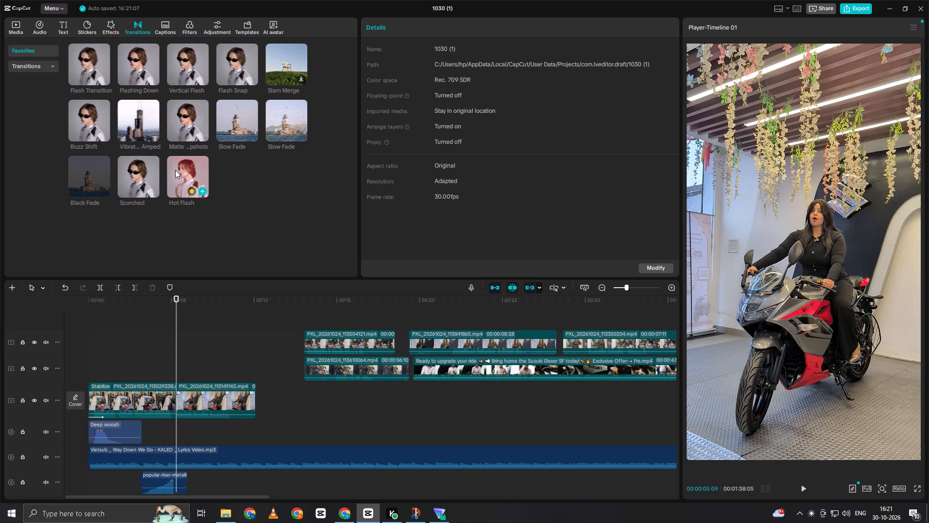
drag(88, 175, 195, 301)
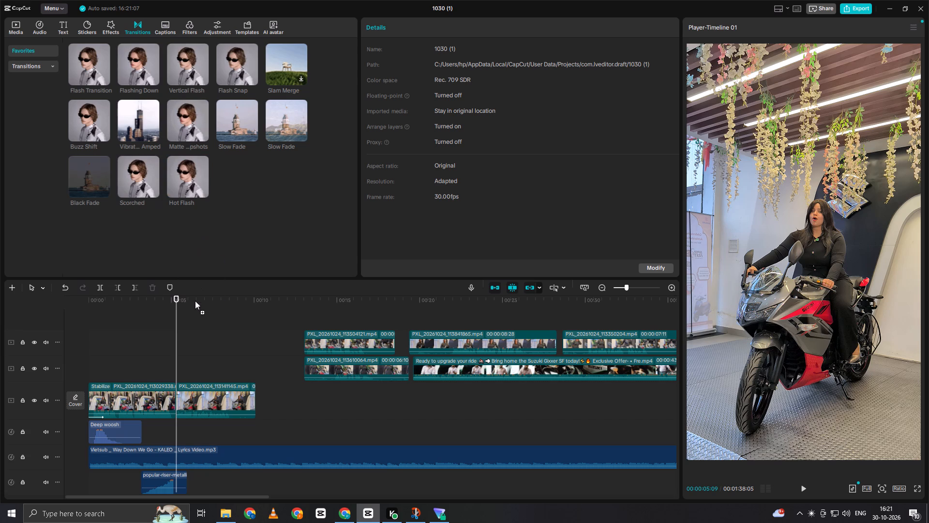
drag(195, 301, 172, 397)
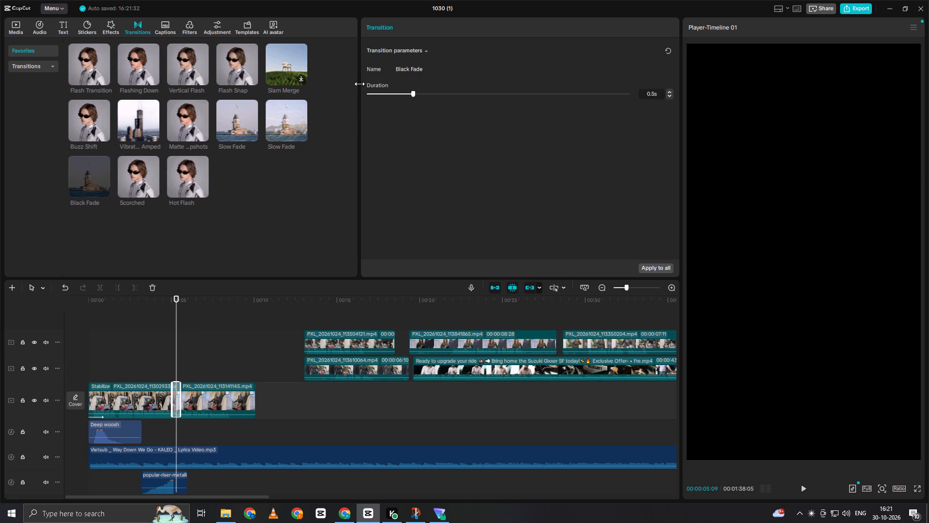
drag(424, 92, 472, 103)
click(154, 347)
drag(154, 347, 152, 349)
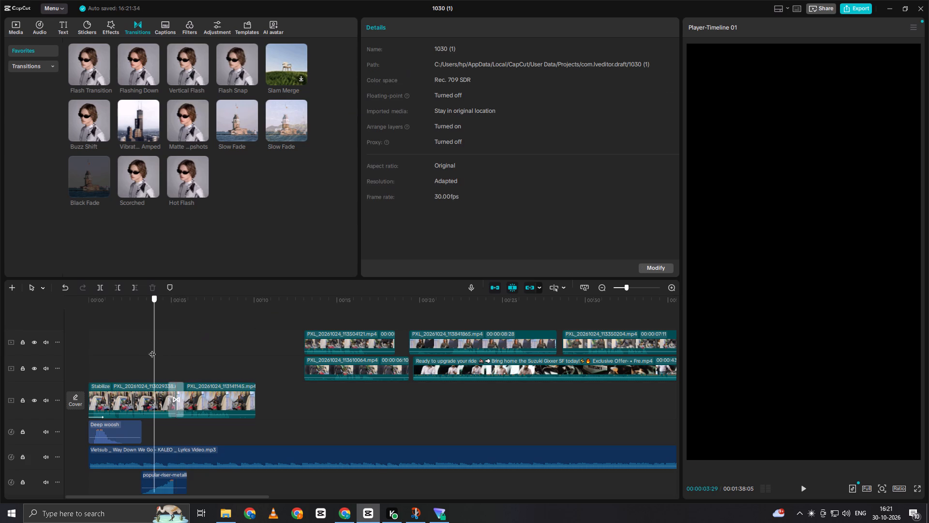
drag(152, 349, 92, 361)
key(space)
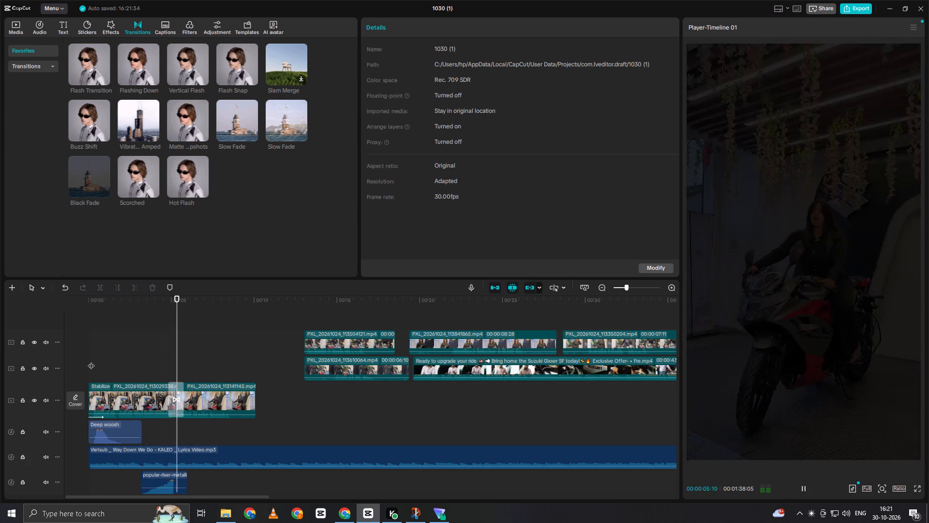
key(space)
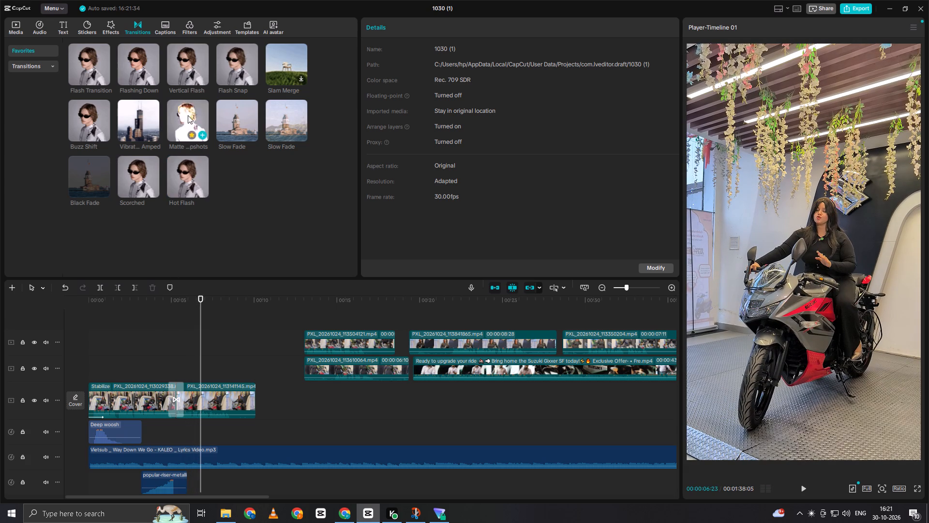
Replace the transition between the two main-track clips with the favorite Slow Fade and play through the cut.
drag(185, 115, 173, 404)
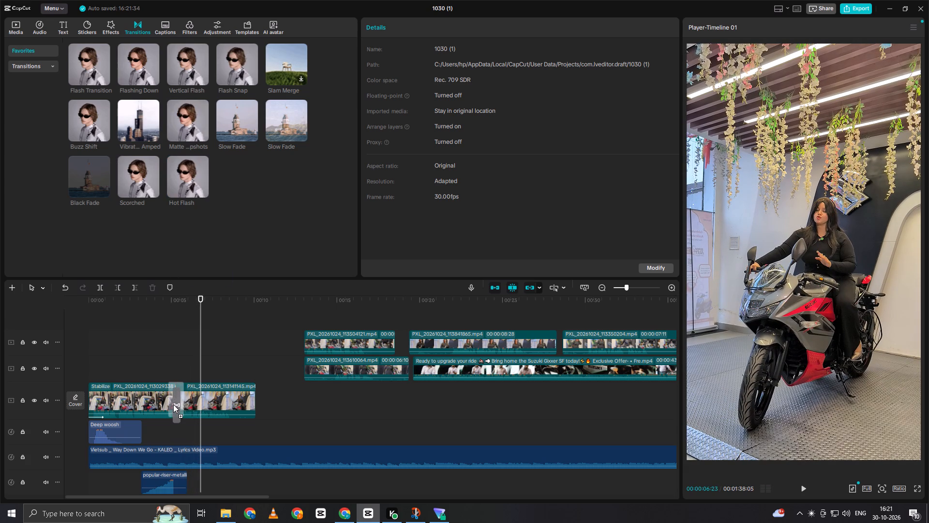
drag(173, 404, 185, 136)
drag(233, 115, 179, 379)
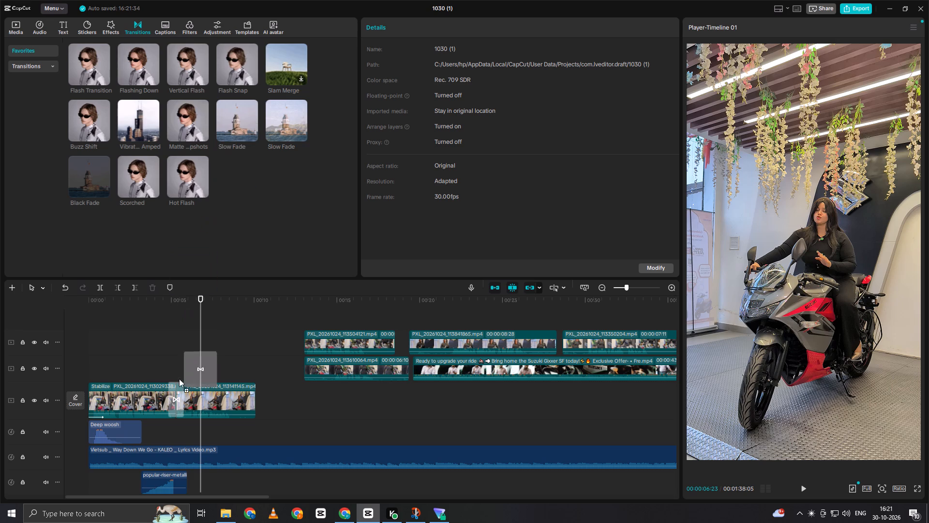
drag(179, 379, 165, 394)
click(160, 353)
key(space)
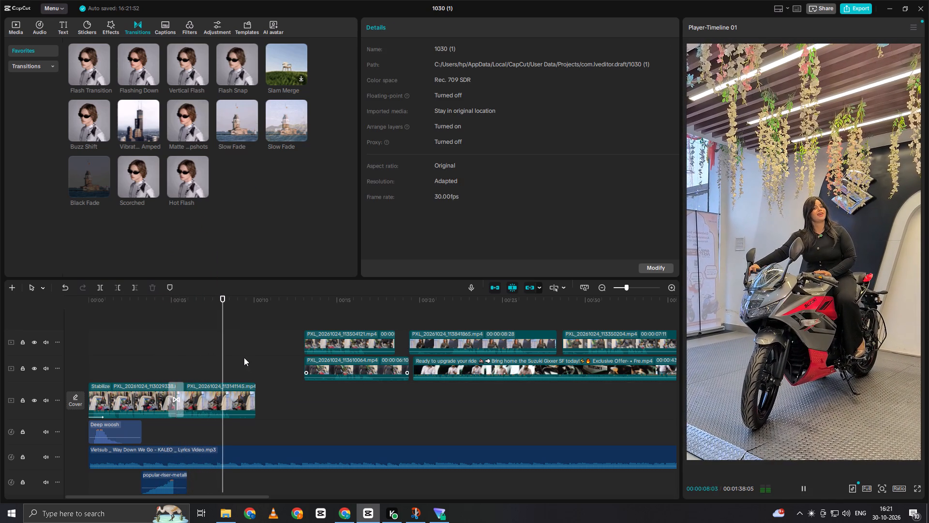
key(space)
click(155, 343)
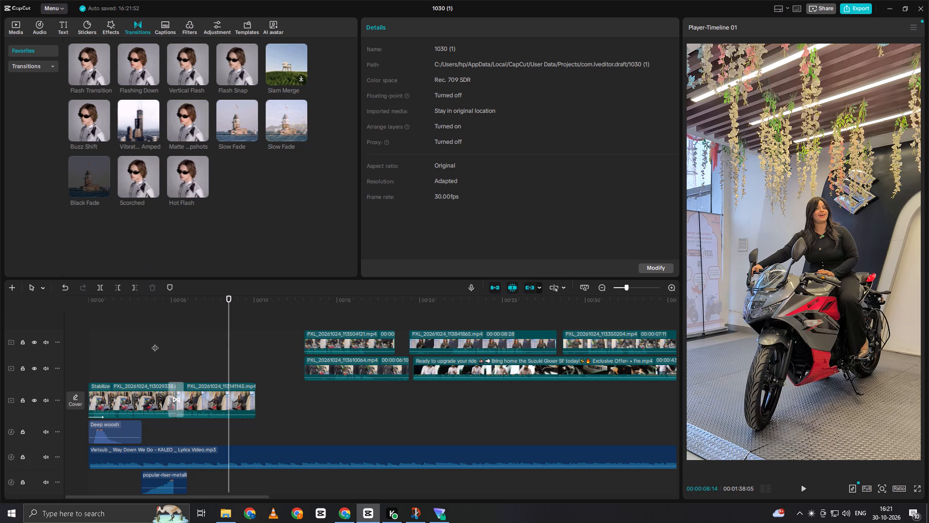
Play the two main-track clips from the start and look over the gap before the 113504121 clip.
drag(155, 343, 51, 367)
key(space)
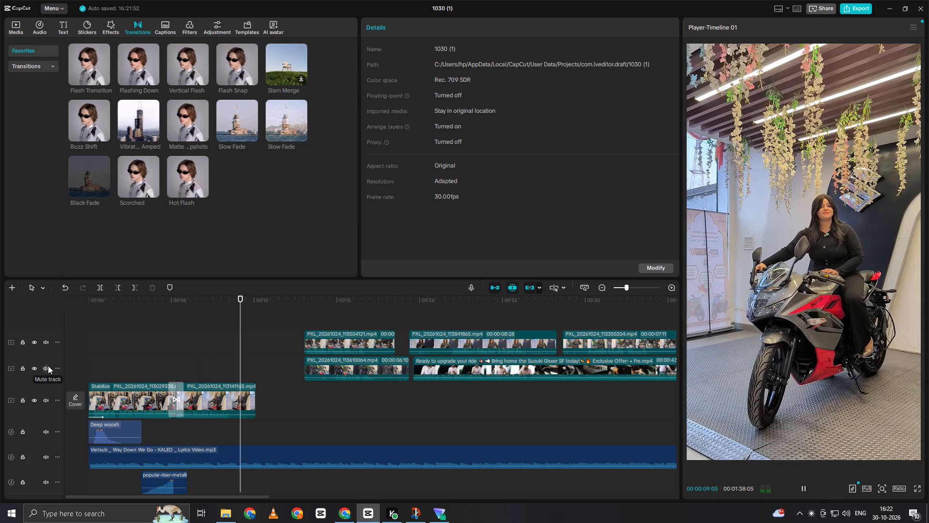
key(space)
click(240, 365)
drag(240, 365, 240, 366)
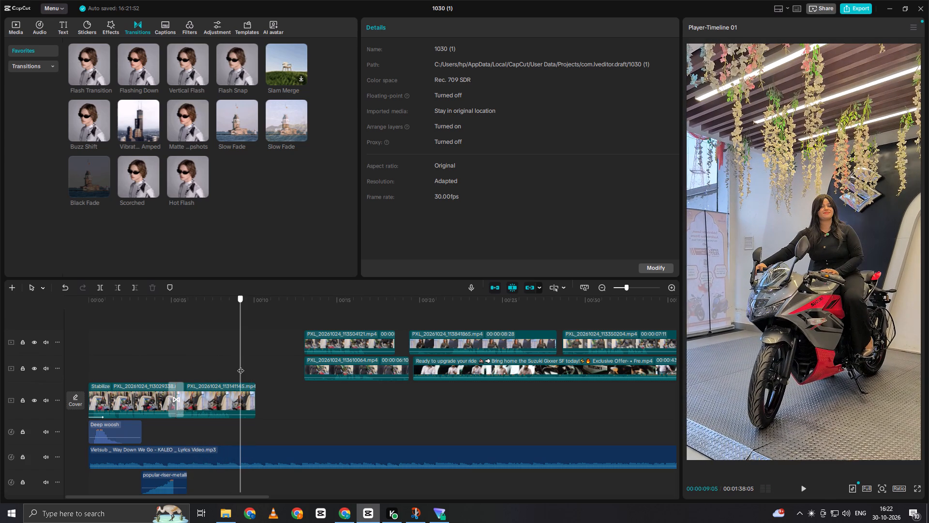
drag(240, 366, 273, 368)
key(space)
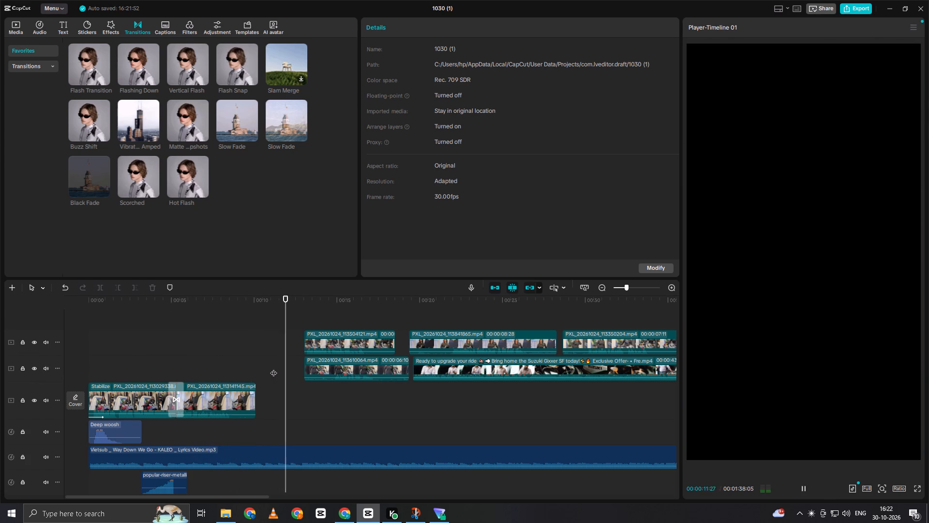
key(space)
click(294, 390)
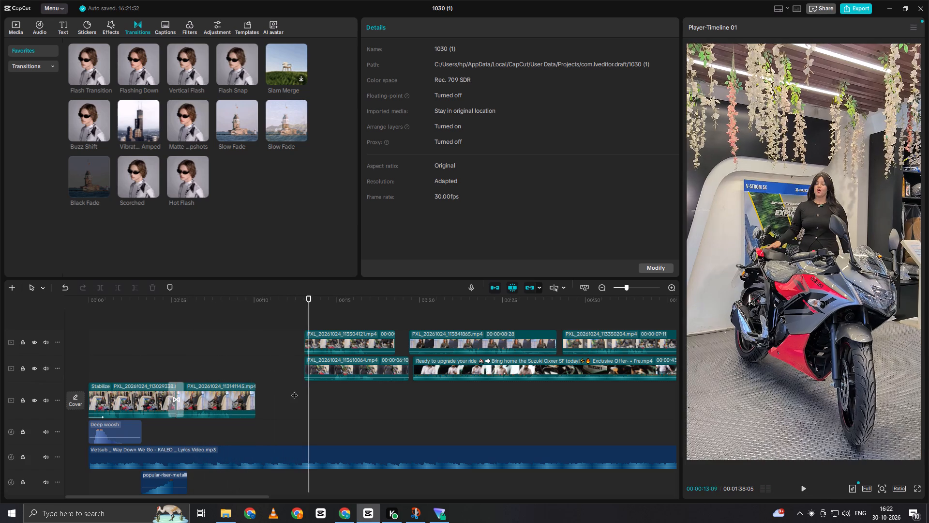
drag(294, 390, 295, 389)
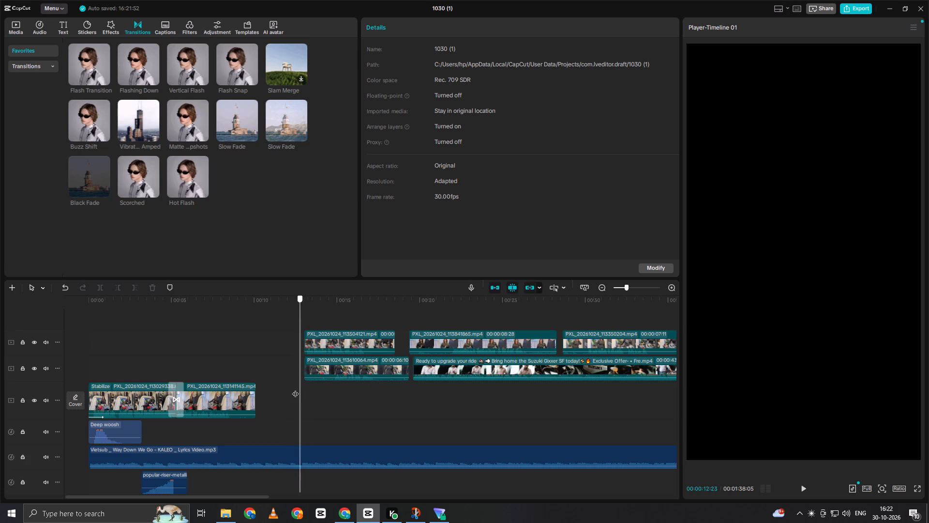
drag(295, 389, 135, 390)
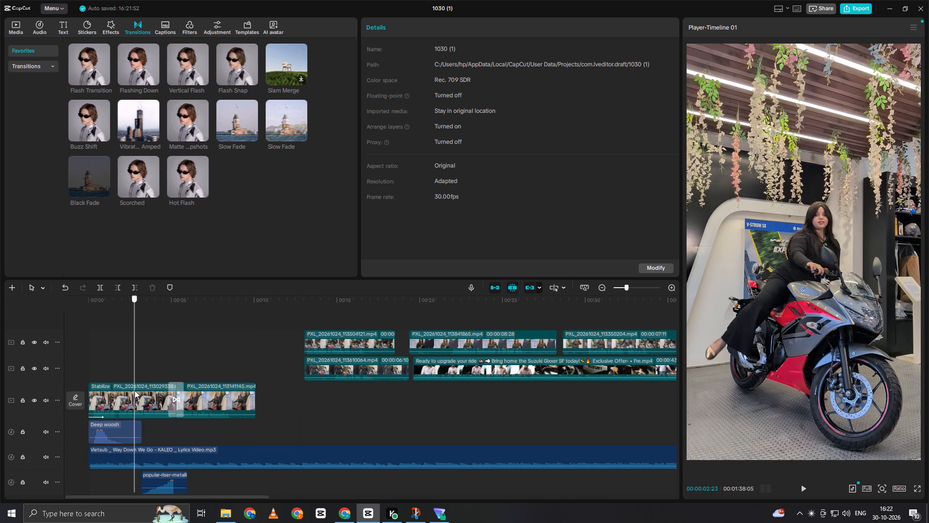
Trim the start of the Way Down We Go music up to 4:09, move it back to the timeline start, and replay the opening.
drag(135, 390, 160, 385)
click(162, 452)
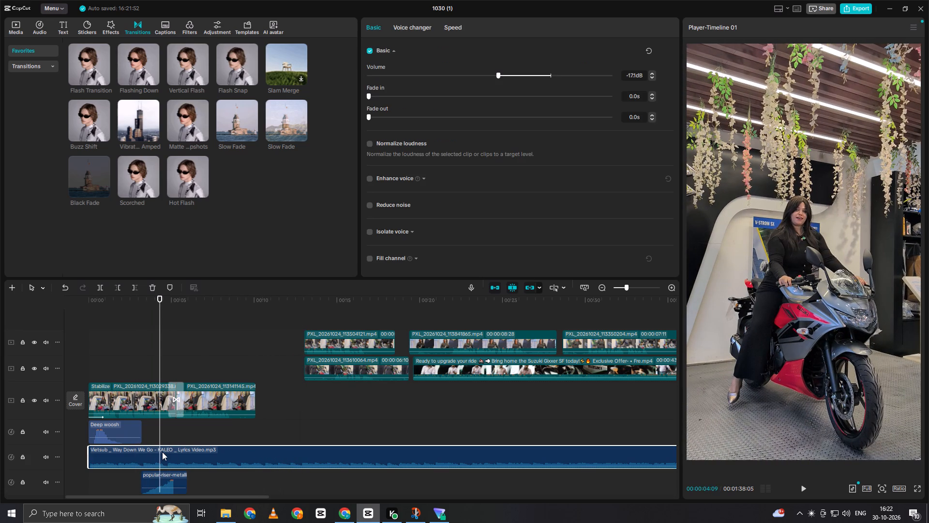
key(q)
drag(193, 461, 189, 461)
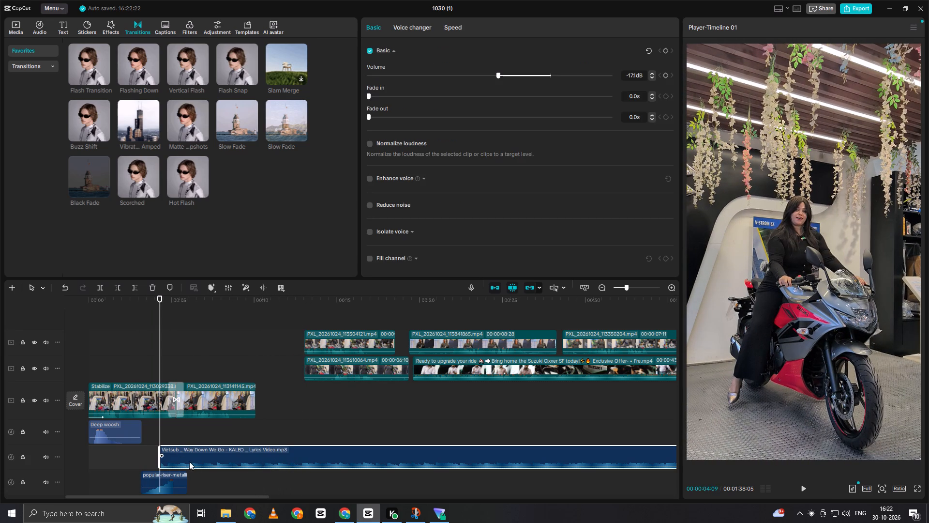
drag(189, 461, 120, 463)
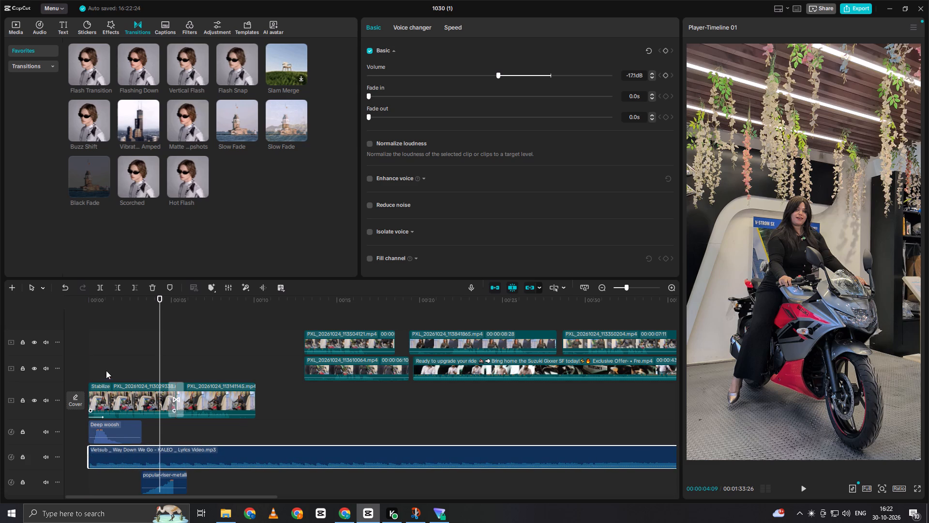
click(106, 370)
drag(106, 369, 86, 380)
key(space)
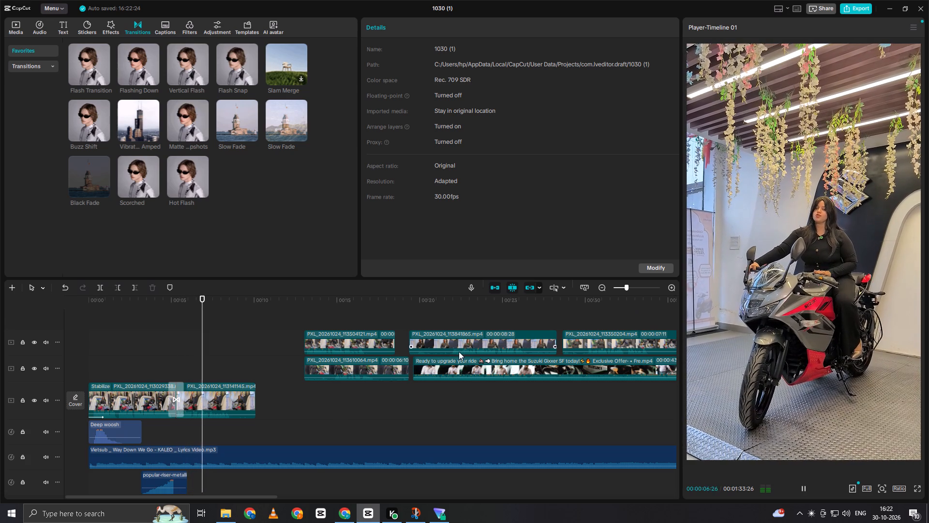
key(space)
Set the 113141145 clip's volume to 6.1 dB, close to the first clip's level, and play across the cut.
click(157, 396)
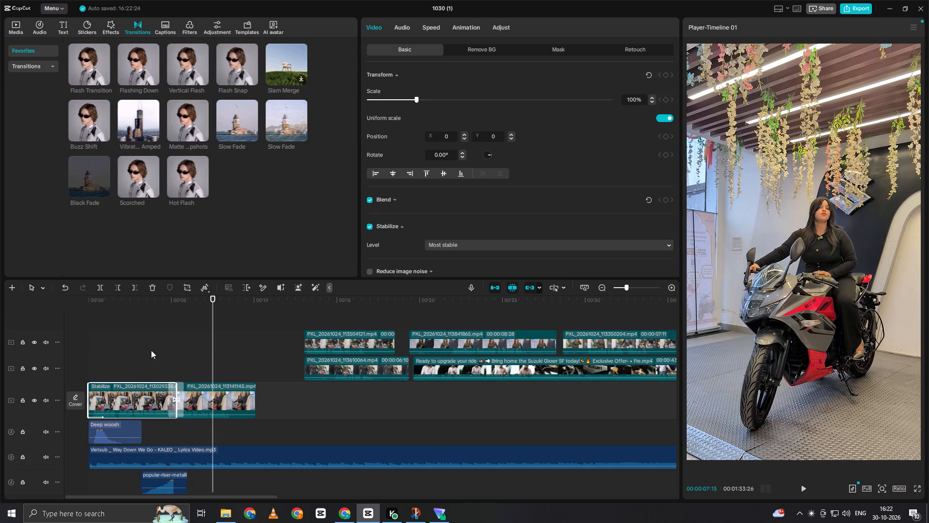
click(401, 28)
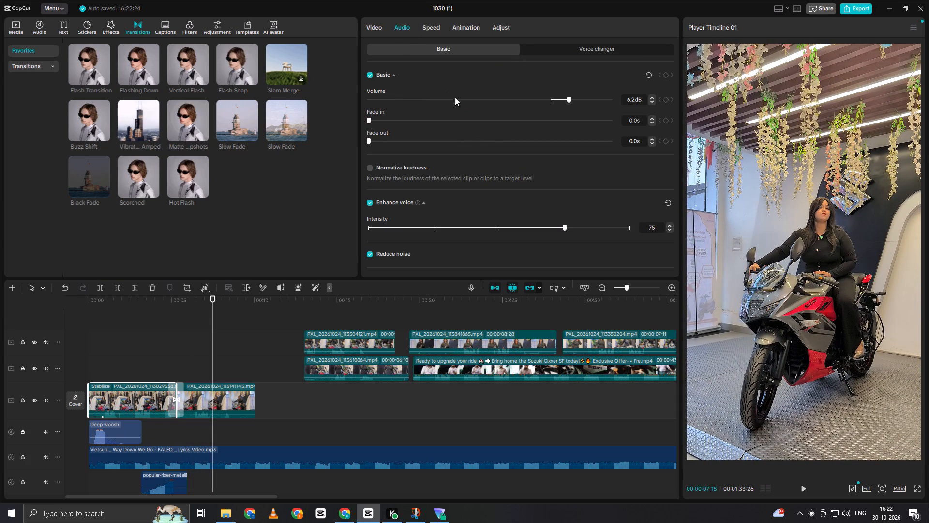
click(234, 392)
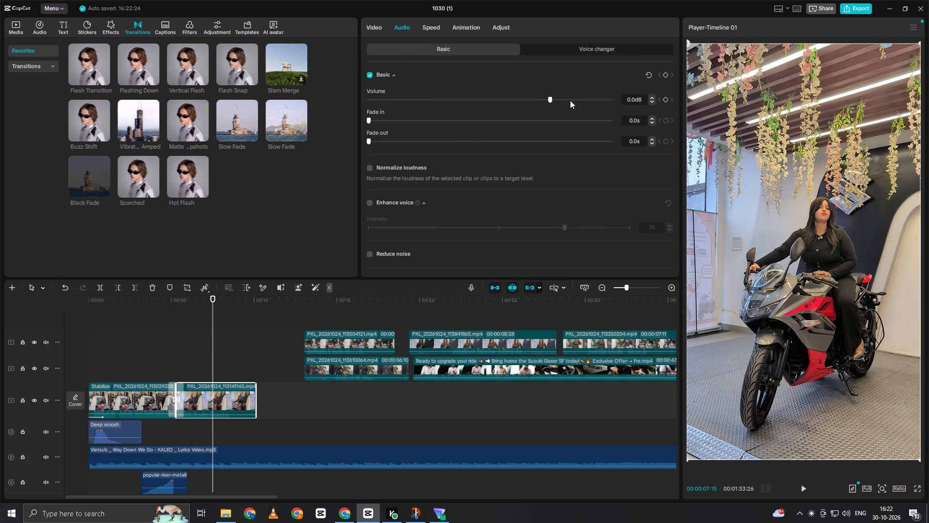
click(569, 98)
click(569, 98)
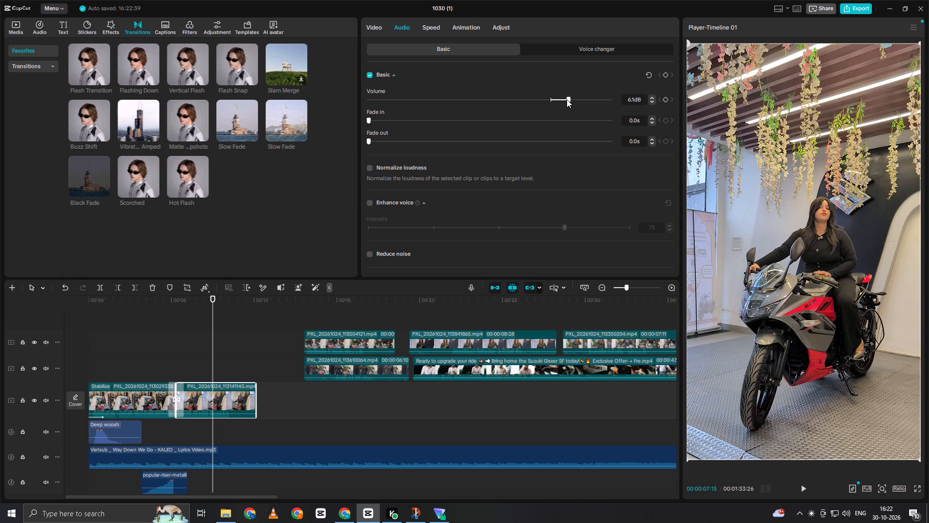
click(163, 361)
key(space)
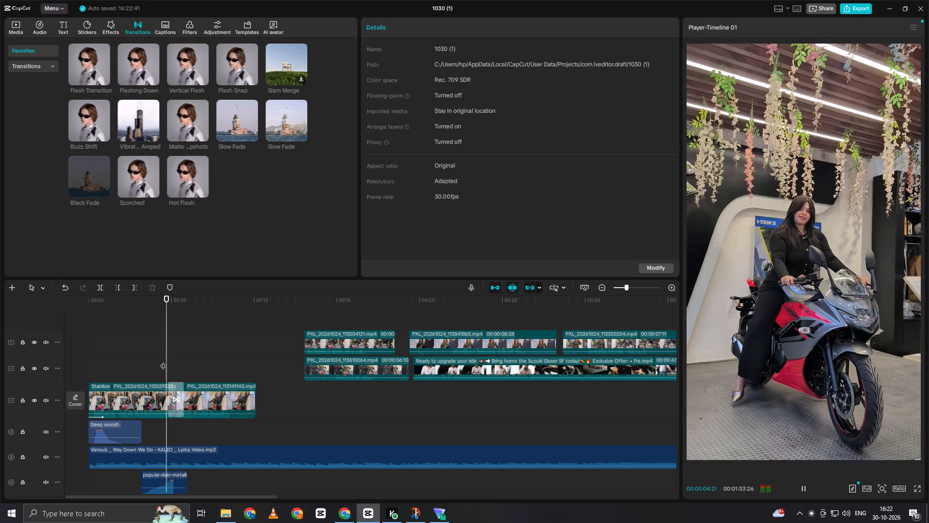
key(space)
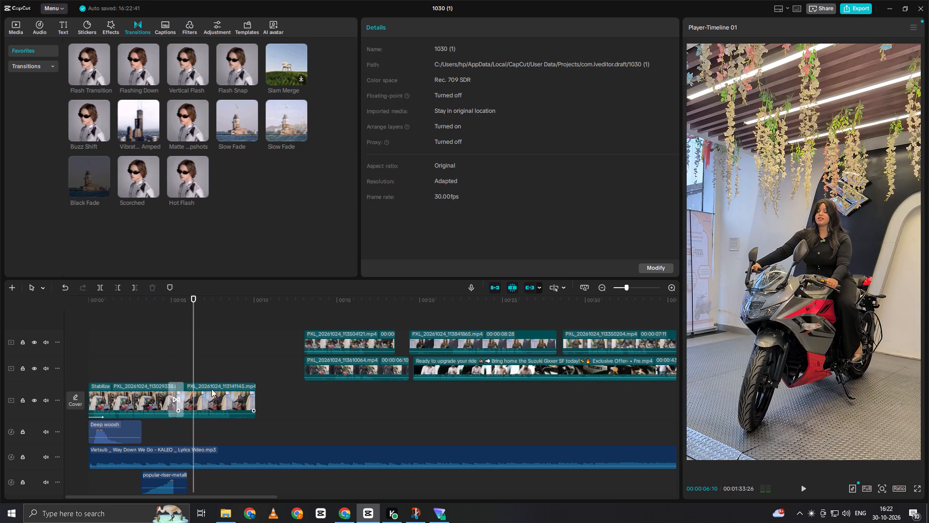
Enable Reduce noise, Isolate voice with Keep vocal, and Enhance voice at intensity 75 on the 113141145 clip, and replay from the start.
click(212, 392)
scroll(425, 186, down, 2)
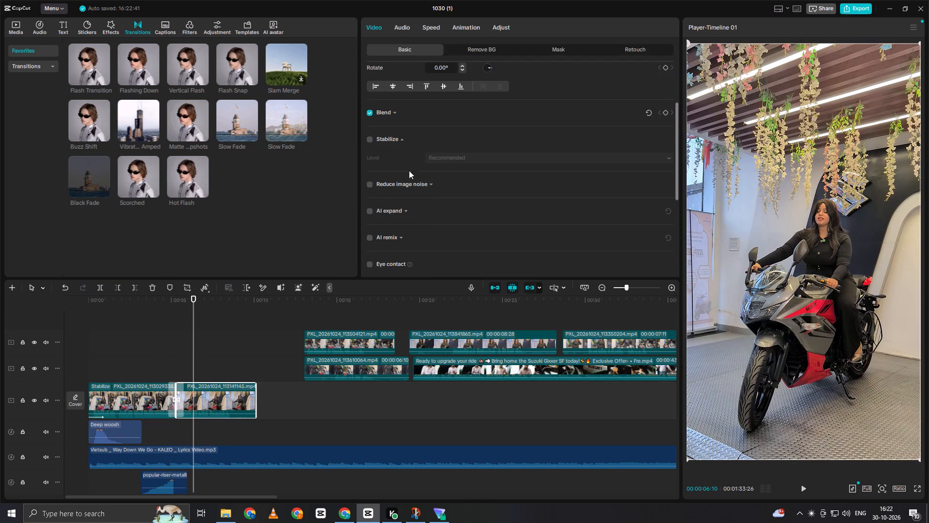
click(401, 29)
scroll(413, 124, down, 3)
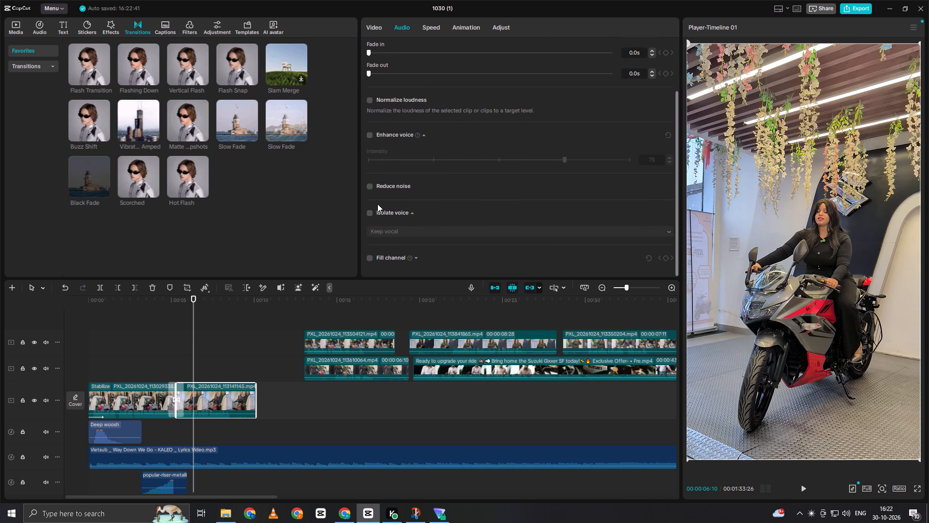
click(371, 187)
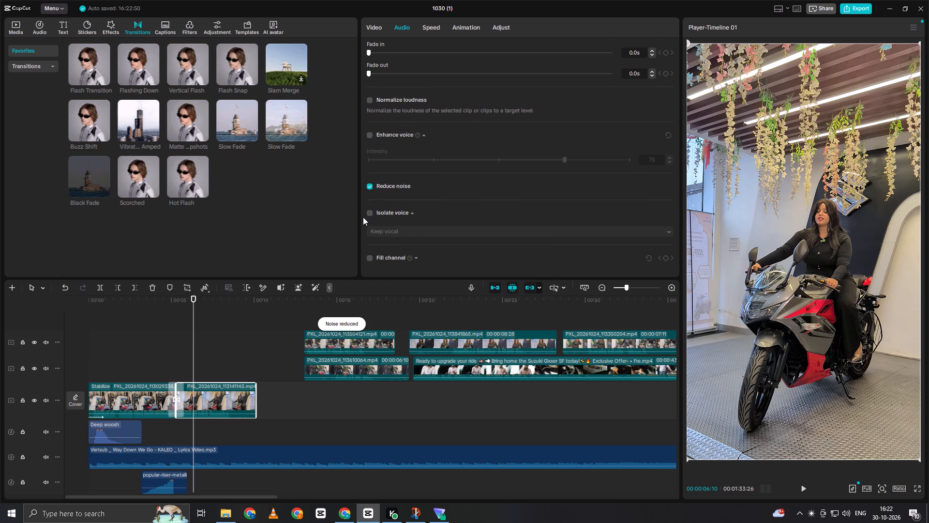
click(369, 215)
scroll(380, 228, down, 5)
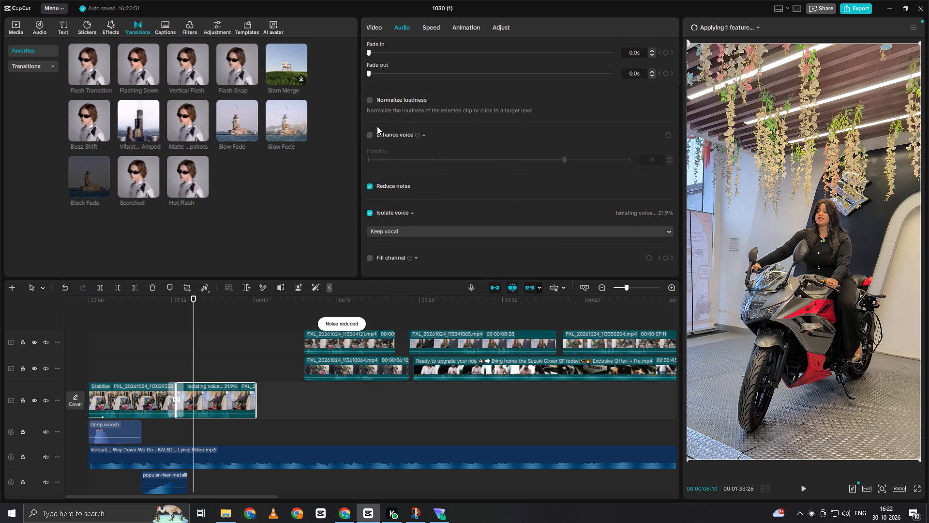
click(370, 135)
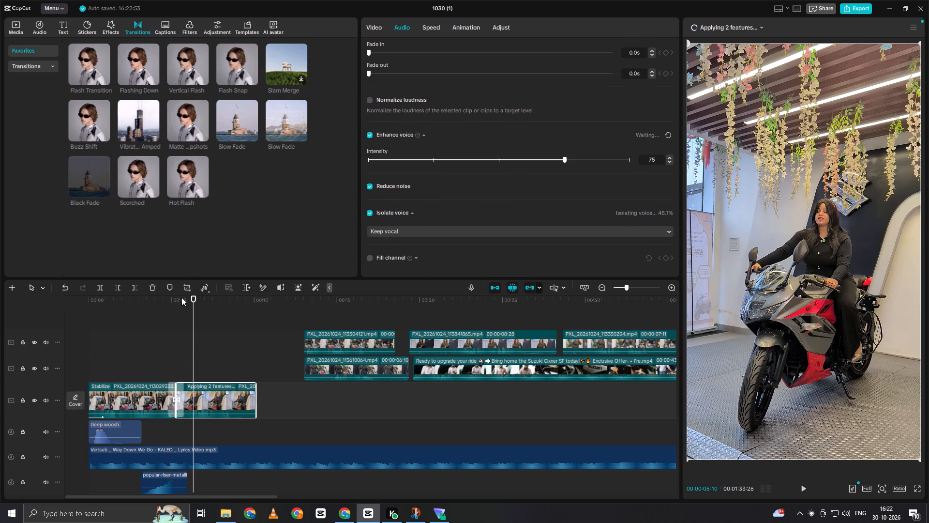
click(162, 322)
drag(162, 323, 73, 342)
key(space)
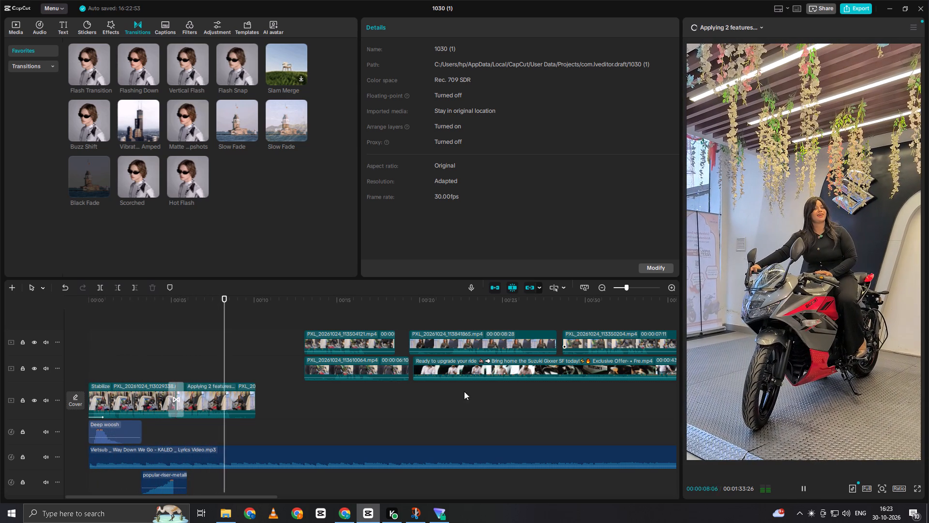
key(space)
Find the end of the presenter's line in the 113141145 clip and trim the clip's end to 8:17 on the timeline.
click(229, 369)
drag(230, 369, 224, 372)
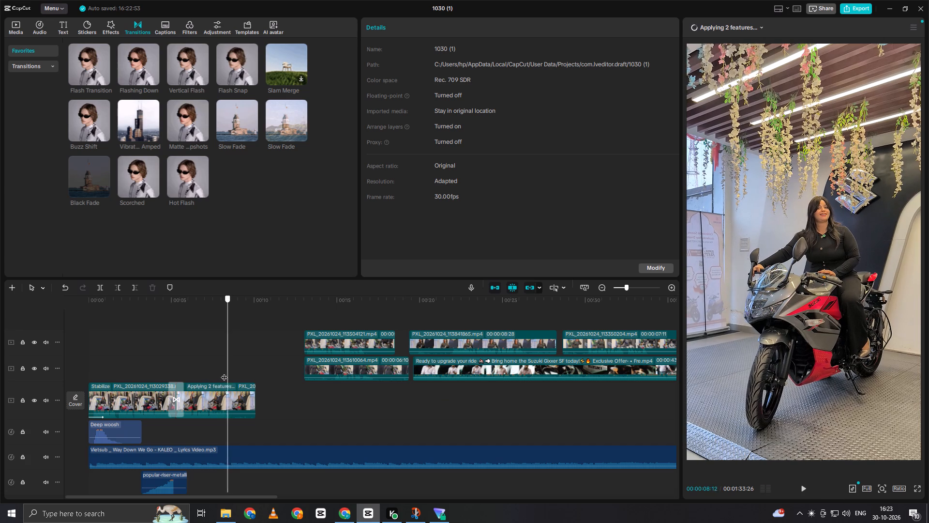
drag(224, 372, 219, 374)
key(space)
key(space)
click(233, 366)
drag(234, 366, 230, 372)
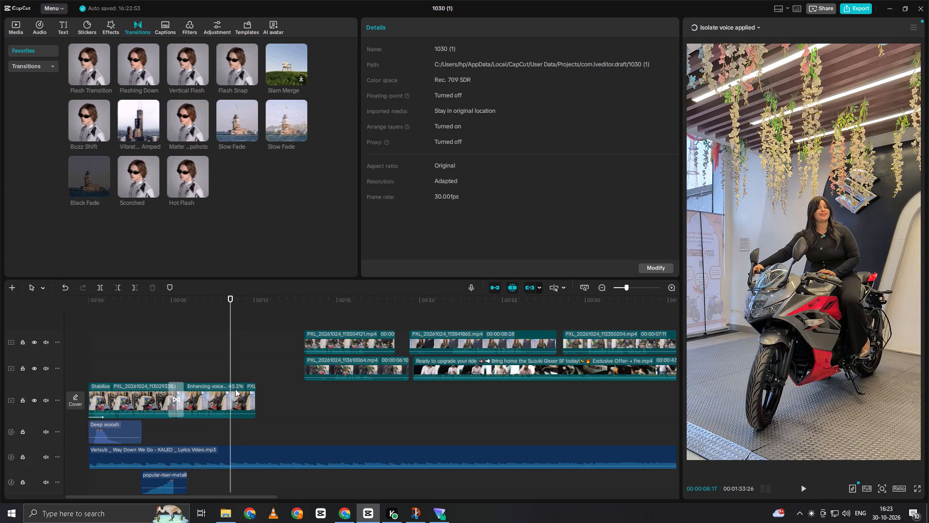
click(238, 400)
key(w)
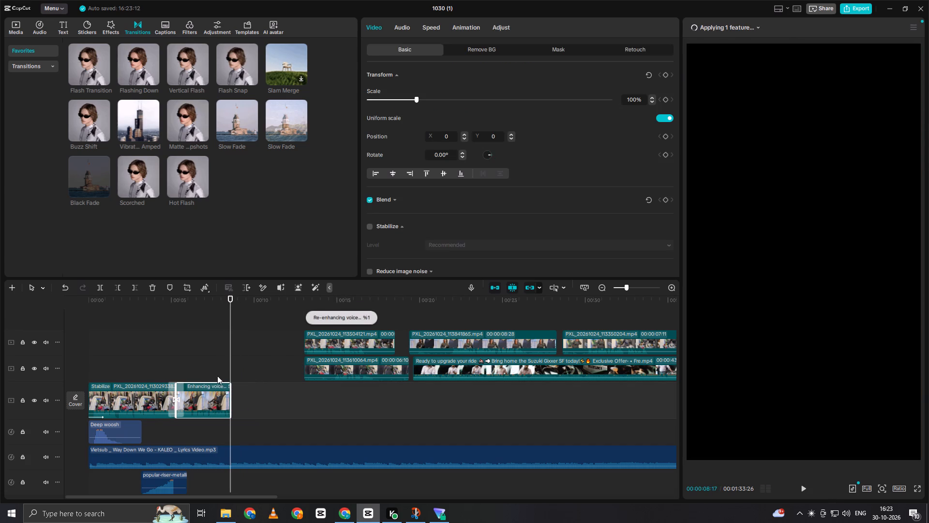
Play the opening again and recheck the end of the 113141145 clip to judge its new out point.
double_click(199, 359)
key(space)
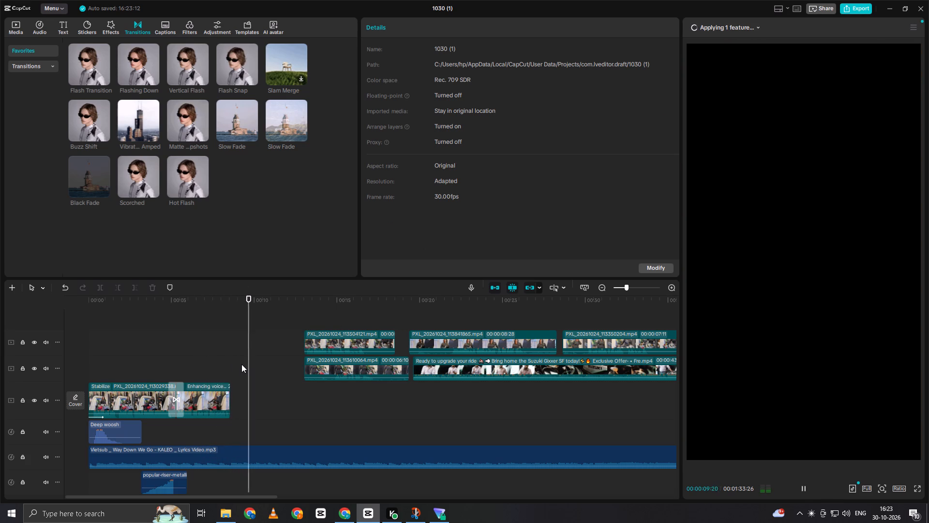
click(242, 365)
drag(243, 365, 230, 377)
drag(230, 376, 206, 384)
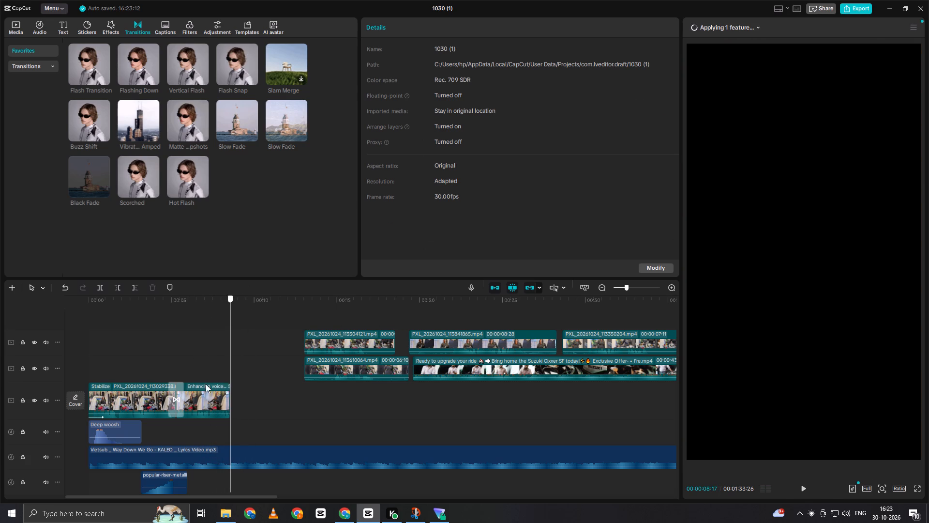
drag(206, 384, 71, 403)
key(space)
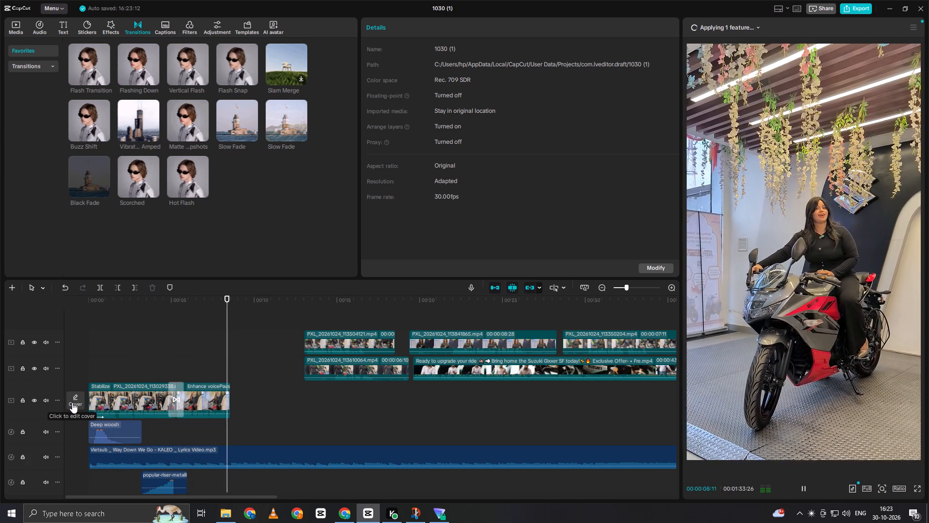
key(space)
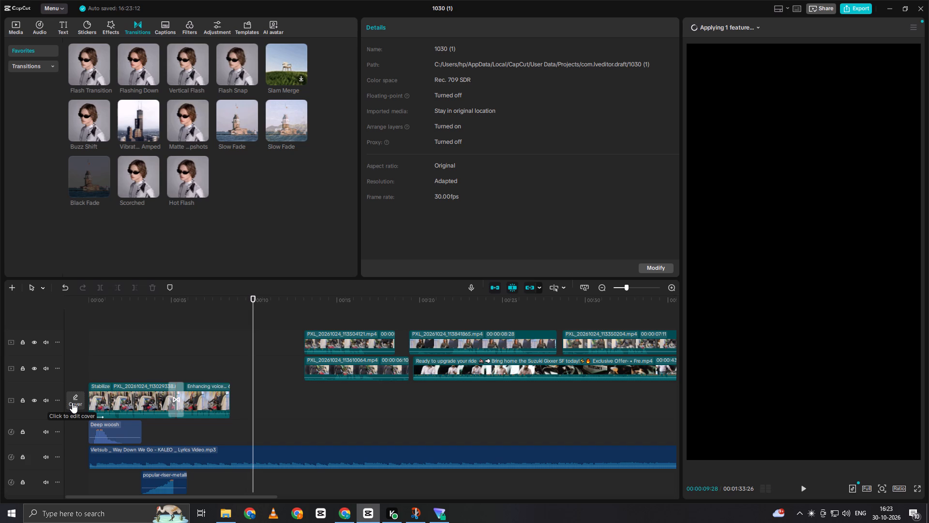
click(214, 353)
key(space)
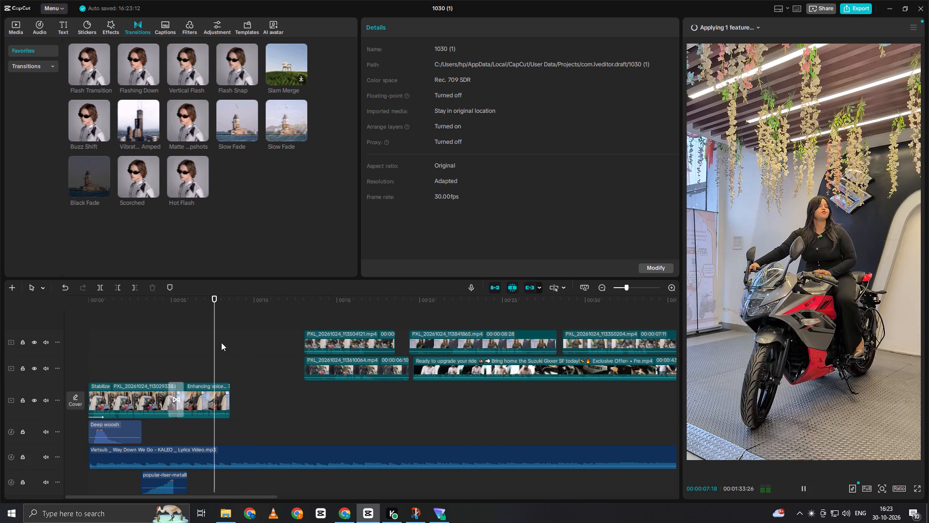
key(space)
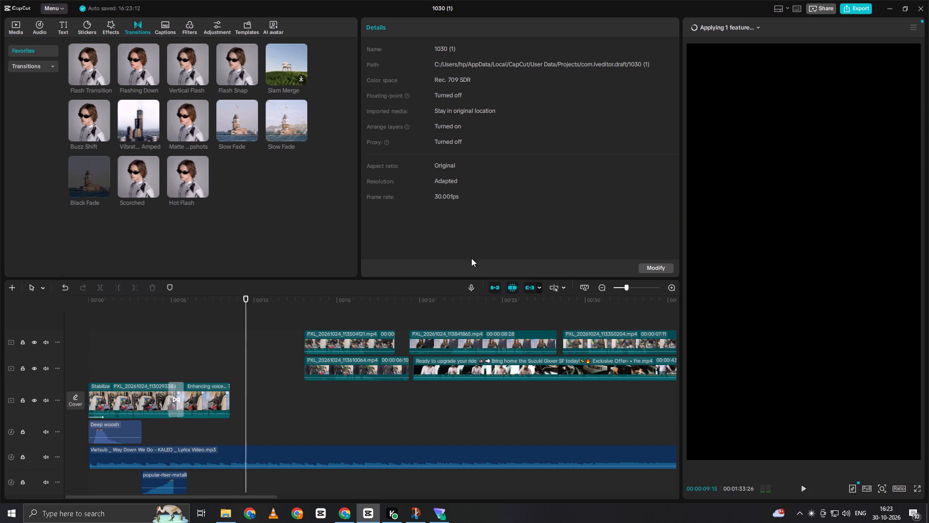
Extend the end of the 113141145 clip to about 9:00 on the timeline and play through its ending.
click(222, 398)
drag(231, 396, 235, 396)
click(210, 324)
key(space)
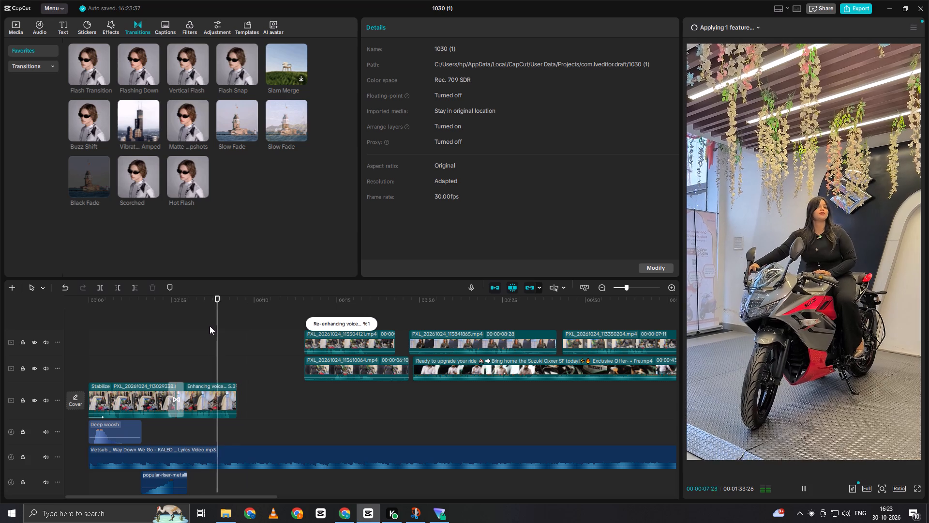
key(space)
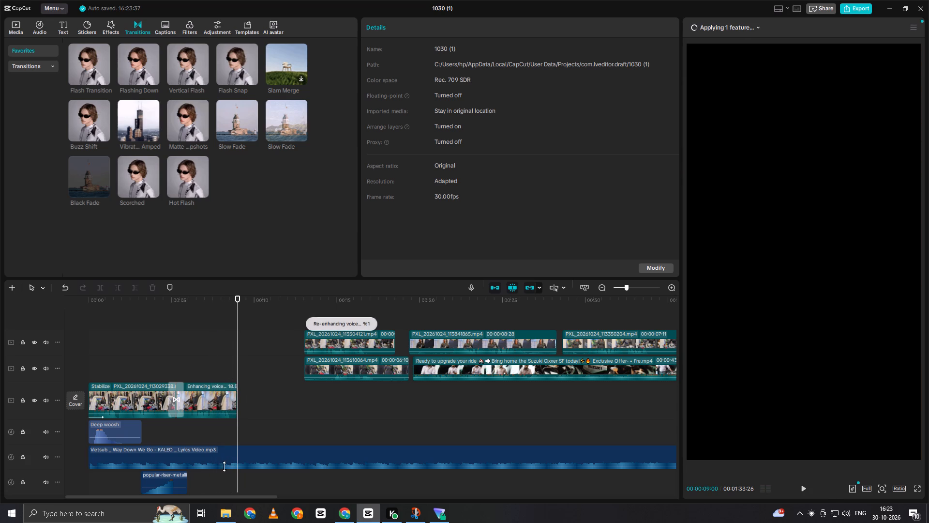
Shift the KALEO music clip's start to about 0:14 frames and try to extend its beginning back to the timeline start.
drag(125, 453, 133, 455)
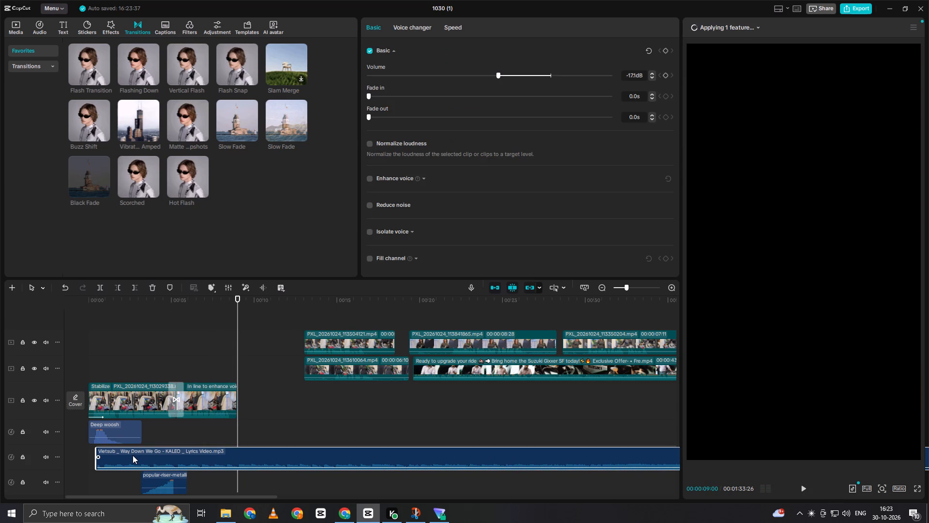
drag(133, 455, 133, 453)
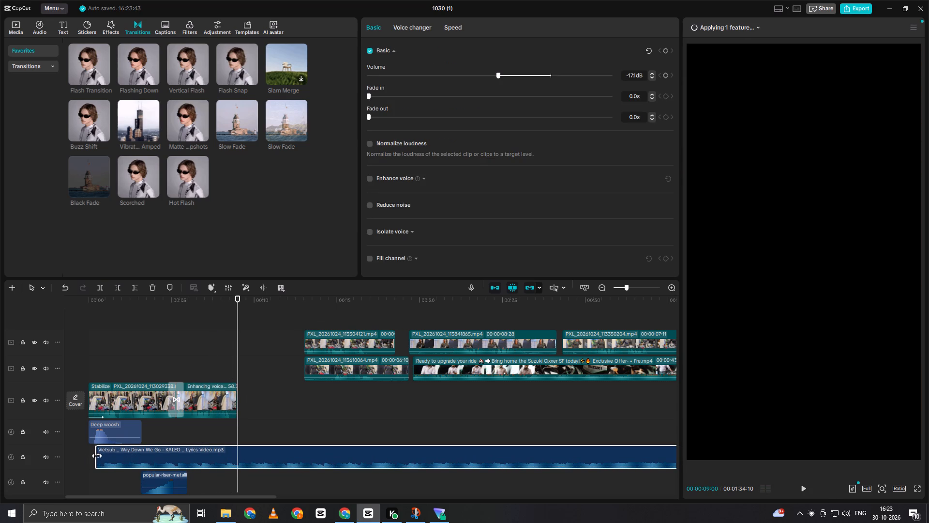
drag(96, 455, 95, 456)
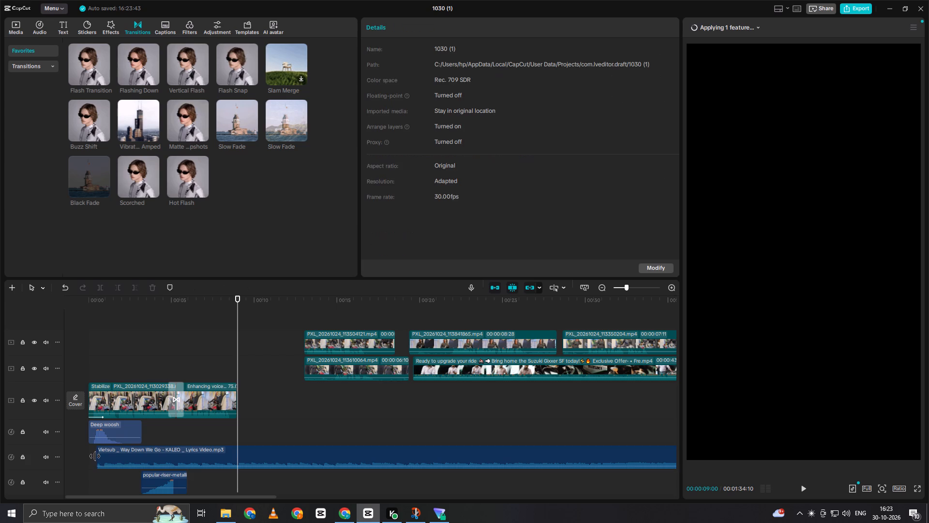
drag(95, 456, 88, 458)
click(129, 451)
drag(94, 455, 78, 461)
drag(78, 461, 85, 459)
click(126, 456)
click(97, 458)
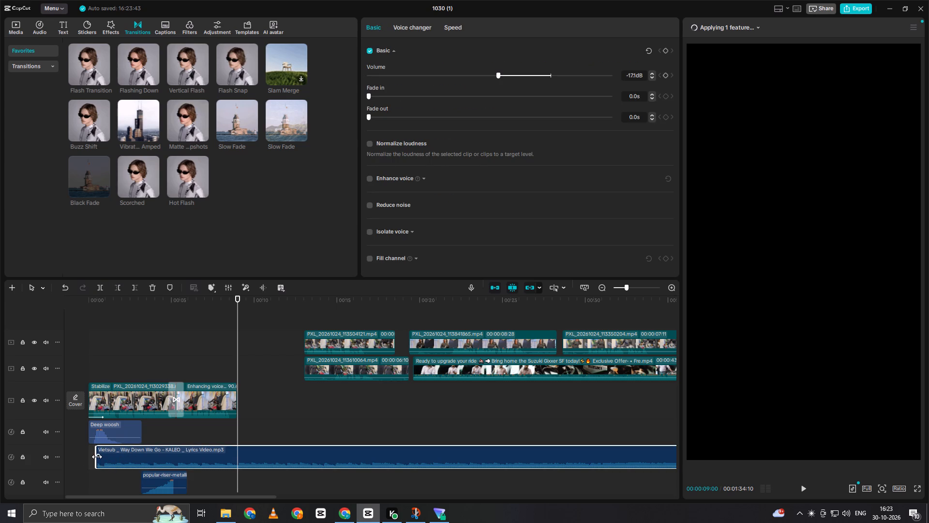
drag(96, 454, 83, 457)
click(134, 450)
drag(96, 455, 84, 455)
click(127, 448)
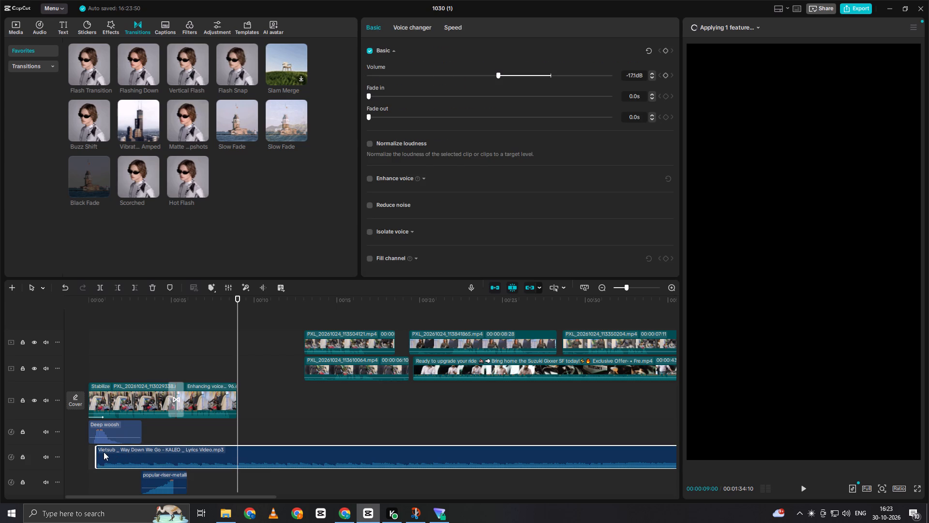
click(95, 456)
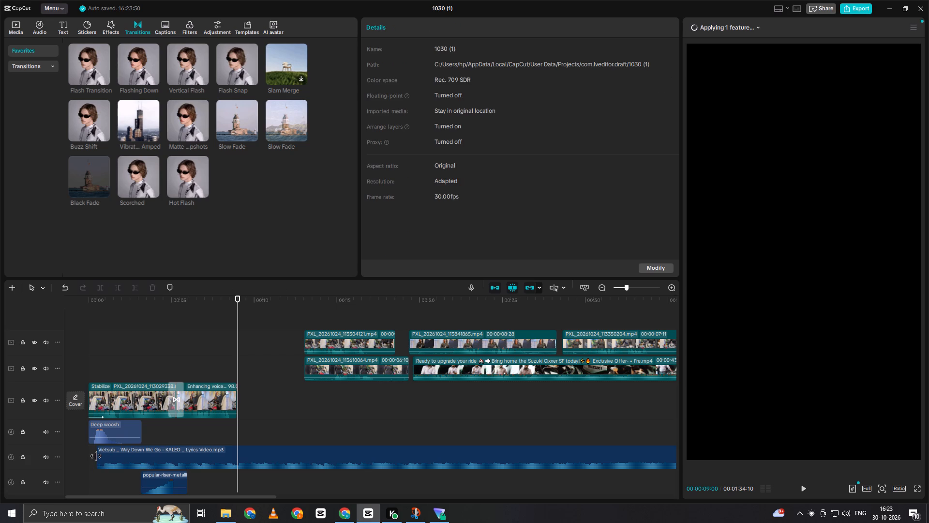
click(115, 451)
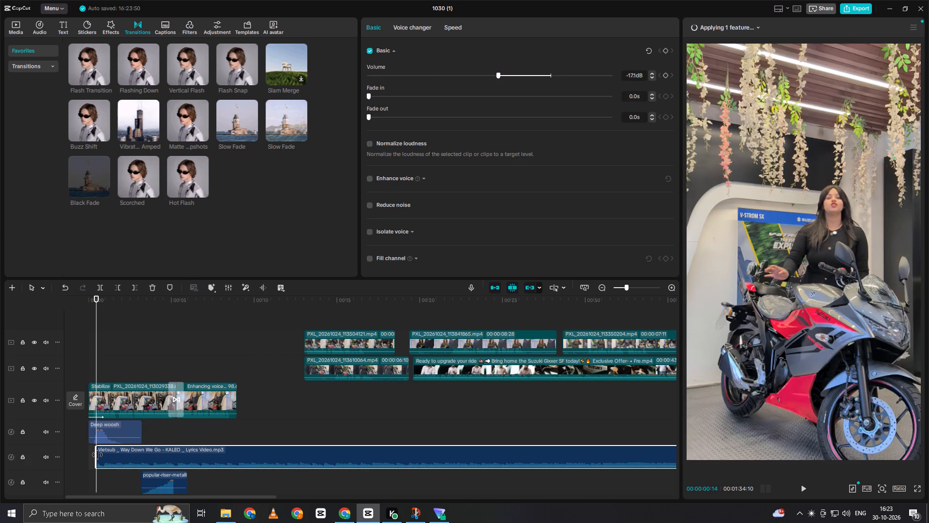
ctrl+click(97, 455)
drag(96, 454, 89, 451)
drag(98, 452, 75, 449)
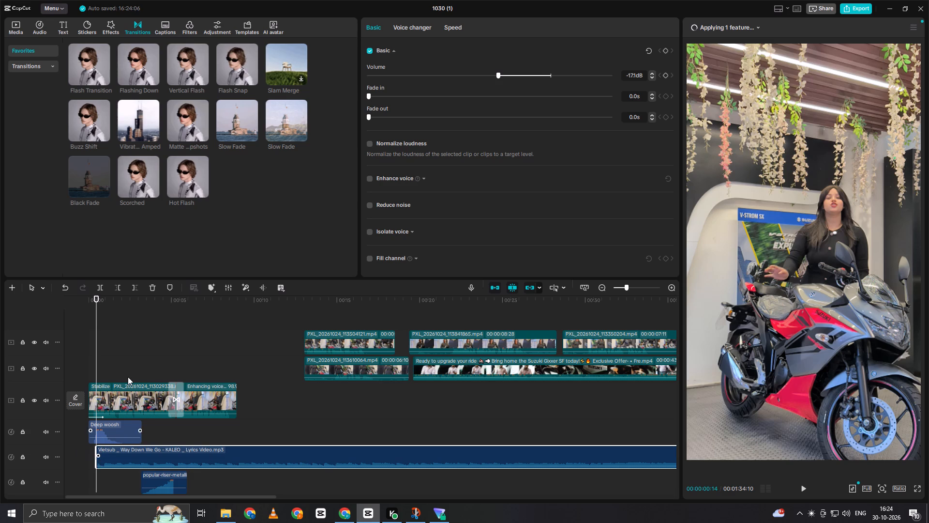
Play the opening with the music and set the KALEO music clip's volume to -13.6 dB.
click(93, 363)
drag(93, 363, 87, 369)
key(space)
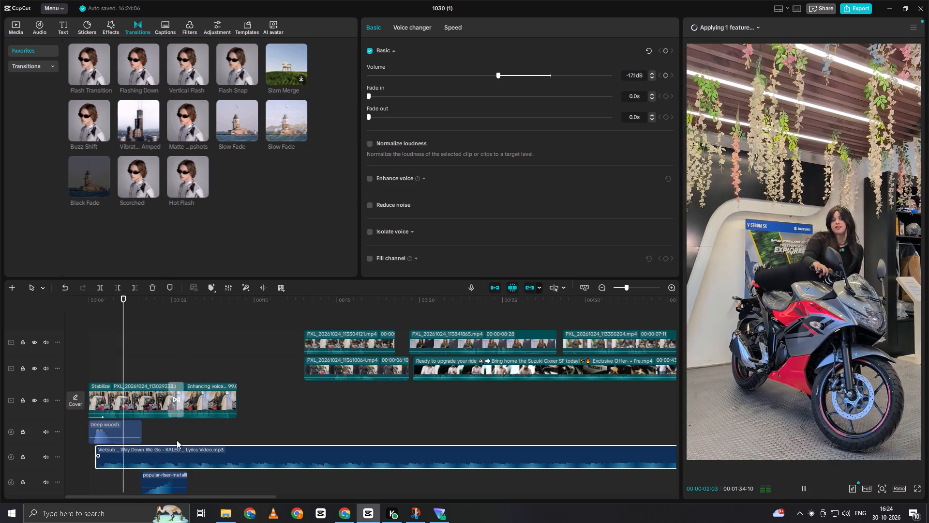
click(178, 448)
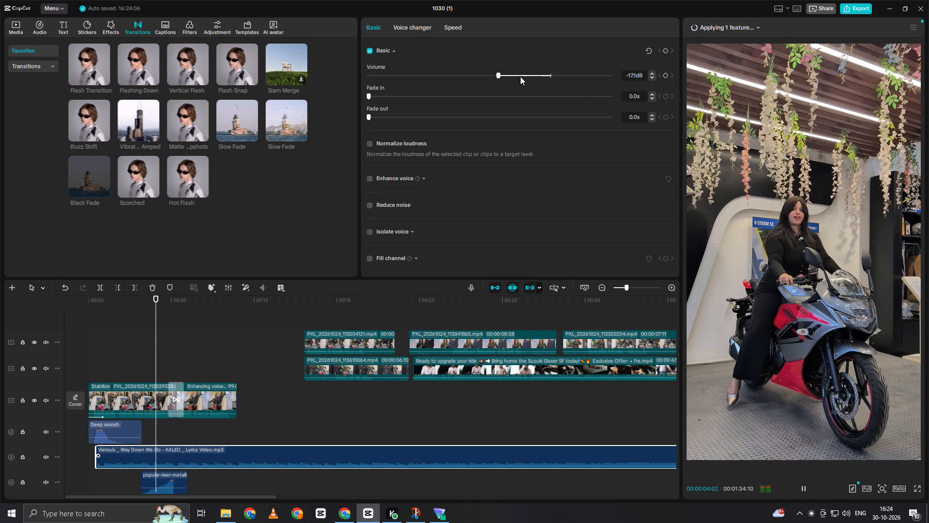
click(507, 73)
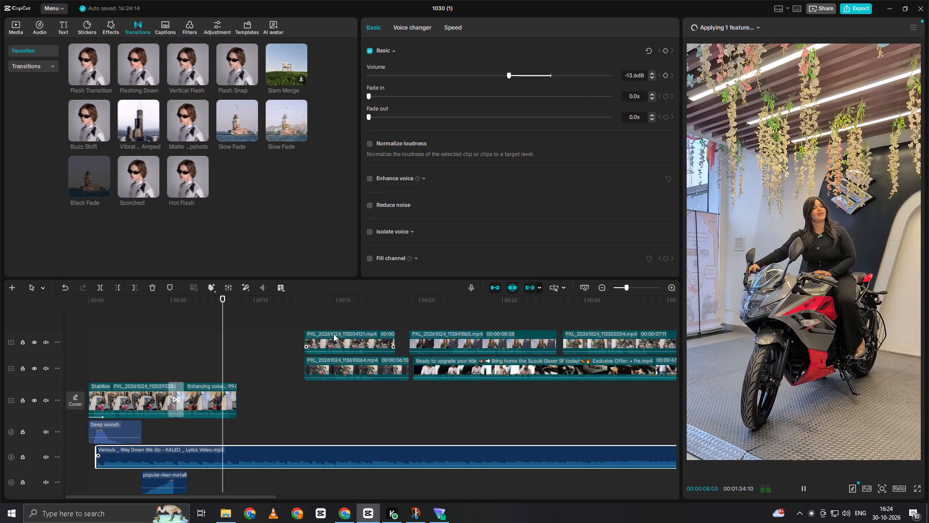
key(space)
click(252, 381)
triple_click(238, 371)
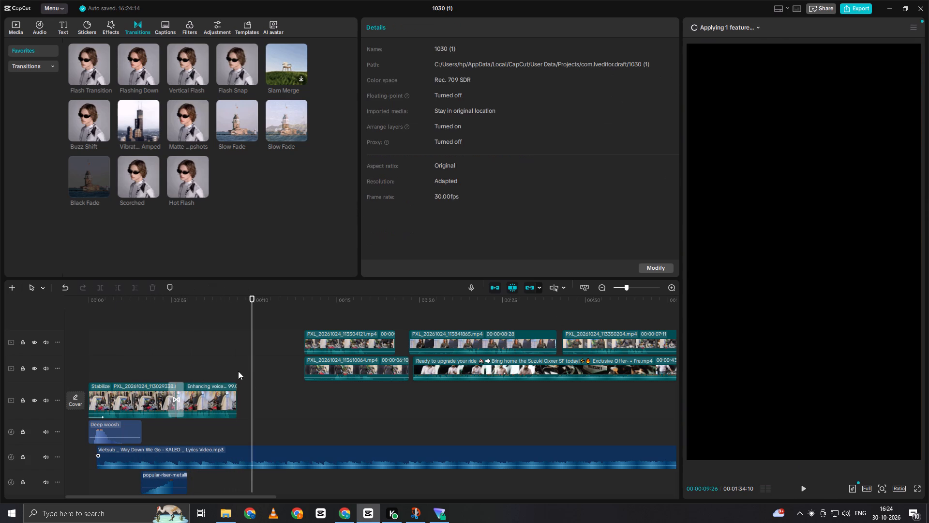
Move the KALEO music clip back to the very start of the timeline.
drag(211, 457, 200, 458)
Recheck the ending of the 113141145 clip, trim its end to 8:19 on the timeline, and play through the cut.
click(201, 381)
key(space)
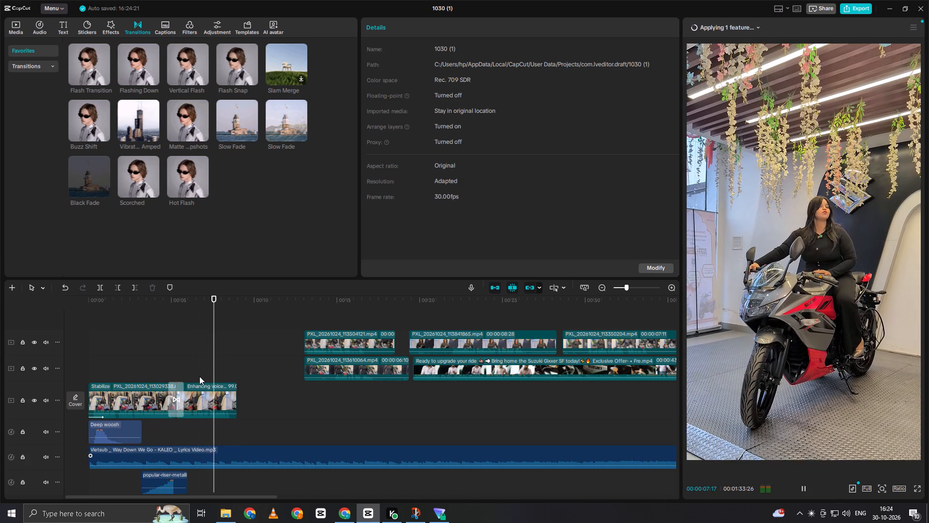
key(space)
click(242, 372)
drag(242, 372, 238, 379)
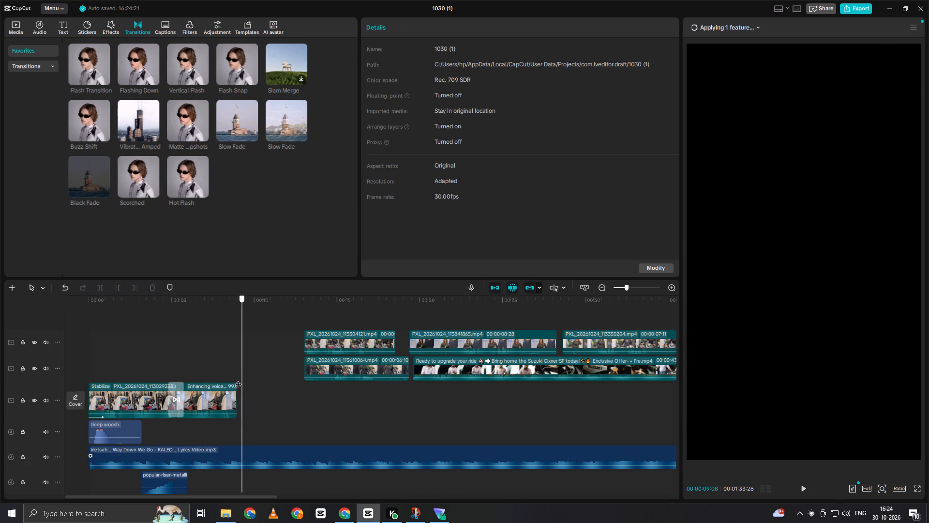
drag(238, 379, 231, 379)
click(230, 389)
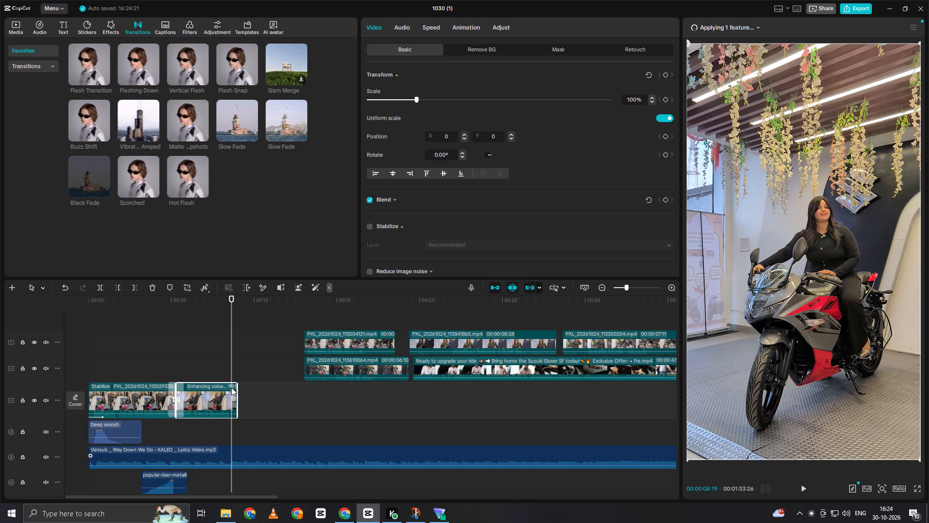
key(w)
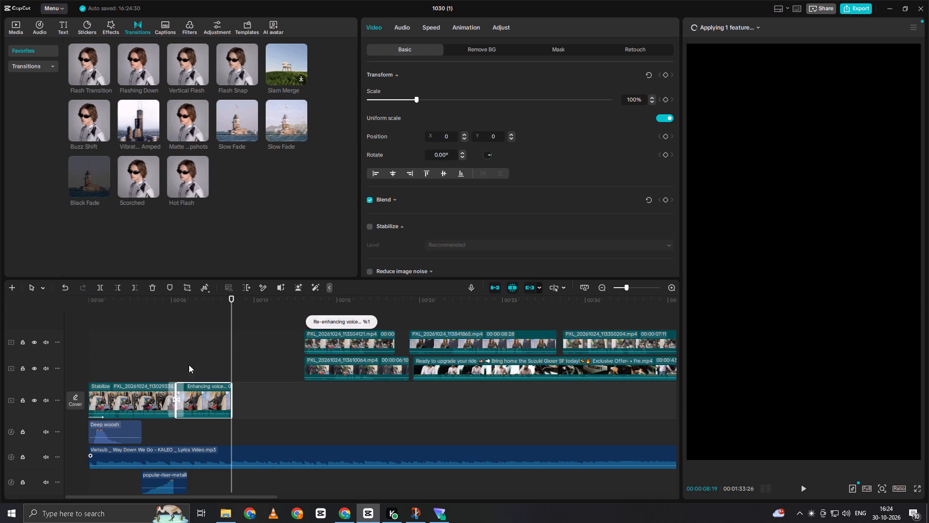
double_click(179, 360)
key(space)
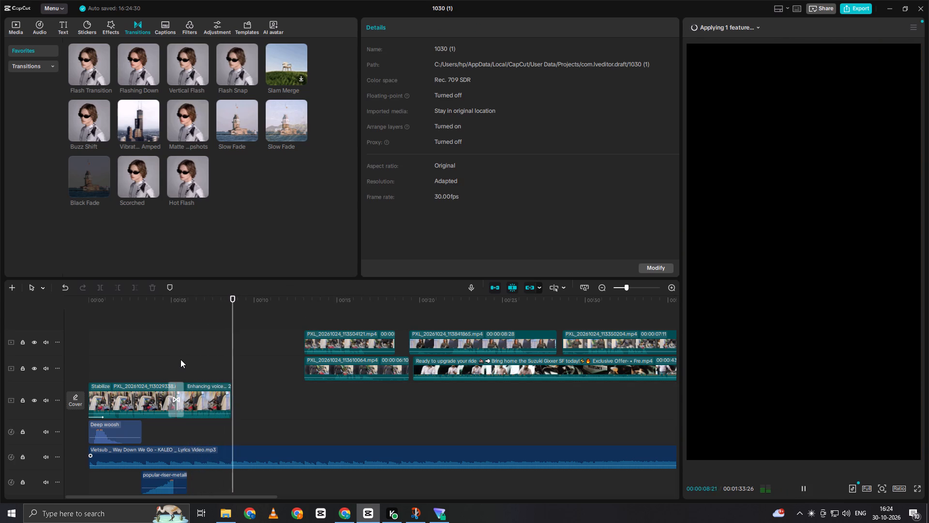
key(space)
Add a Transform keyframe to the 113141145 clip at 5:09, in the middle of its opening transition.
click(187, 364)
drag(187, 364, 179, 374)
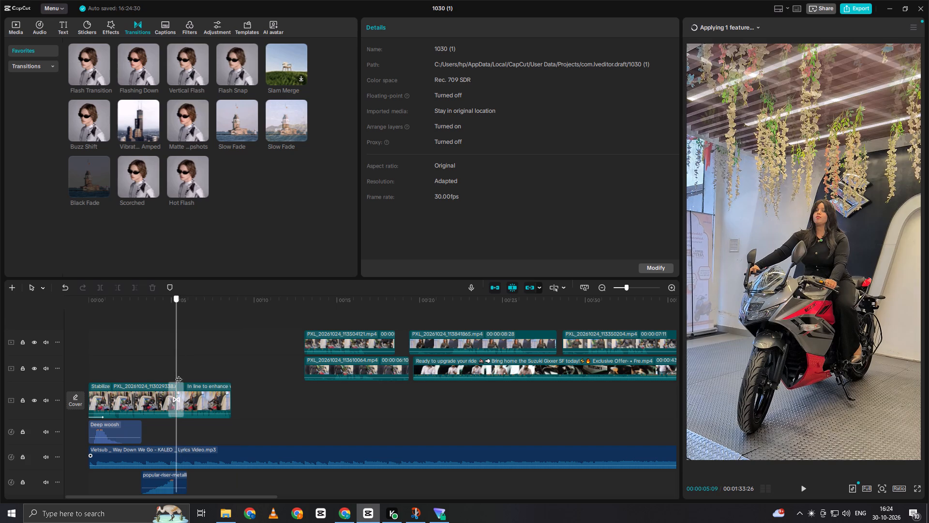
drag(179, 374, 178, 375)
click(192, 390)
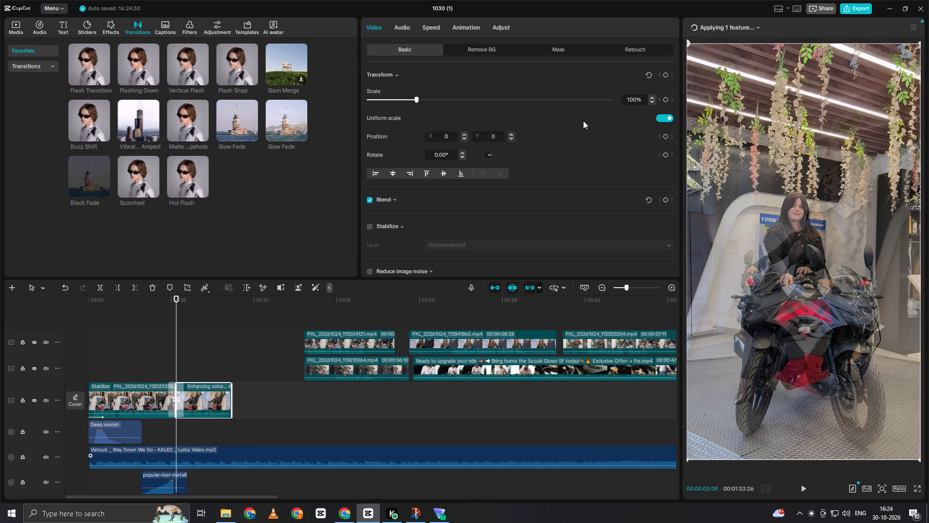
click(664, 75)
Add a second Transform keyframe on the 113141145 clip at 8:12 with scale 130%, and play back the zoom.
drag(216, 356, 221, 357)
click(222, 355)
drag(222, 355, 226, 356)
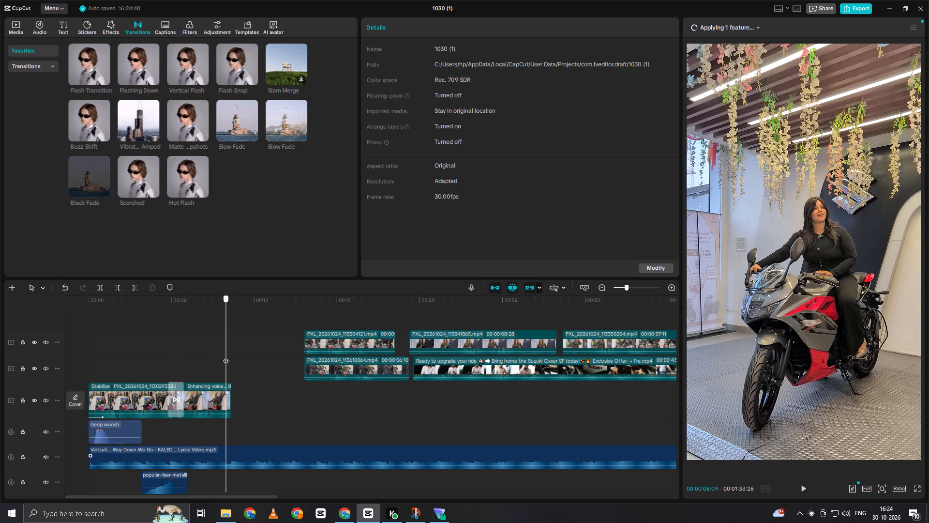
drag(226, 356, 227, 356)
click(227, 388)
click(220, 395)
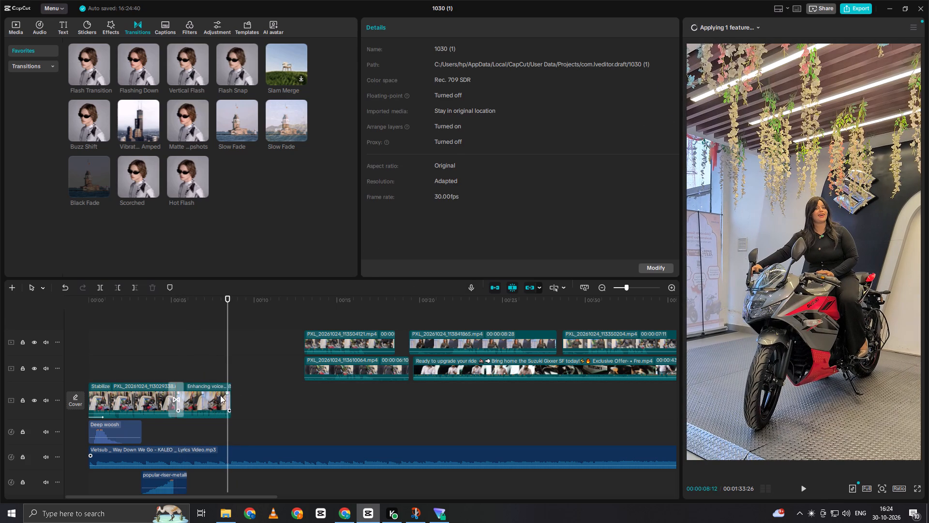
click(664, 71)
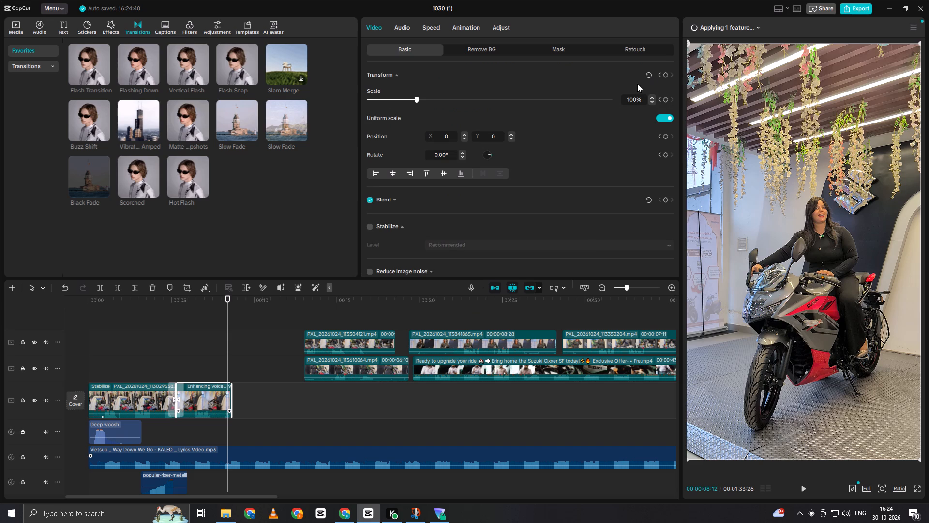
click(663, 74)
drag(624, 97, 644, 102)
text(110)
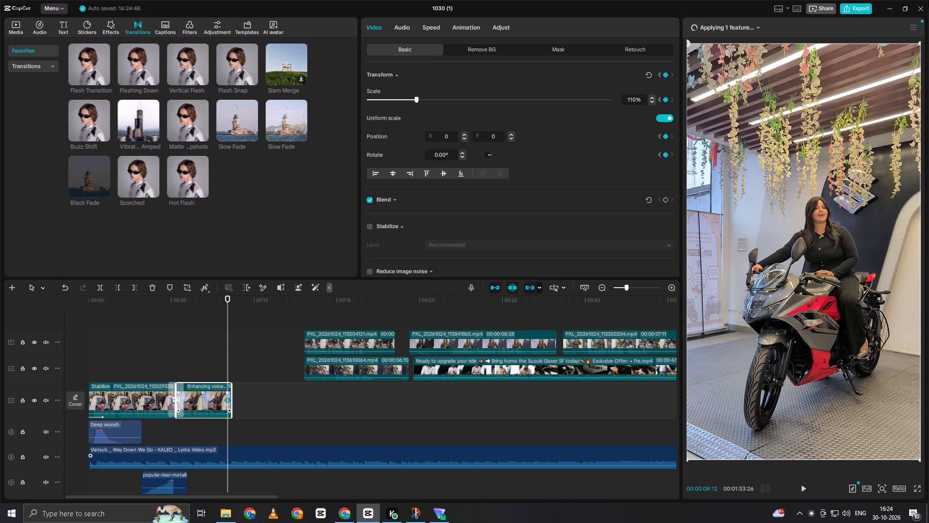
key(BackSpace)
key(BackSpace)
text(30)
key(Return)
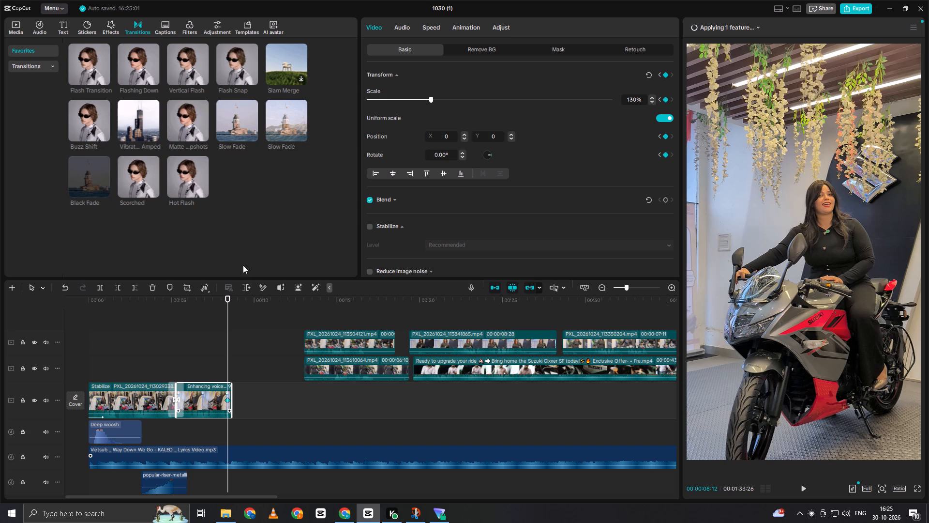
click(149, 365)
key(space)
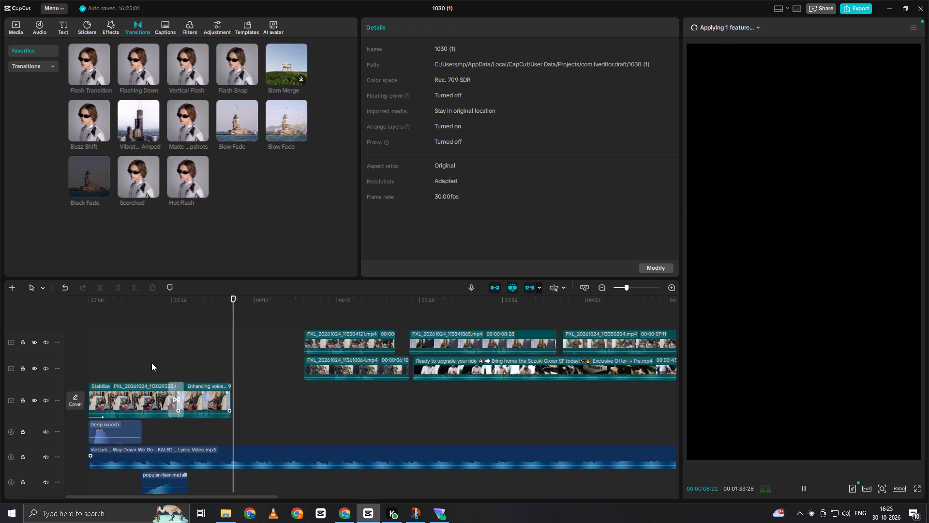
key(space)
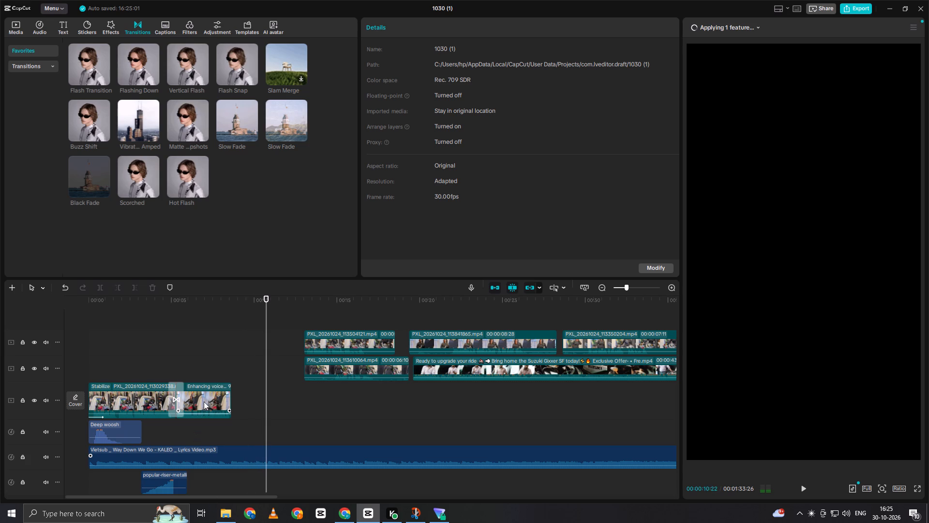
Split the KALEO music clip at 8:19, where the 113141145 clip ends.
click(224, 357)
drag(228, 359, 233, 363)
double_click(233, 362)
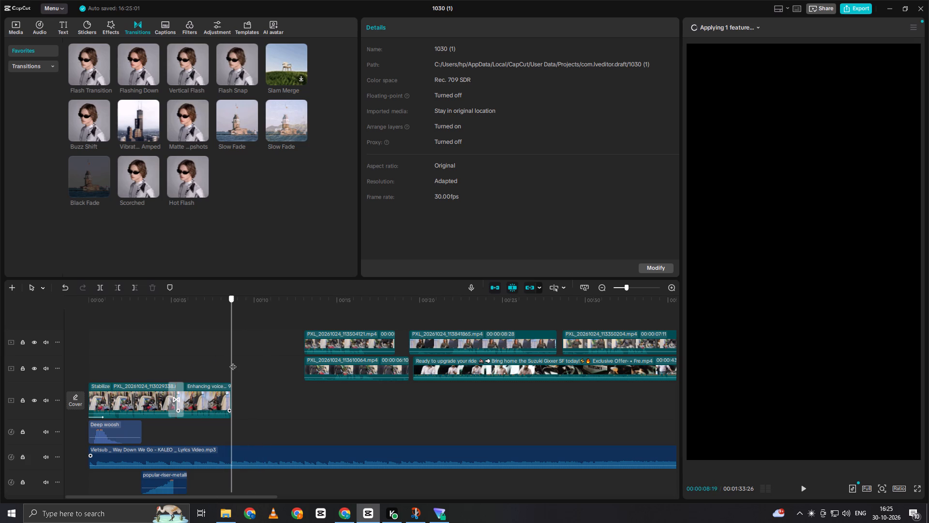
click(237, 470)
click(236, 462)
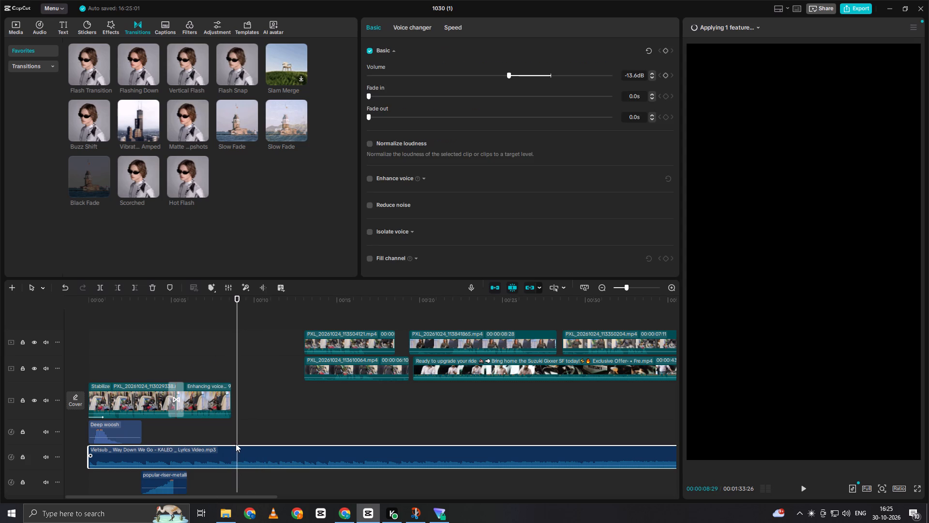
double_click(233, 425)
click(234, 453)
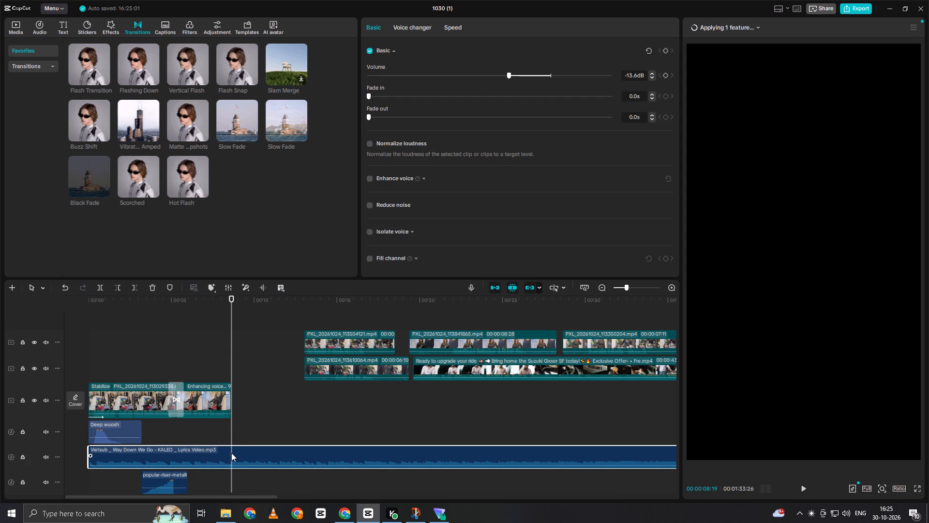
key(ctrl+b)
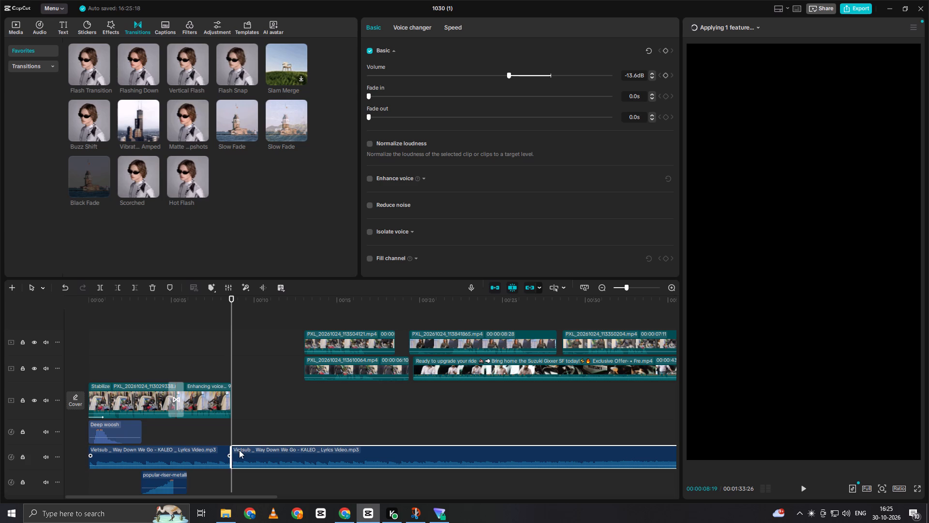
Set the volume of the second KALEO music segment to 0.0 dB and play on past the split.
click(547, 76)
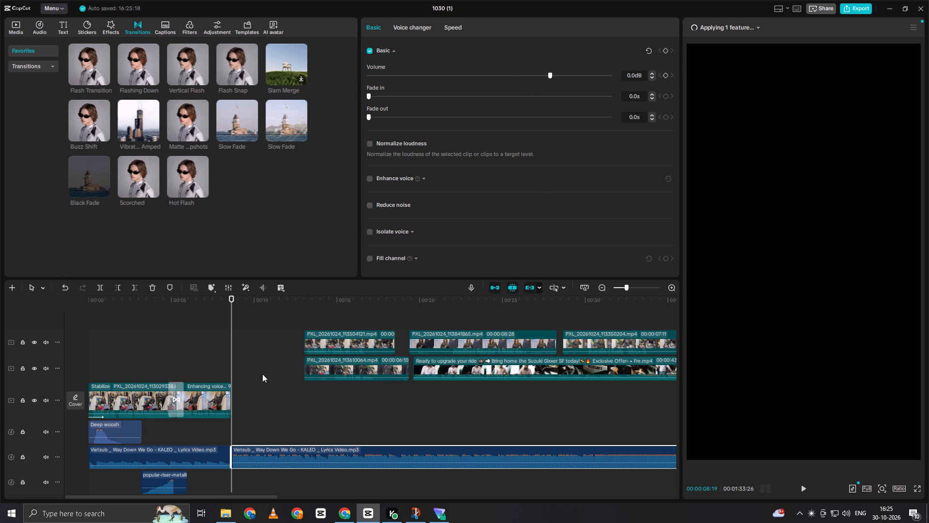
click(203, 357)
key(space)
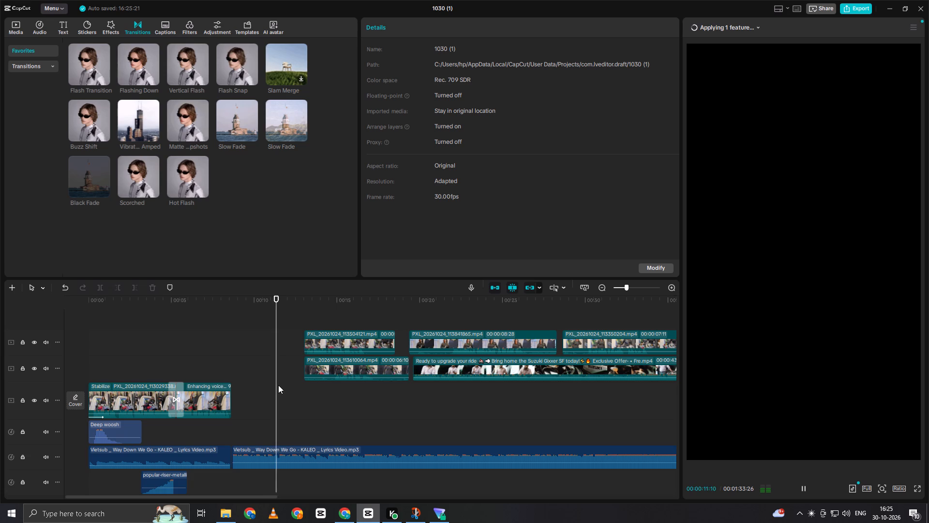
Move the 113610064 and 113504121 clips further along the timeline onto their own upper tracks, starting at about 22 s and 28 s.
drag(352, 366, 399, 353)
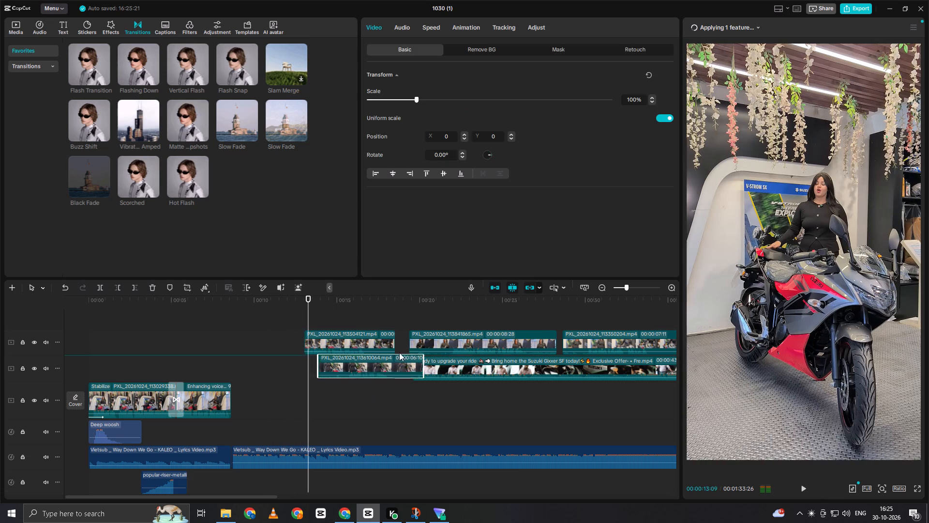
drag(399, 353, 503, 317)
drag(357, 362, 688, 338)
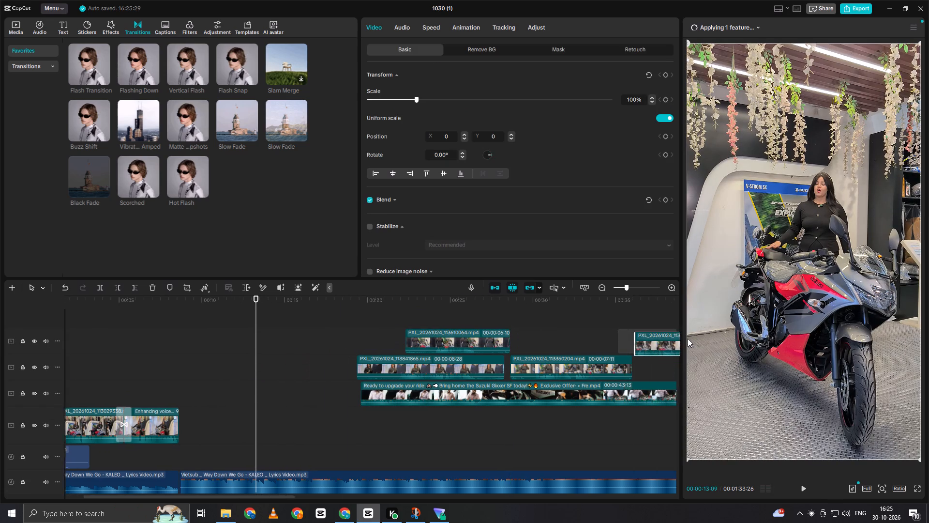
drag(688, 338, 490, 338)
Play the edit from the start and replay the stretch around 8:19 to check the music level change.
click(127, 411)
drag(127, 411, 94, 416)
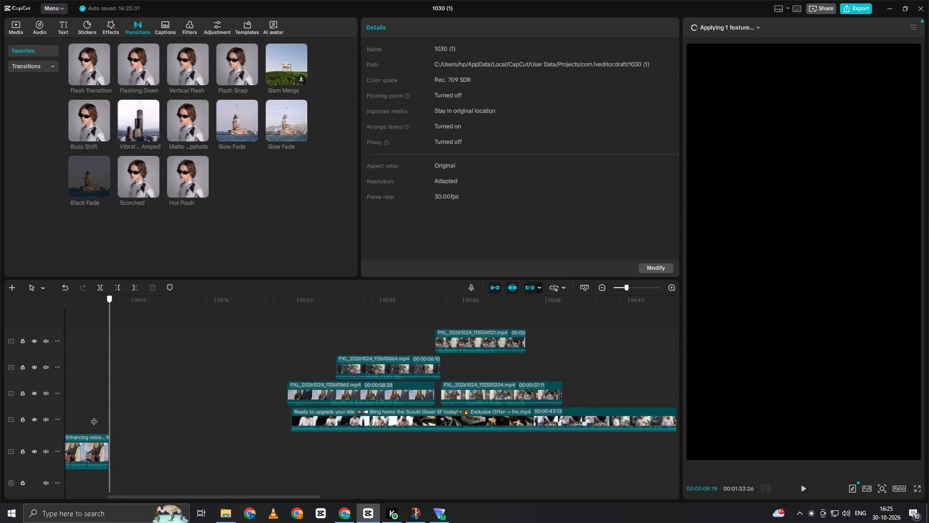
drag(94, 416, 19, 449)
key(space)
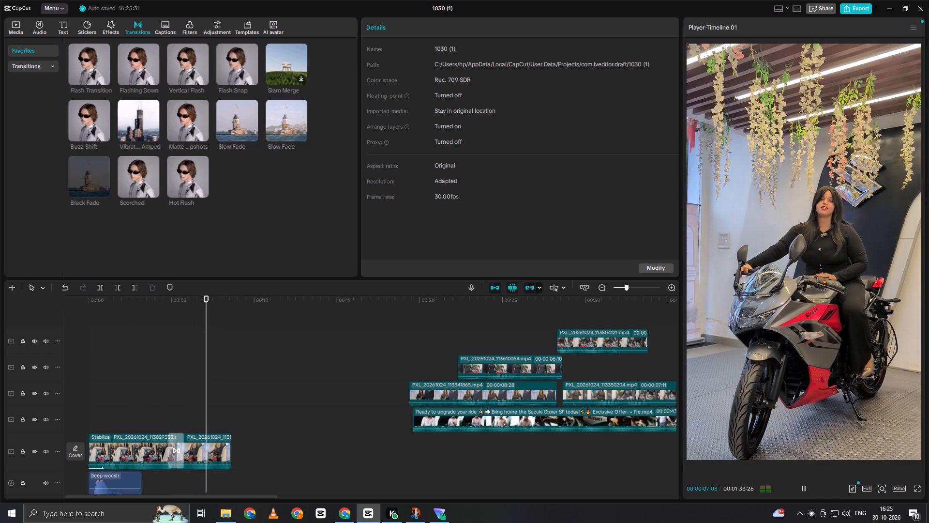
key(space)
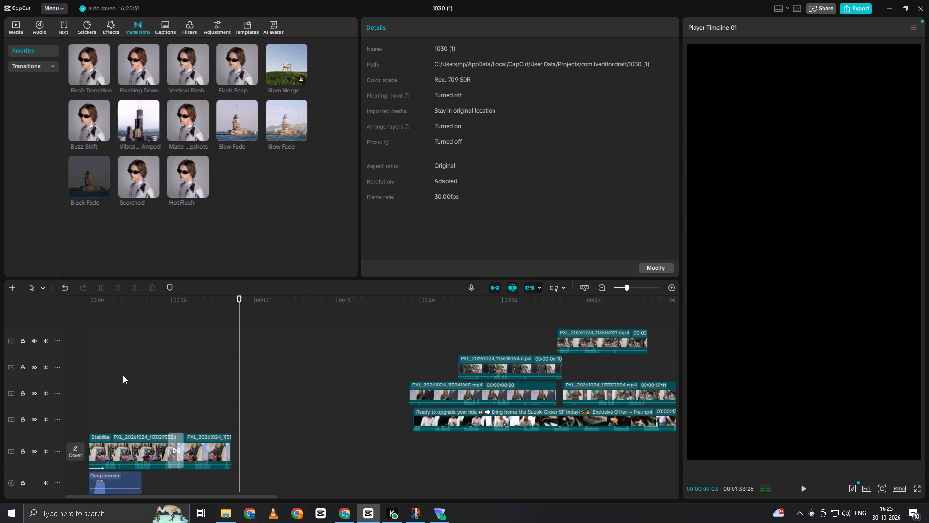
scroll(217, 401, down, 5)
click(242, 358)
drag(243, 357, 202, 363)
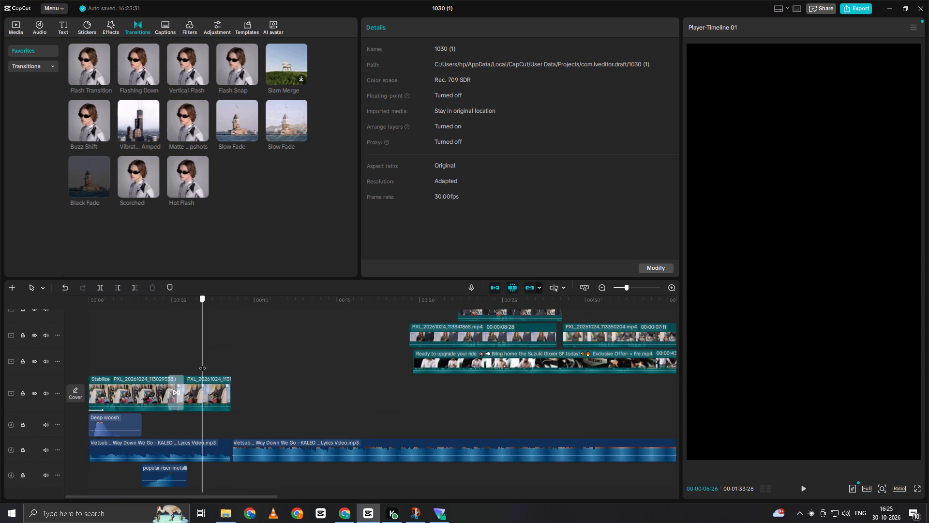
drag(202, 363, 202, 363)
key(space)
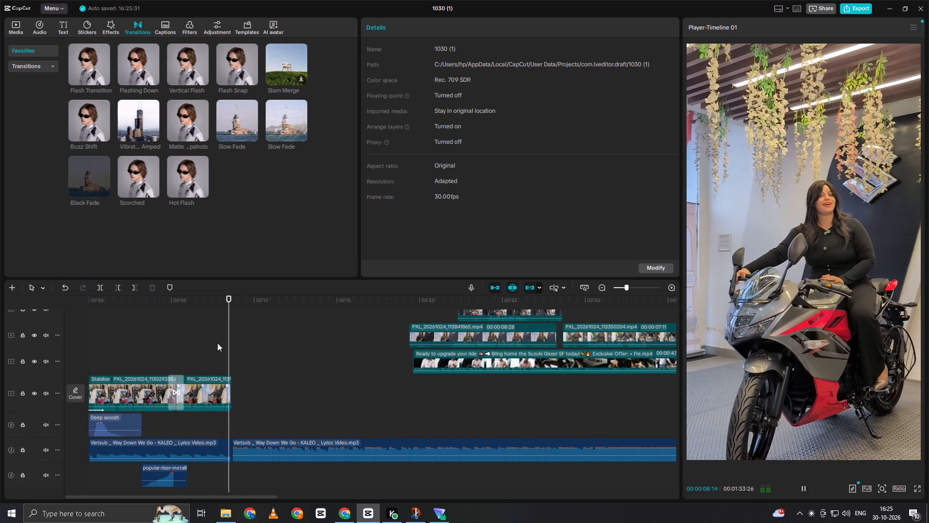
key(space)
click(271, 458)
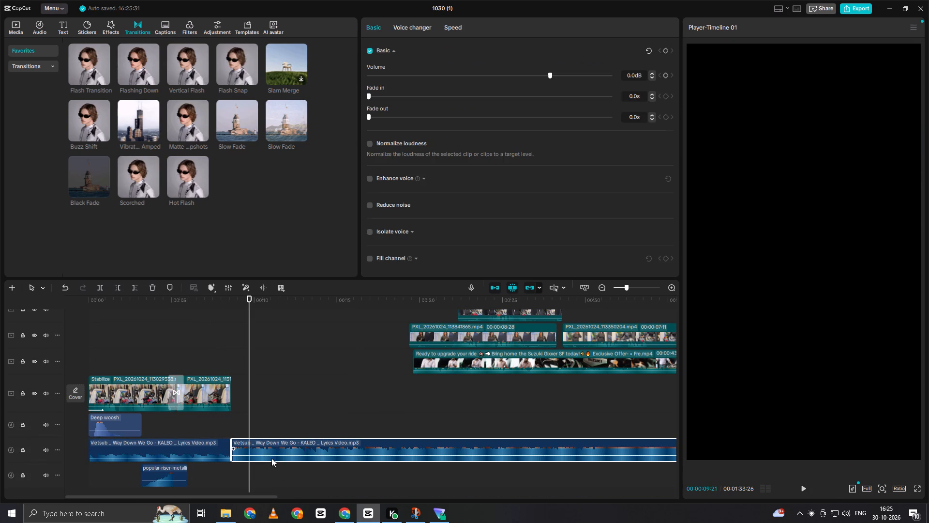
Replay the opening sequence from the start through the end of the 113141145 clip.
click(156, 365)
drag(156, 364, 146, 362)
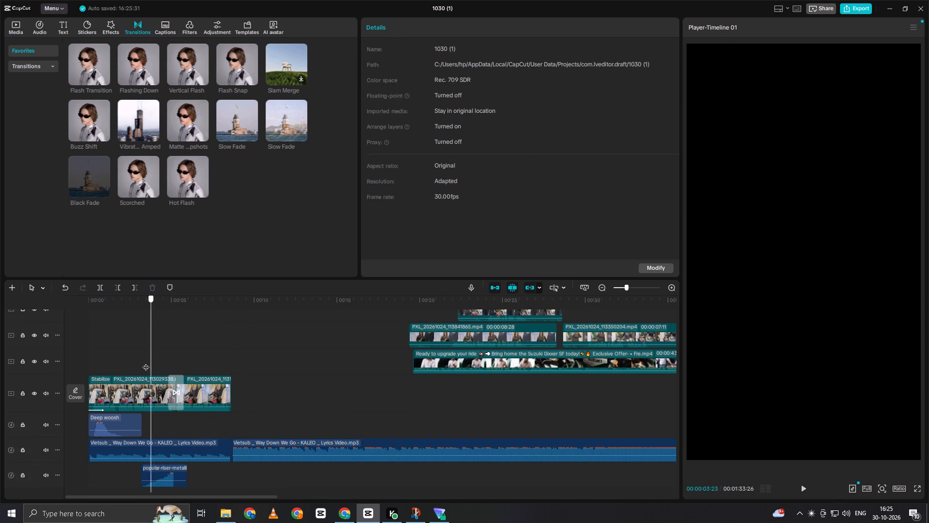
drag(146, 362, 45, 364)
key(space)
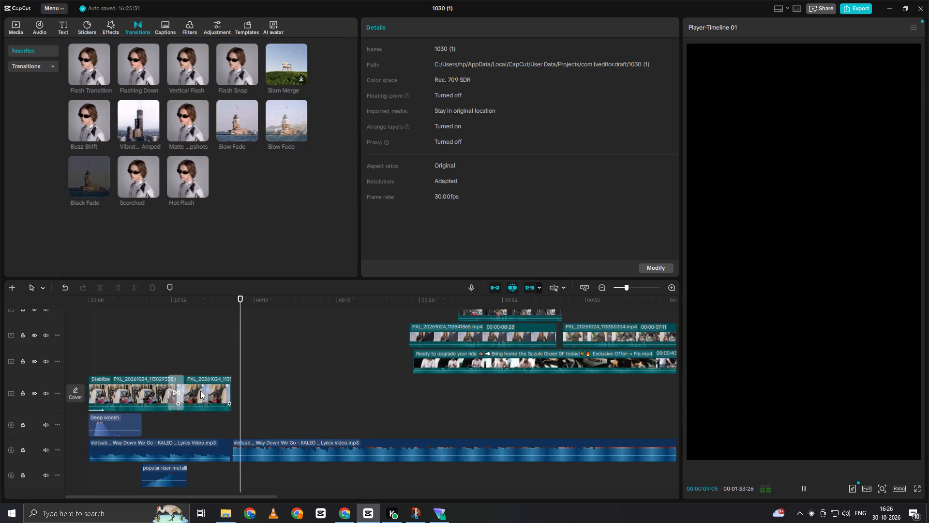
key(space)
click(235, 361)
drag(236, 361, 40, 420)
key(space)
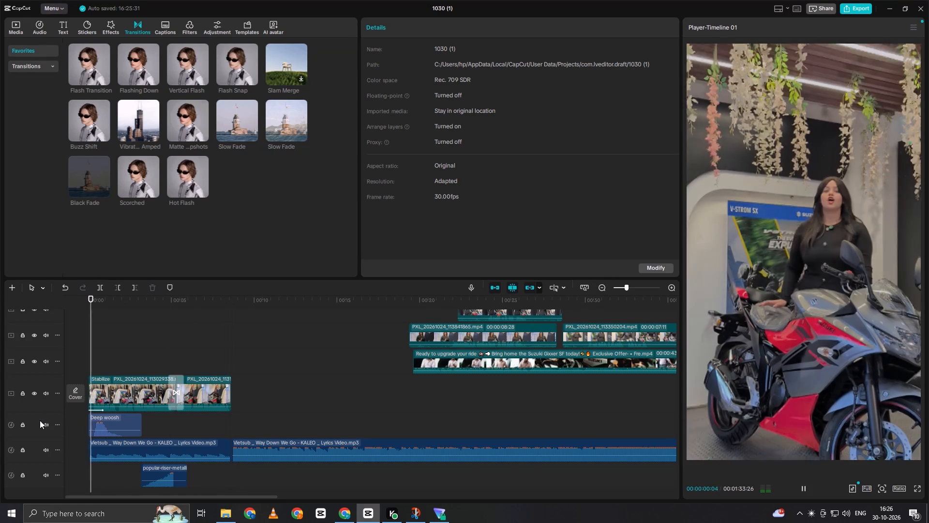
key(space)
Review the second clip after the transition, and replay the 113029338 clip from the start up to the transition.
drag(99, 351, 87, 362)
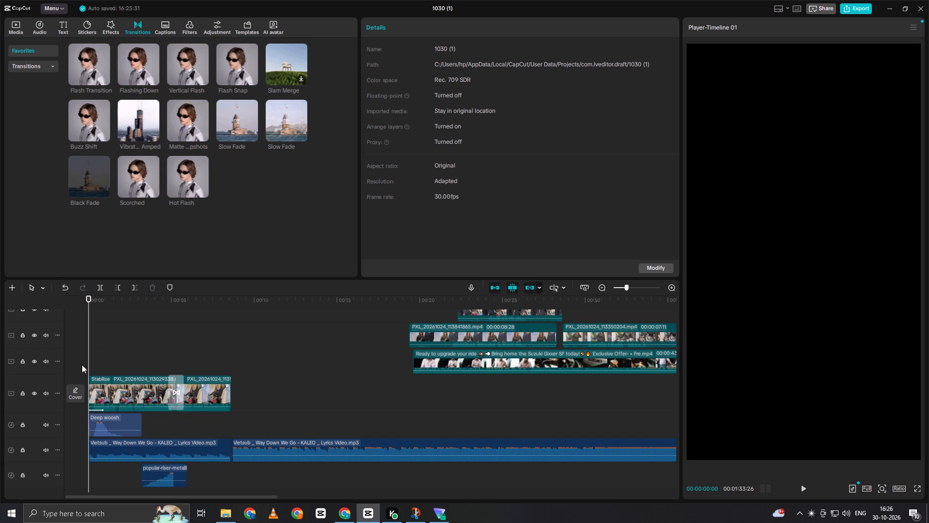
click(123, 352)
drag(121, 350, 180, 333)
key(space)
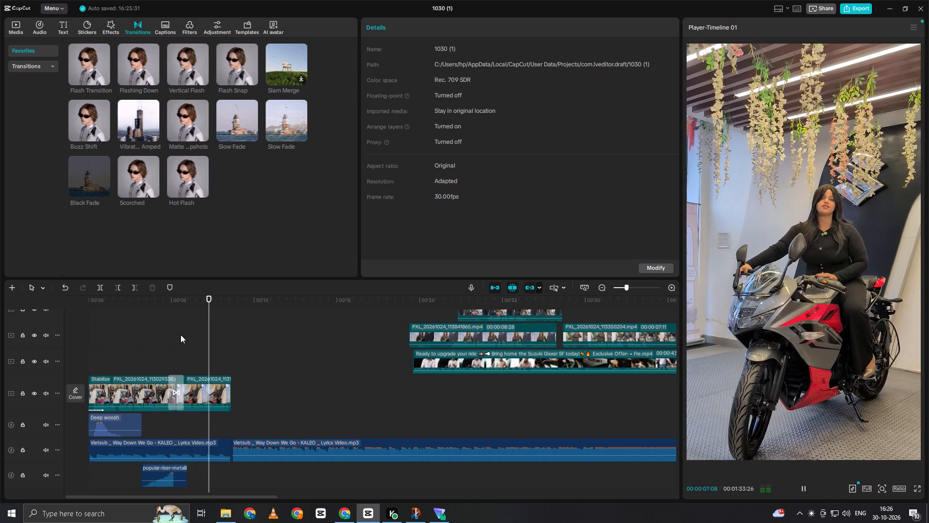
key(space)
click(130, 340)
drag(130, 339, 149, 338)
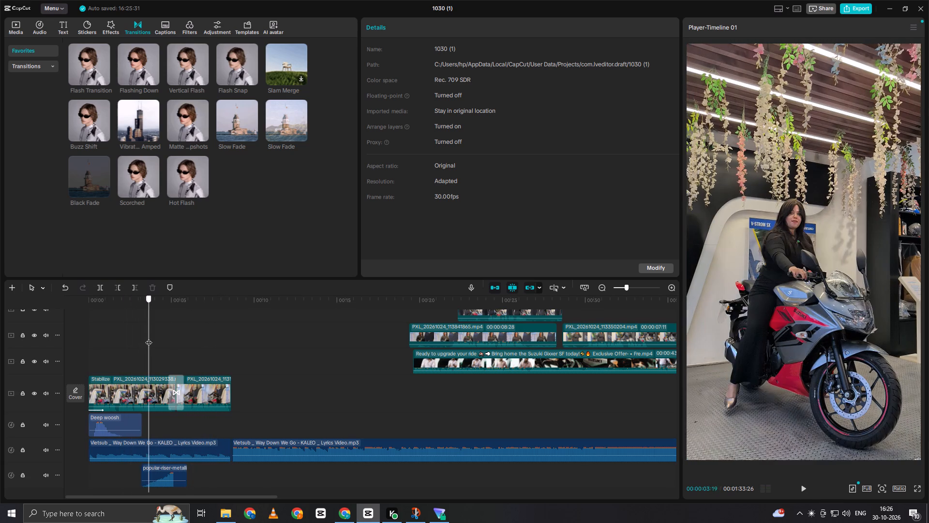
drag(149, 338, 82, 354)
key(space)
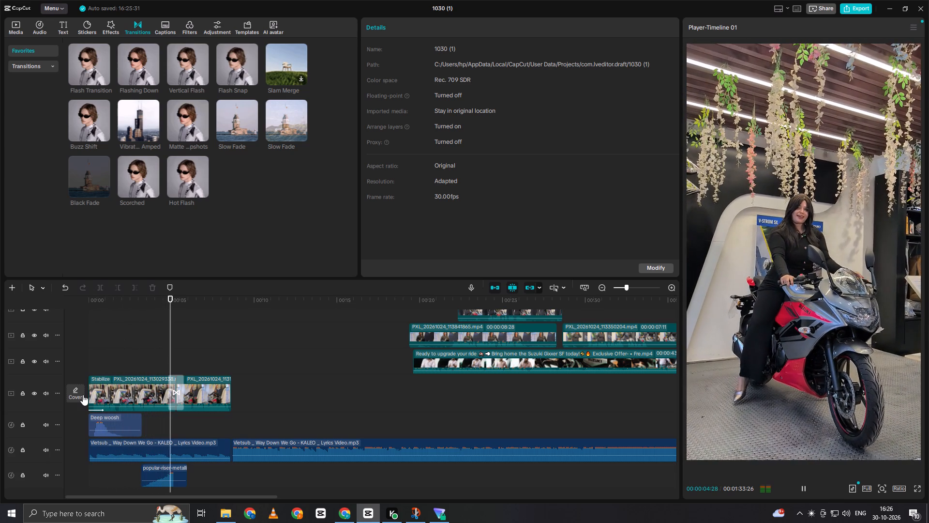
key(space)
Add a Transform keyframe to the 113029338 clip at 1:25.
click(140, 352)
drag(137, 350, 119, 364)
double_click(119, 353)
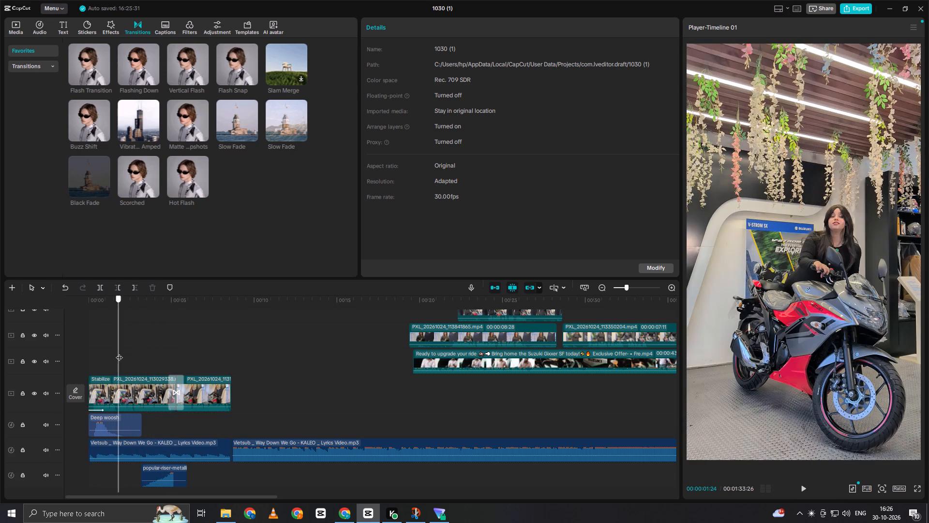
click(120, 382)
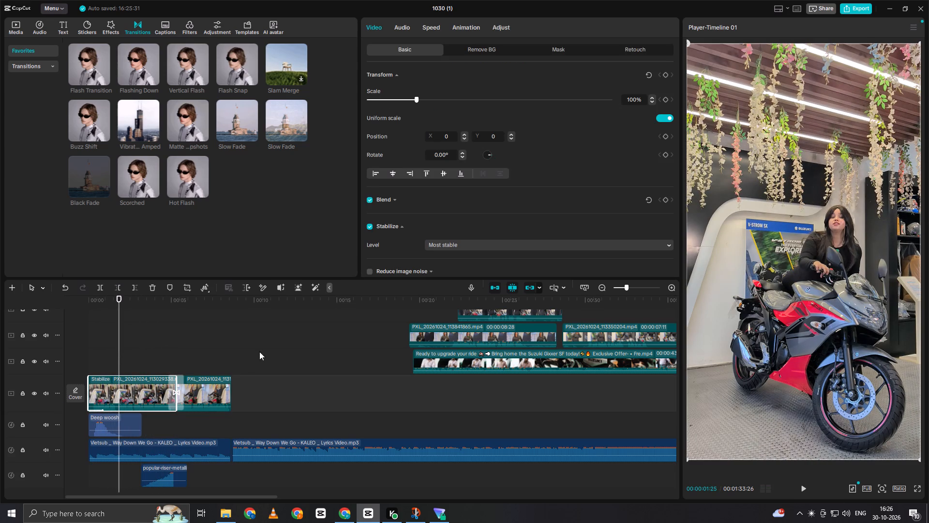
click(666, 73)
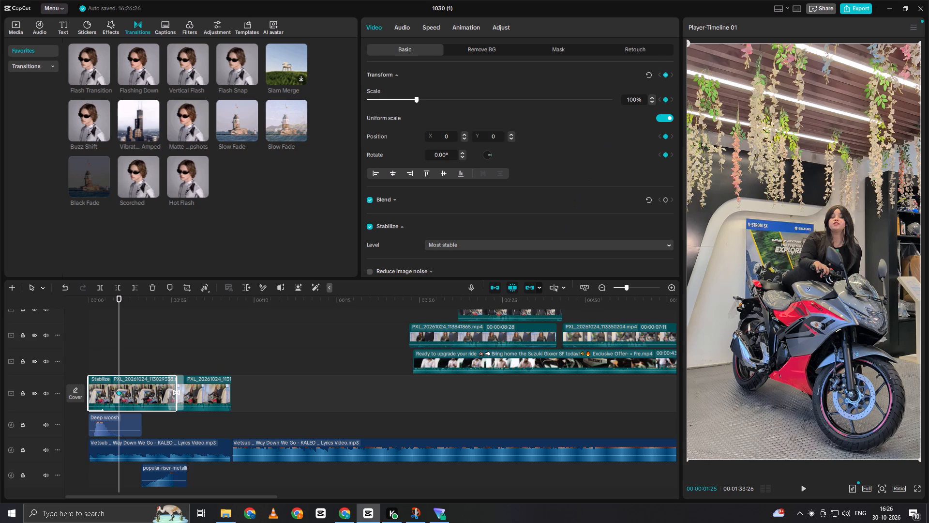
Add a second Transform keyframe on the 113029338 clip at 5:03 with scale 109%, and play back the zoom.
key(space)
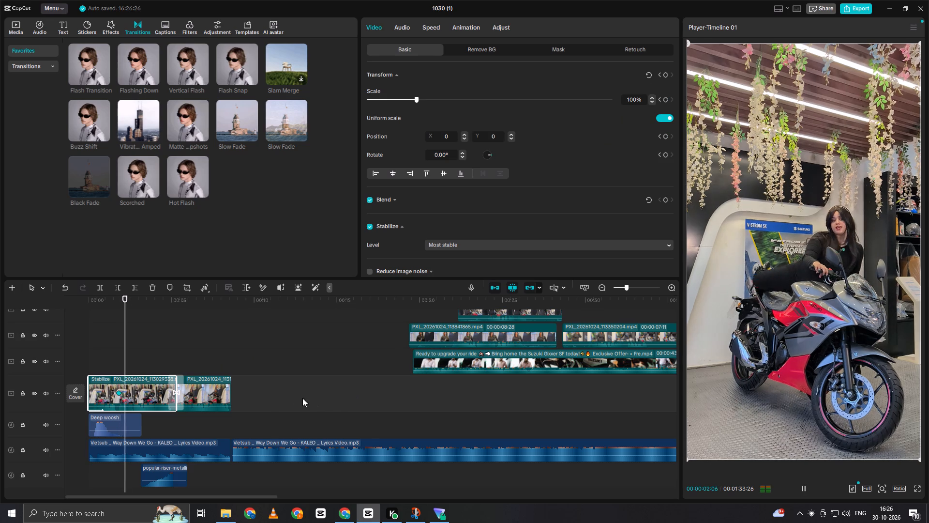
key(space)
drag(166, 347, 170, 347)
click(170, 346)
click(160, 384)
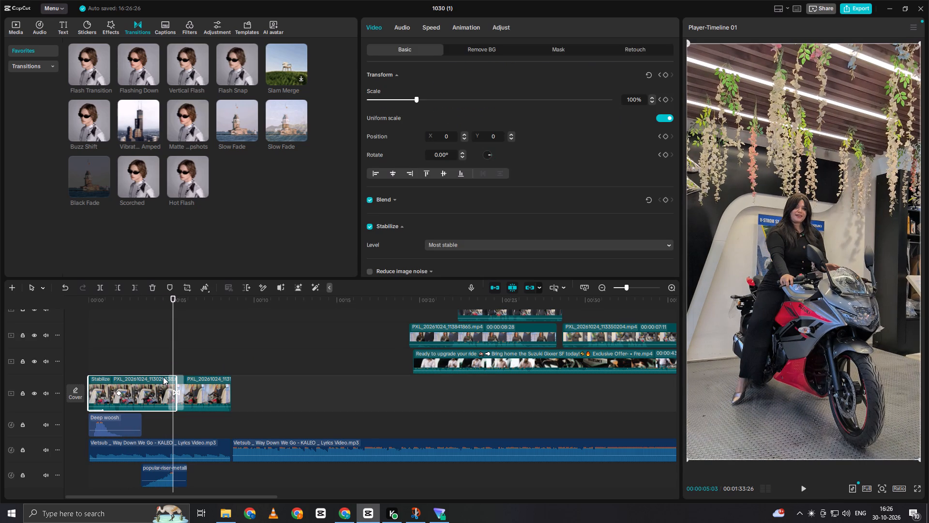
click(663, 74)
drag(417, 100, 421, 99)
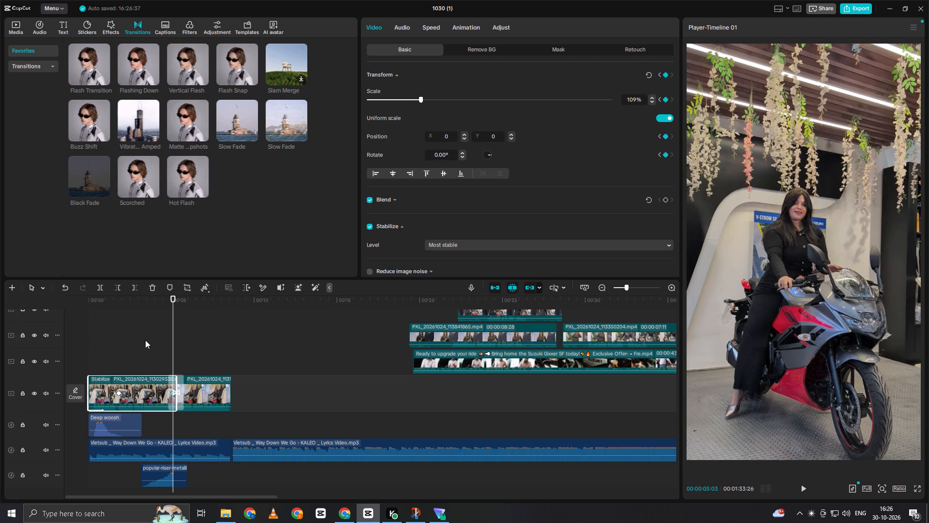
click(124, 340)
drag(123, 339, 108, 344)
key(space)
key(space)
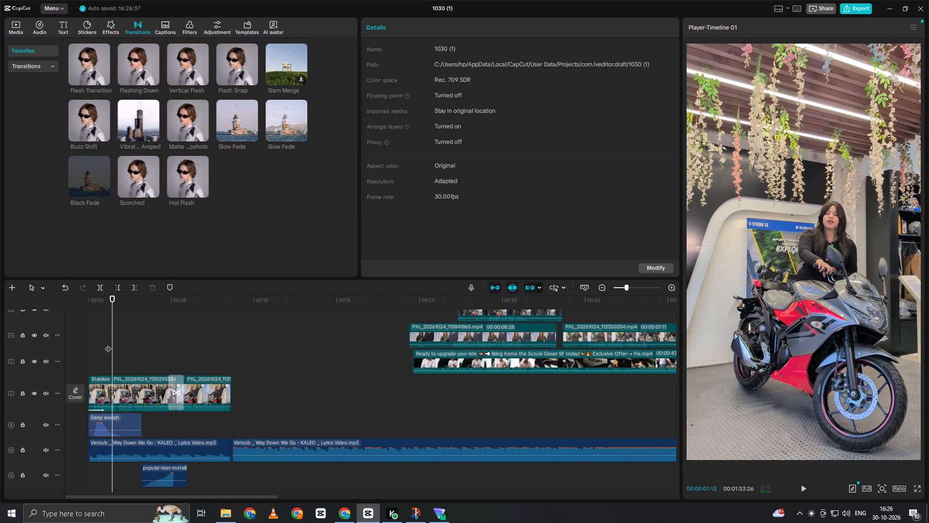
key(space)
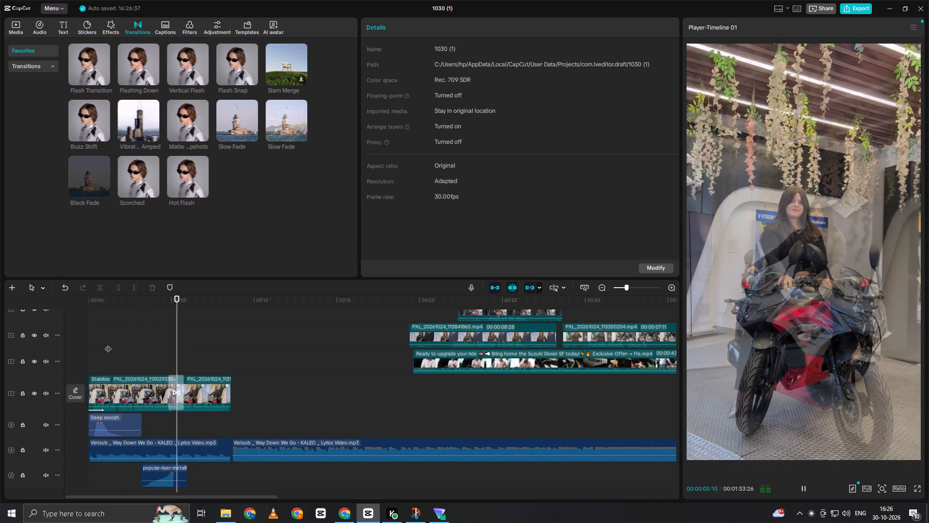
key(space)
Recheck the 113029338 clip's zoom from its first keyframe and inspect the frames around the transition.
click(108, 375)
drag(108, 363, 129, 364)
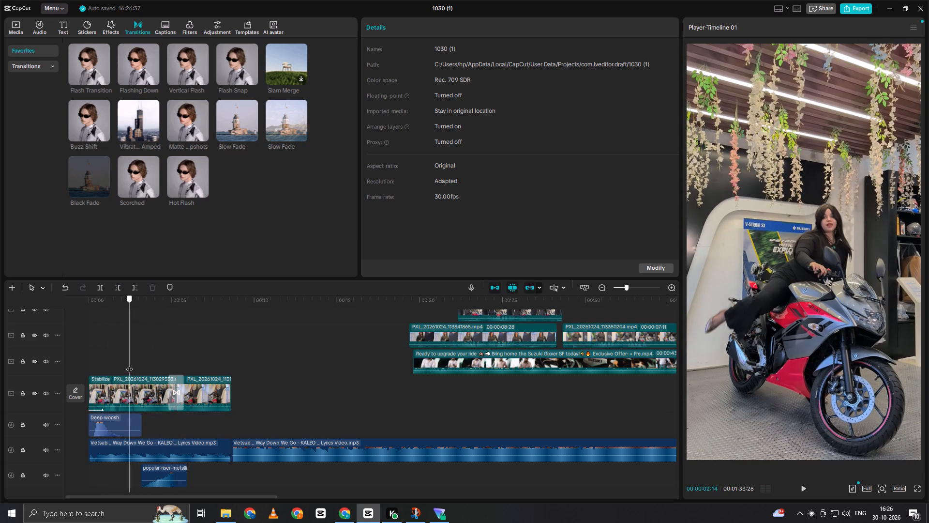
drag(129, 364, 120, 384)
click(119, 387)
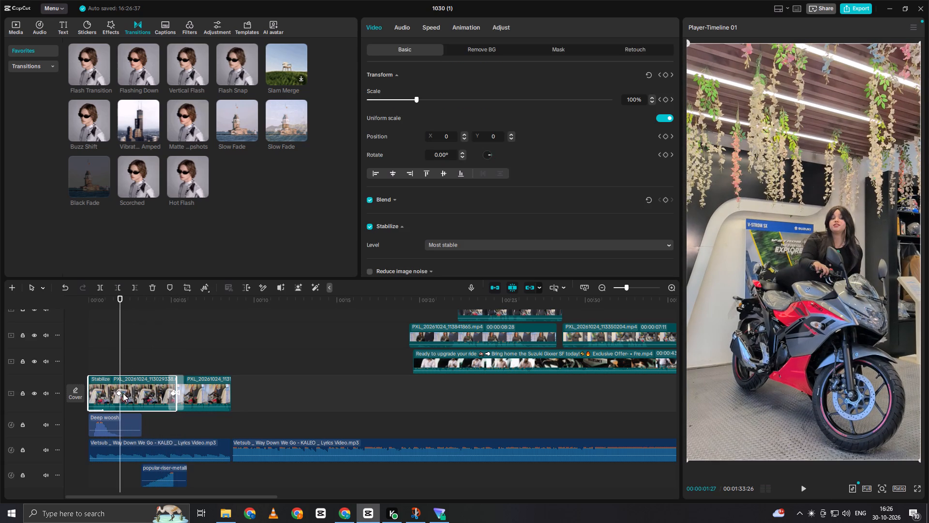
key(space)
key(space)
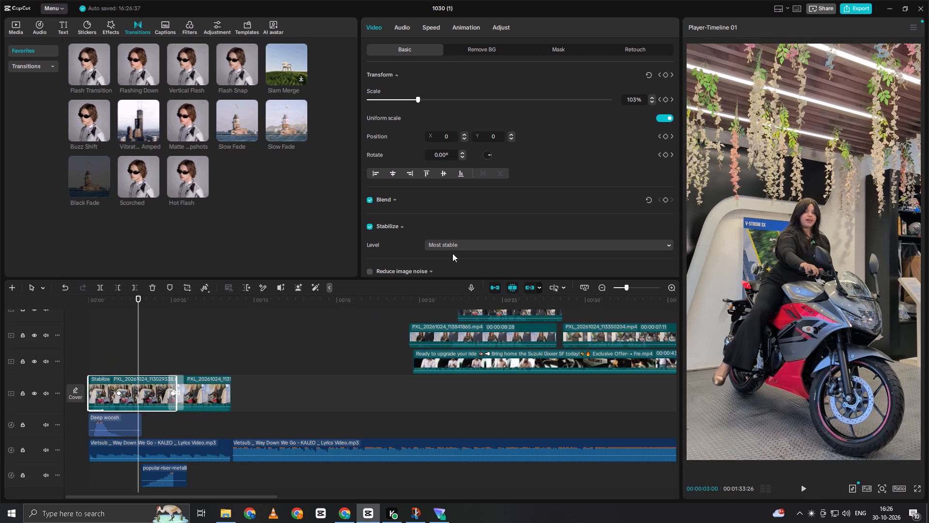
key(space)
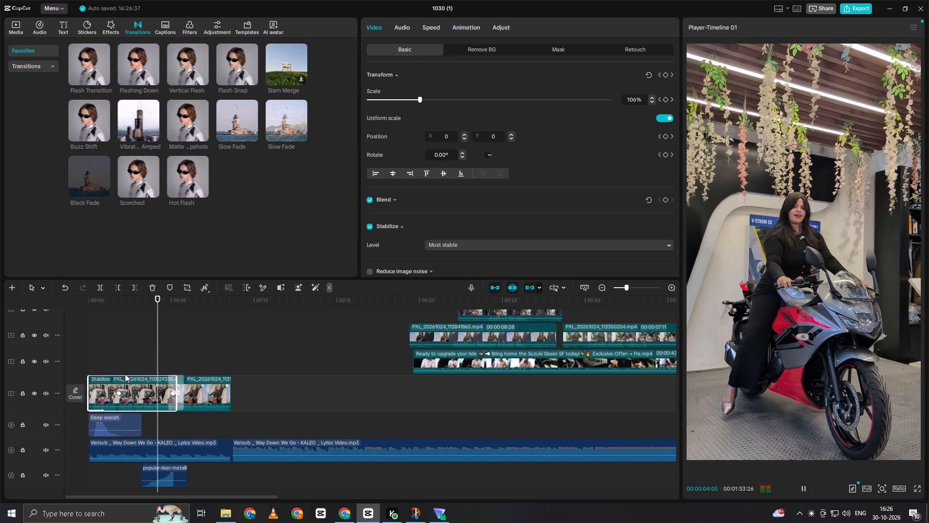
key(space)
click(185, 358)
drag(185, 358, 181, 364)
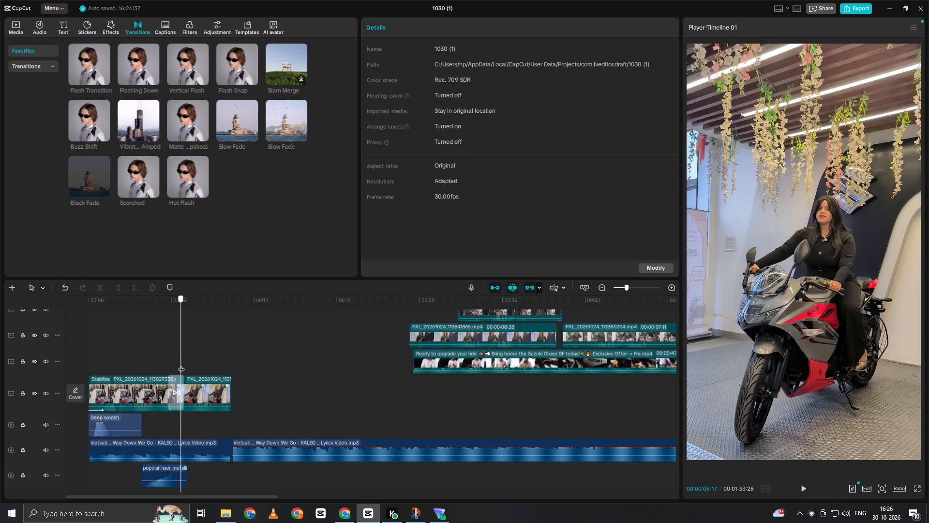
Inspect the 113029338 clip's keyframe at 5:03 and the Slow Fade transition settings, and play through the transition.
drag(181, 364, 173, 371)
click(163, 383)
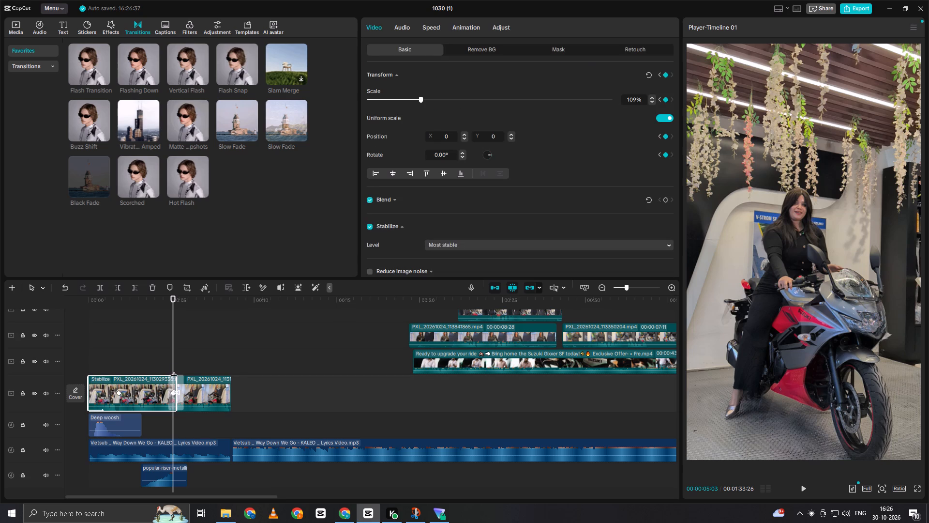
click(173, 392)
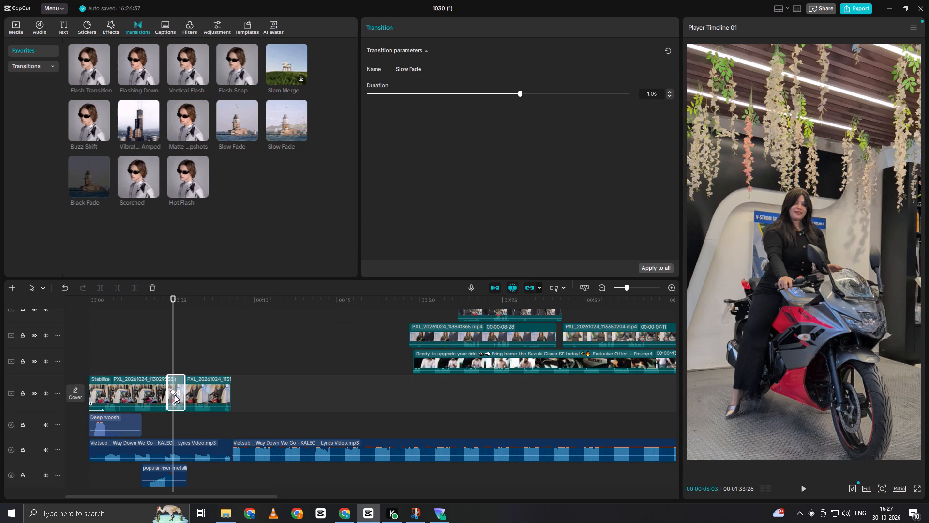
click(172, 393)
click(150, 355)
key(space)
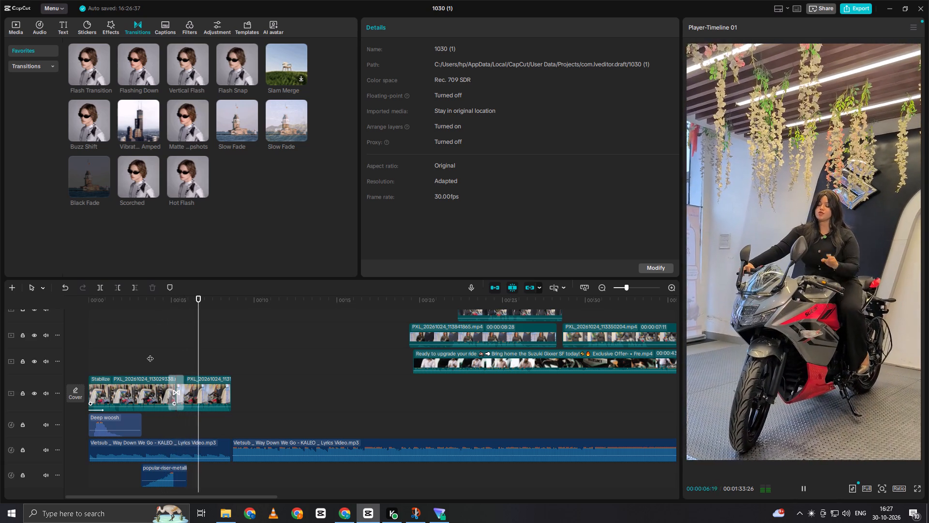
key(space)
Recheck the transition frames and replay the two opening clips from the start of the timeline past the second clip's end.
click(185, 351)
drag(185, 349, 178, 359)
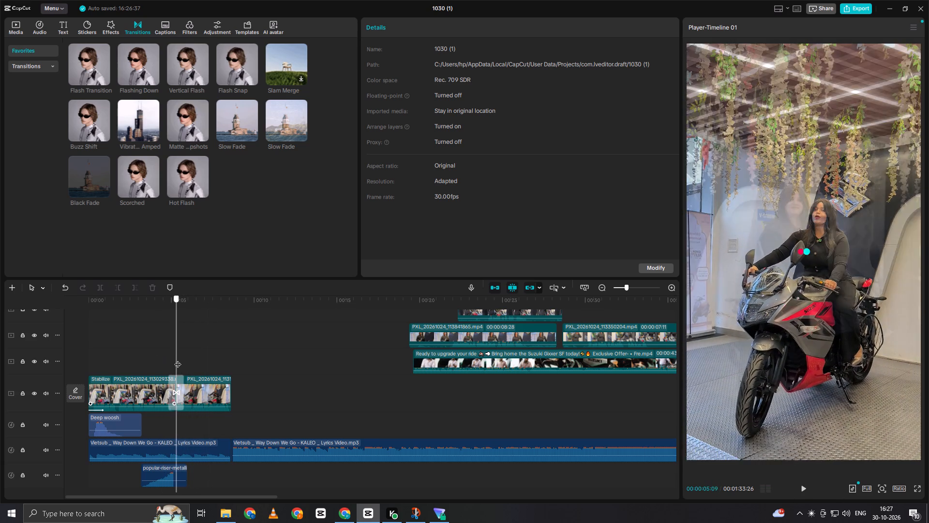
drag(178, 359, 100, 365)
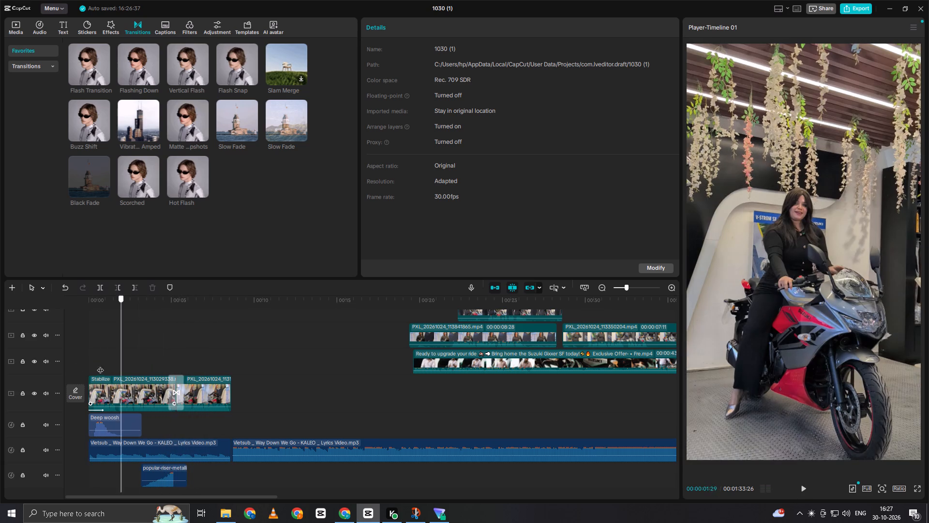
drag(100, 365, 65, 380)
key(space)
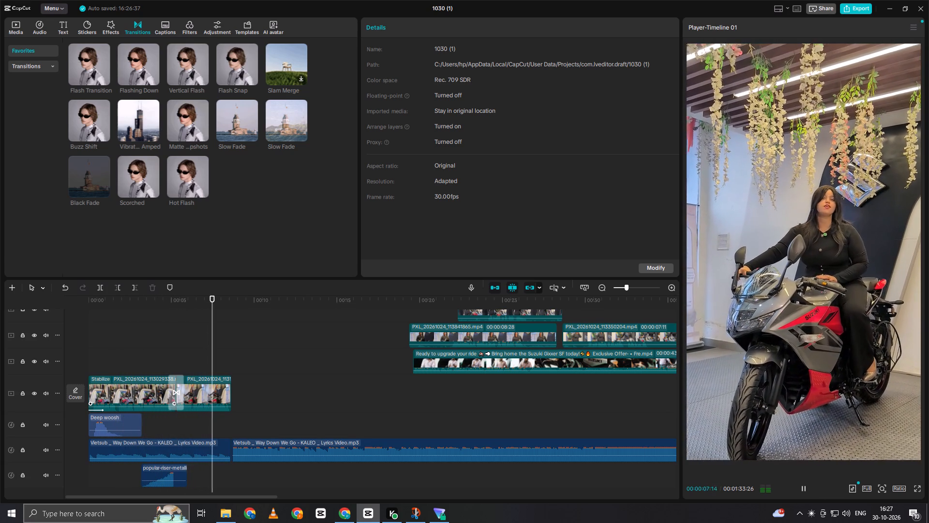
key(space)
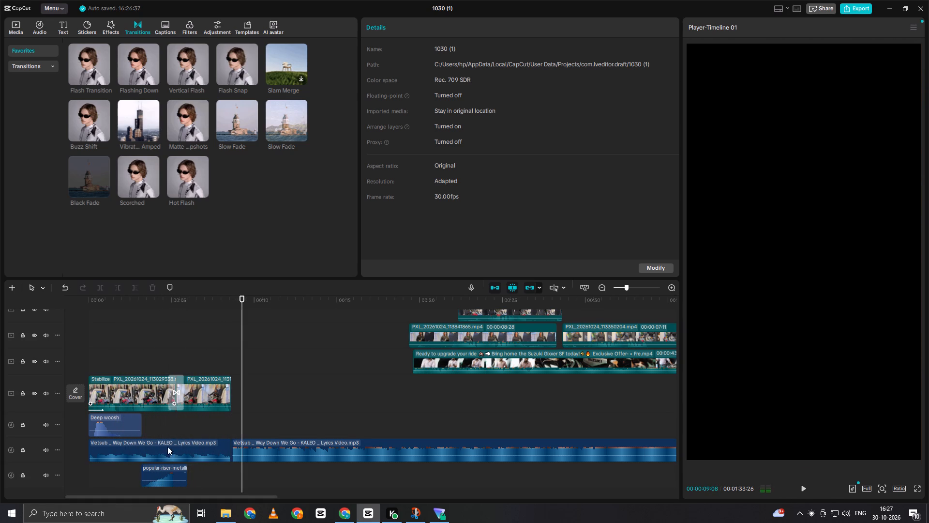
Play back the moment around the second clip's end and the music cut, and return the playhead to the cut.
click(240, 363)
drag(240, 361, 225, 369)
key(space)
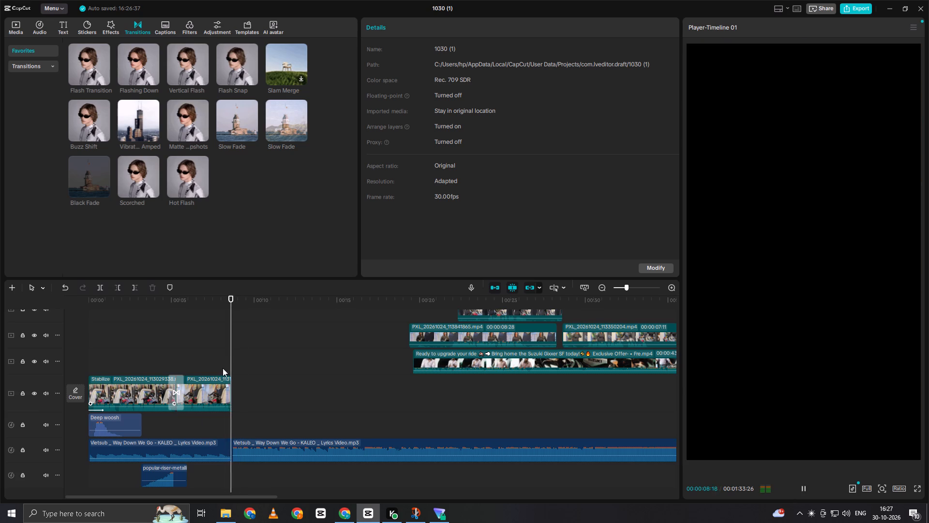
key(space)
drag(242, 352, 233, 358)
double_click(232, 356)
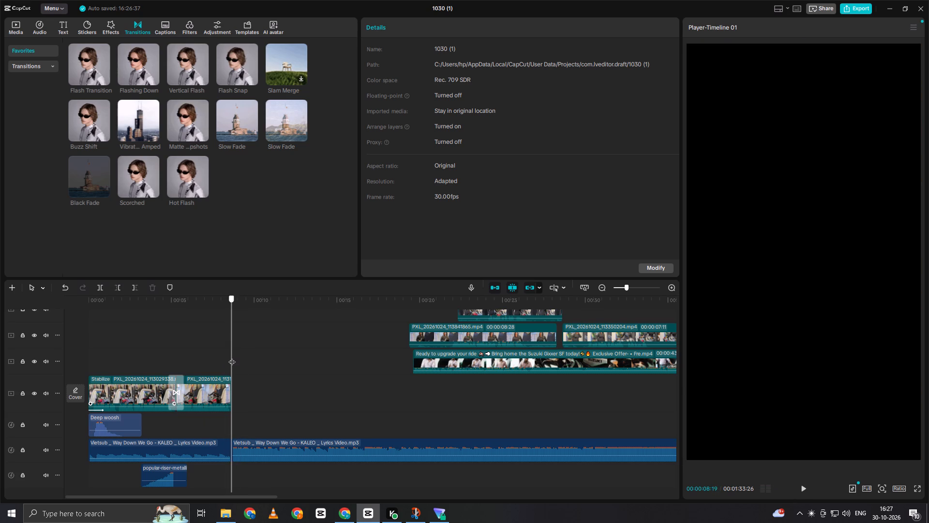
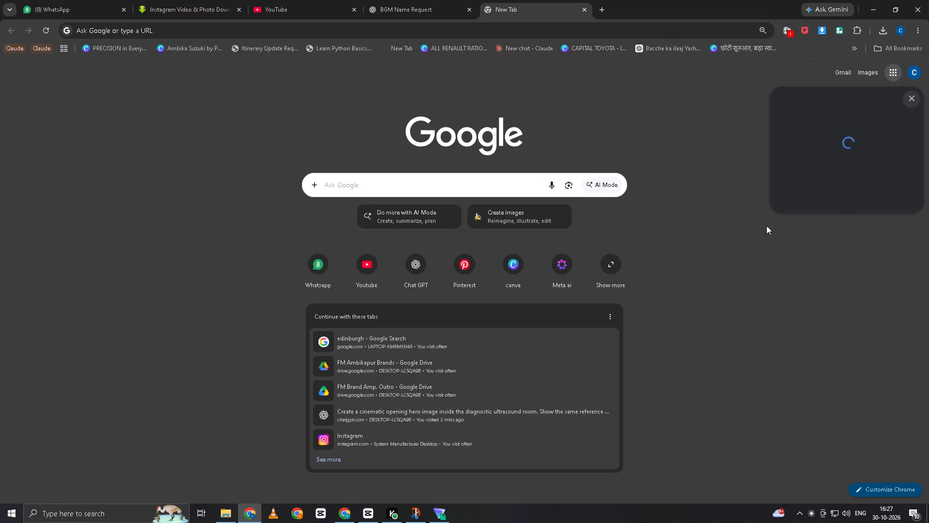
Switch to Google Drive in the browser and open the shared FM Ambikapur Brands folder.
click(806, 274)
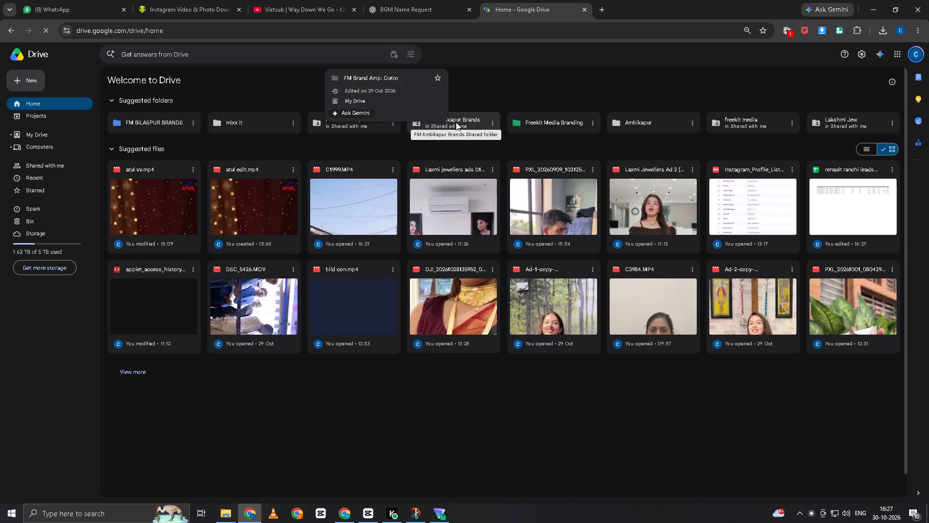
double_click(455, 123)
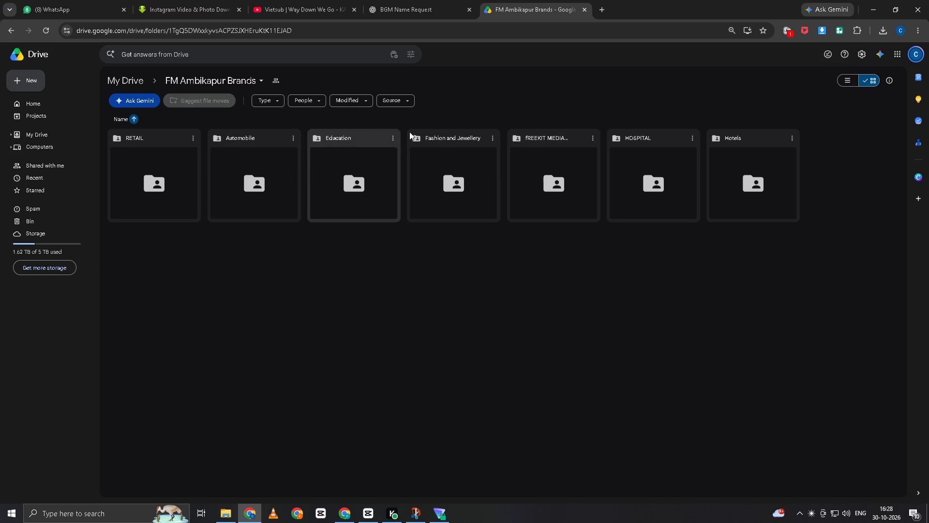
Open the 7 Oct 2026 footage folder inside Automobile > Ambika Suzuki 06/05/2026 on Google Drive.
double_click(238, 154)
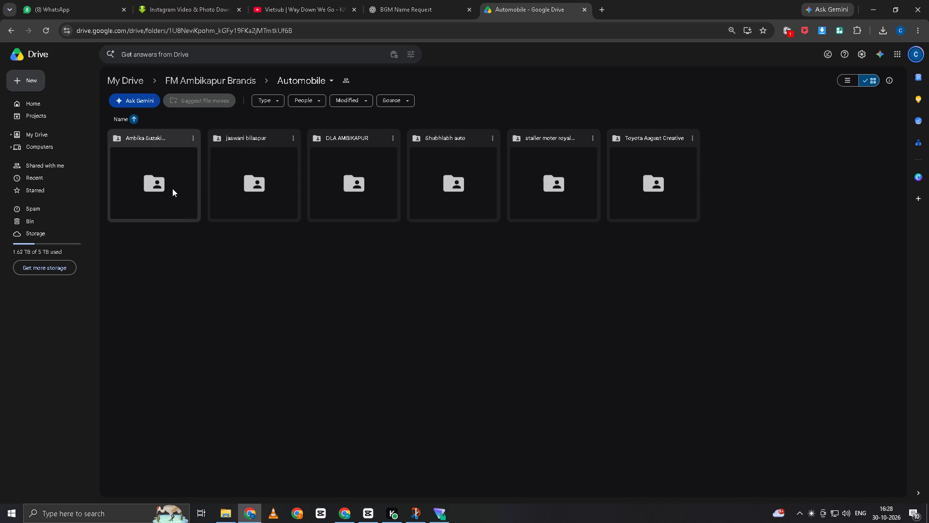
double_click(144, 178)
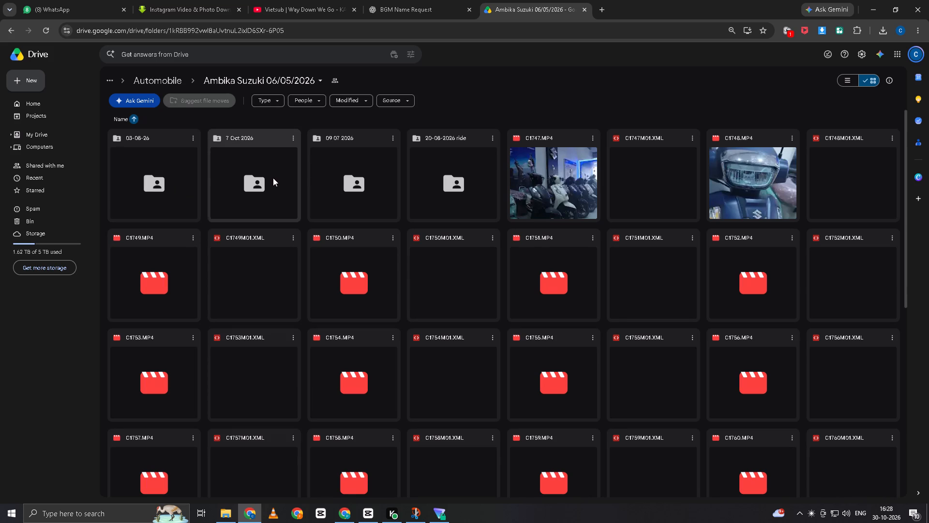
double_click(273, 178)
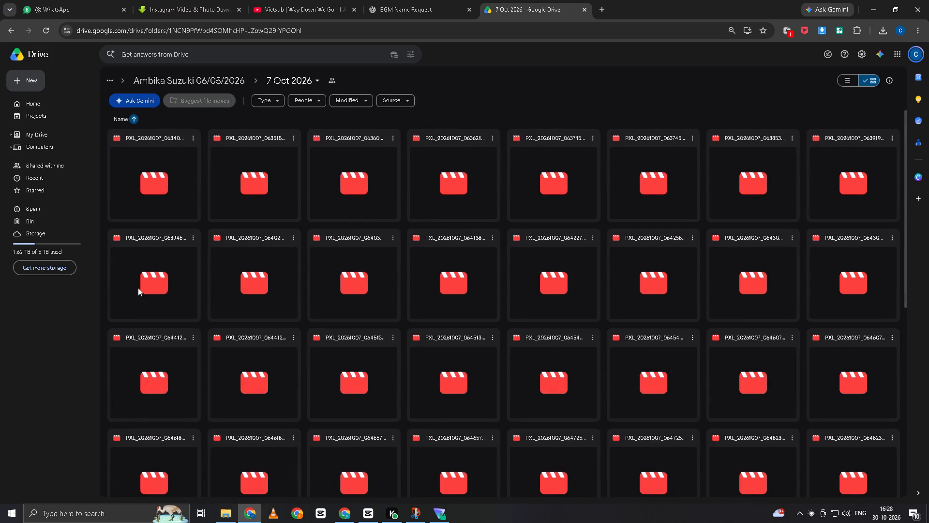
Browse the thumbnails throughout the 7 Oct 2026 folder for usable bike and showroom footage.
scroll(208, 256, down, 5)
scroll(223, 358, down, 12)
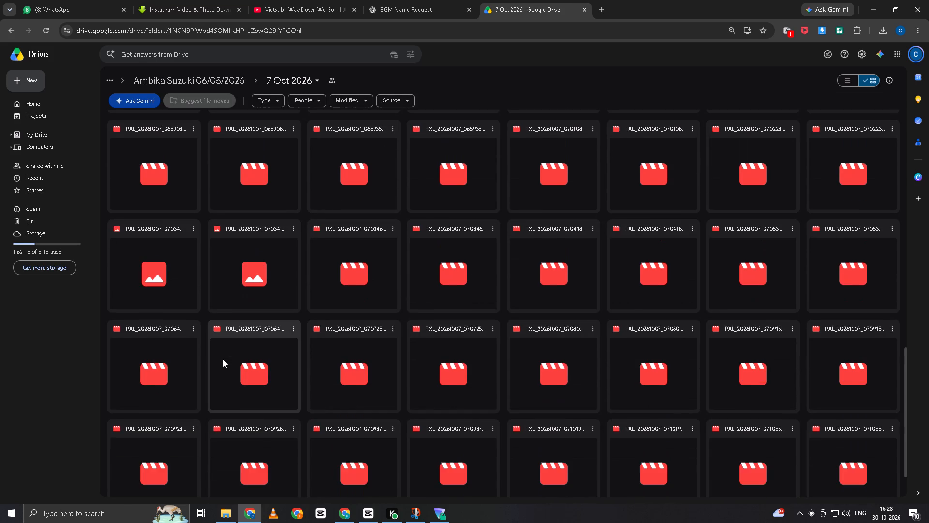
scroll(223, 358, down, 4)
scroll(223, 358, up, 1)
scroll(223, 358, down, 5)
scroll(223, 358, up, 1)
scroll(223, 358, down, 2)
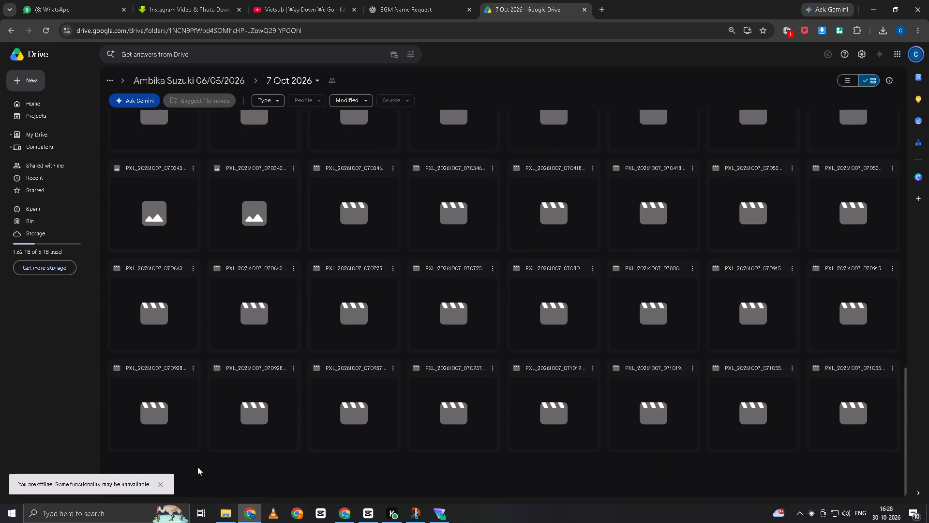
click(160, 485)
scroll(220, 405, up, 2)
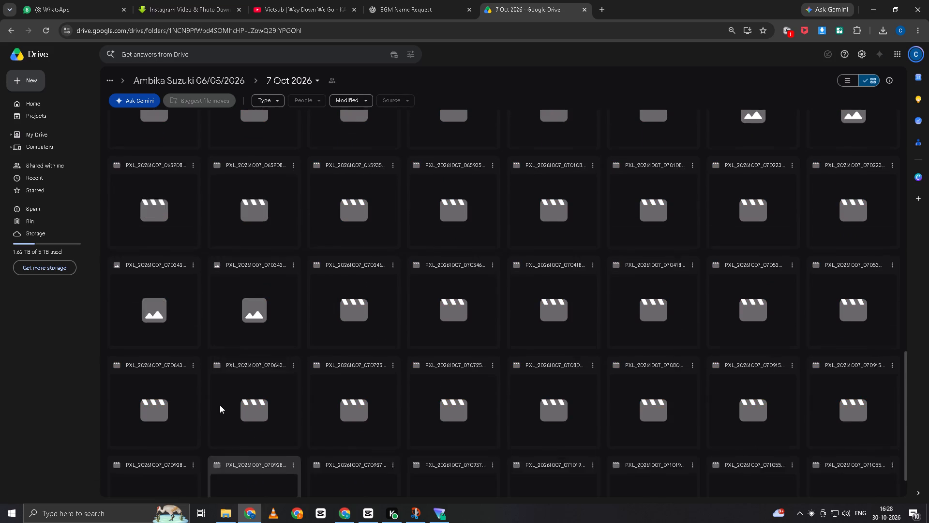
scroll(220, 405, up, 1)
scroll(207, 285, up, 5)
scroll(252, 308, up, 5)
scroll(250, 326, down, 8)
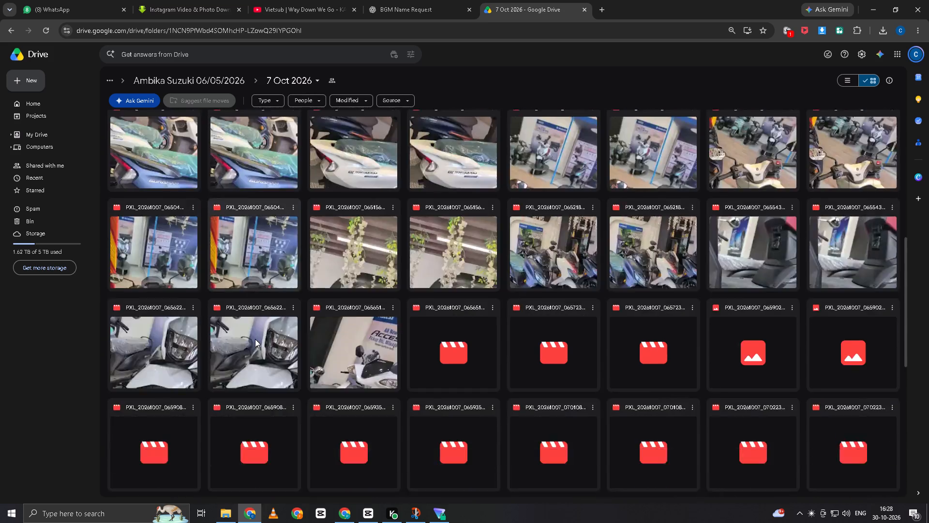
scroll(255, 339, down, 3)
scroll(287, 342, up, 1)
scroll(287, 342, down, 3)
scroll(288, 340, up, 9)
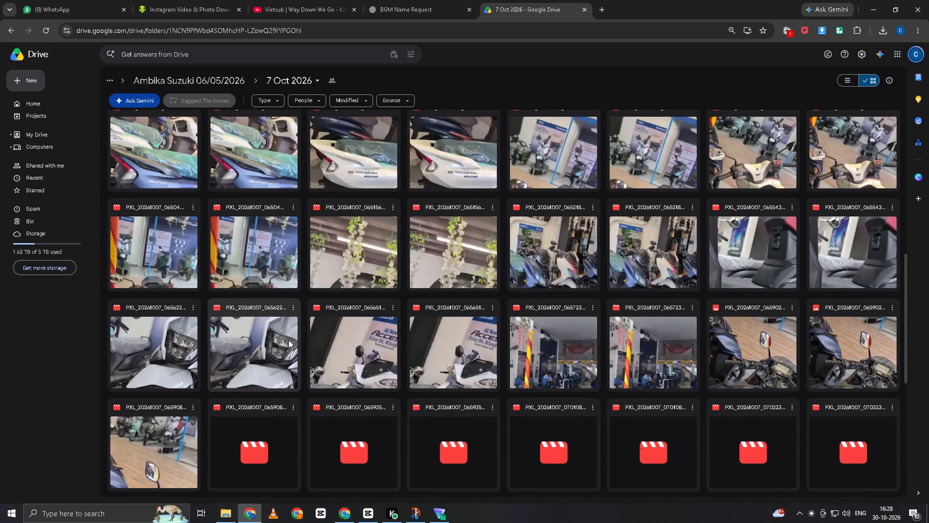
scroll(288, 340, up, 12)
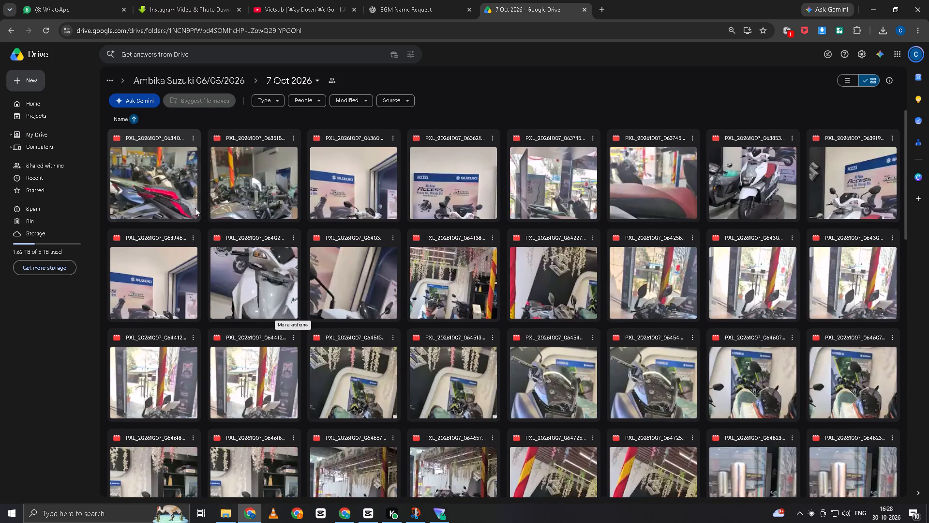
Select the folder's first two clips plus the 064227, 064258 and first 06430 clips.
ctrl+click(160, 190)
ctrl+click(223, 188)
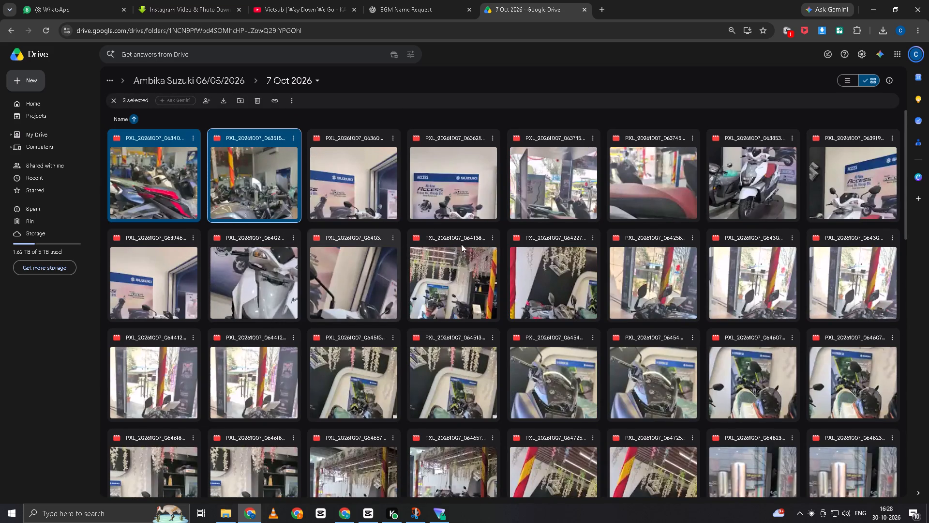
scroll(672, 243, down, 4)
scroll(664, 253, up, 3)
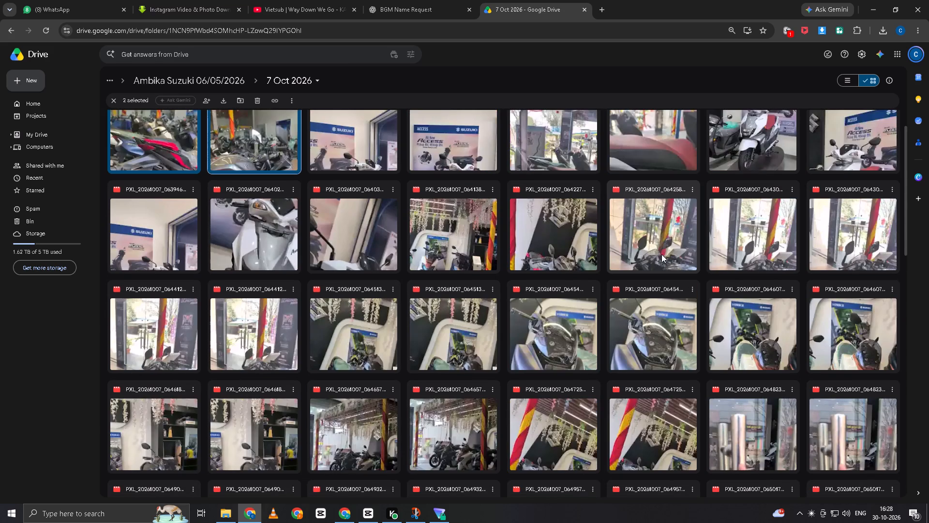
ctrl+click(552, 246)
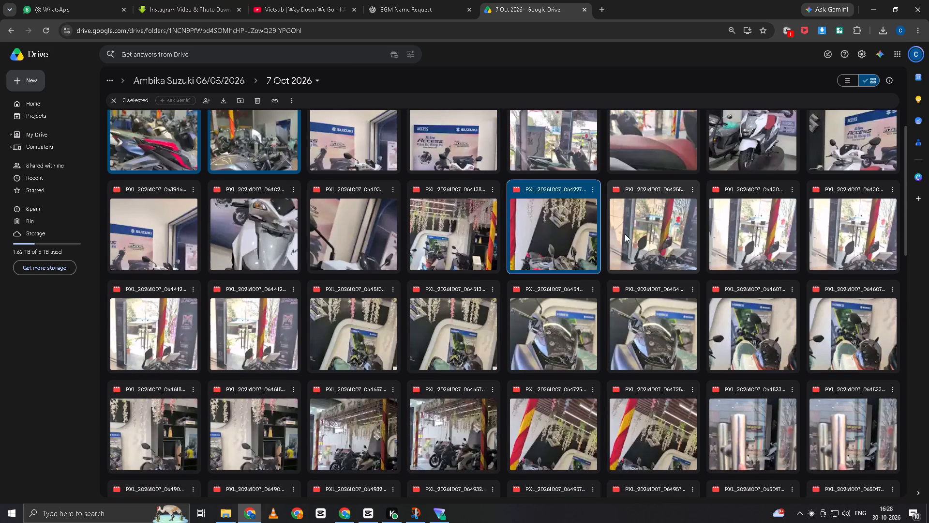
ctrl+click(630, 233)
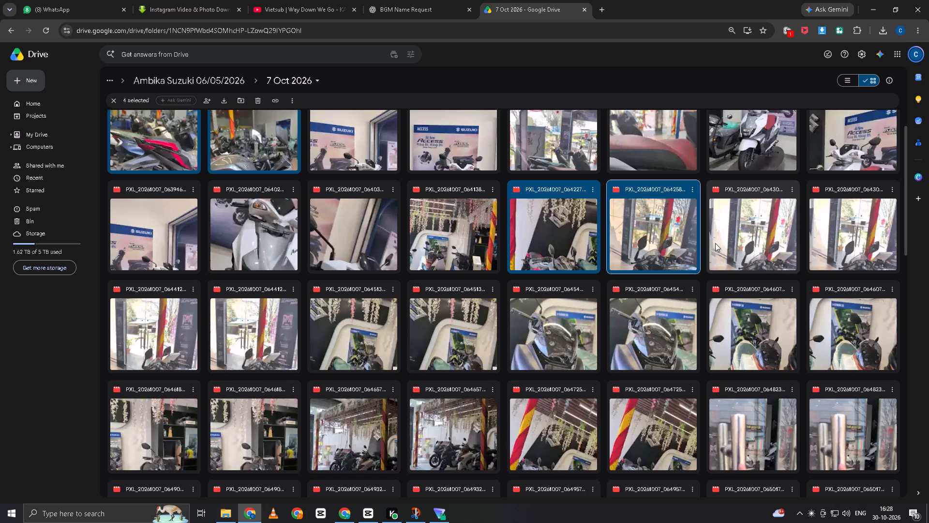
ctrl+click(723, 234)
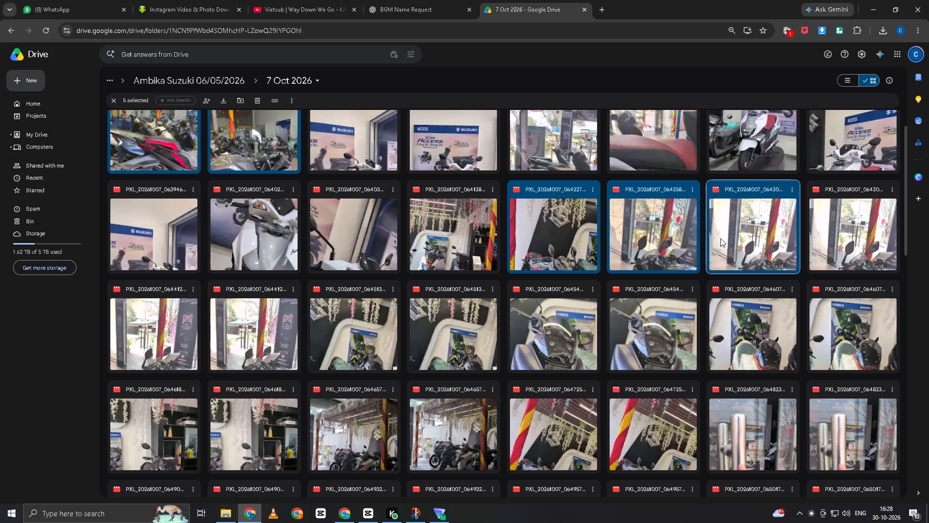
Add both 065902 images, the second 070108 clip, the first 065935 clip and the first 065908 clip to the selection.
scroll(342, 290, down, 2)
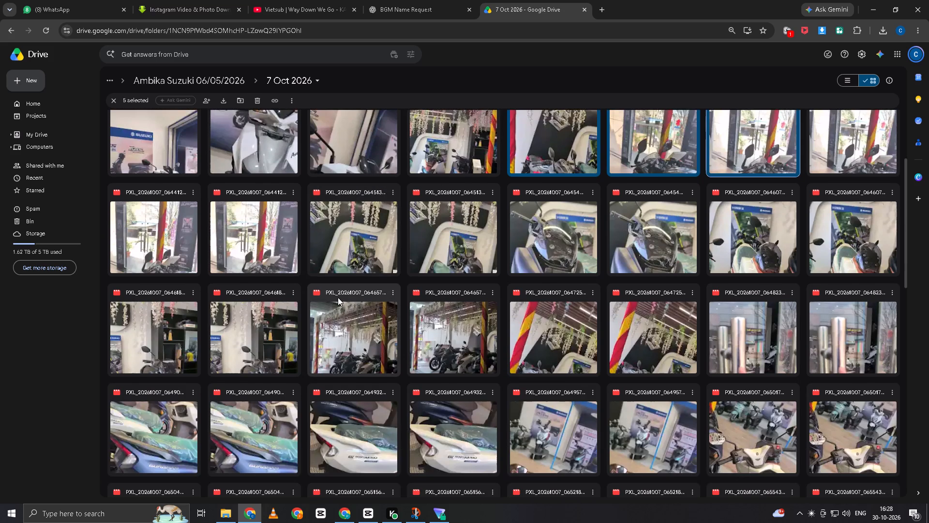
scroll(337, 298, down, 7)
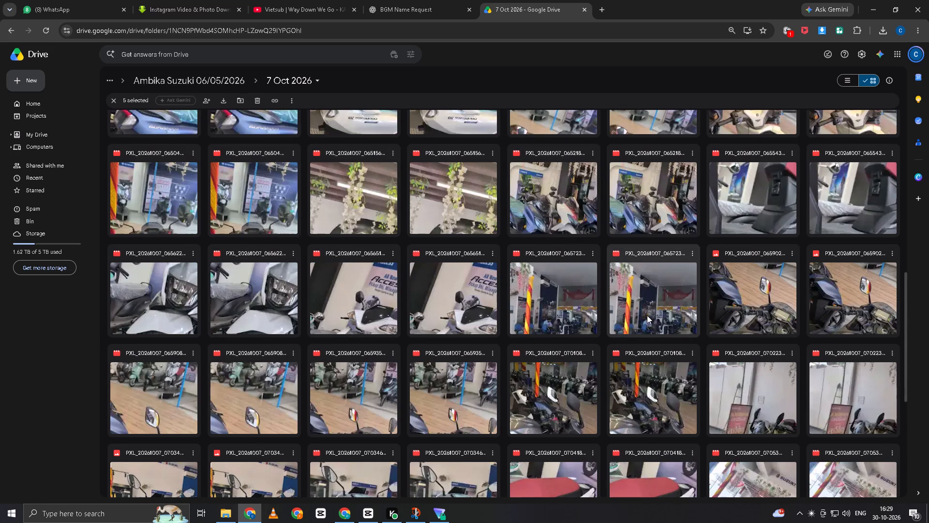
scroll(647, 315, down, 1)
ctrl+click(753, 263)
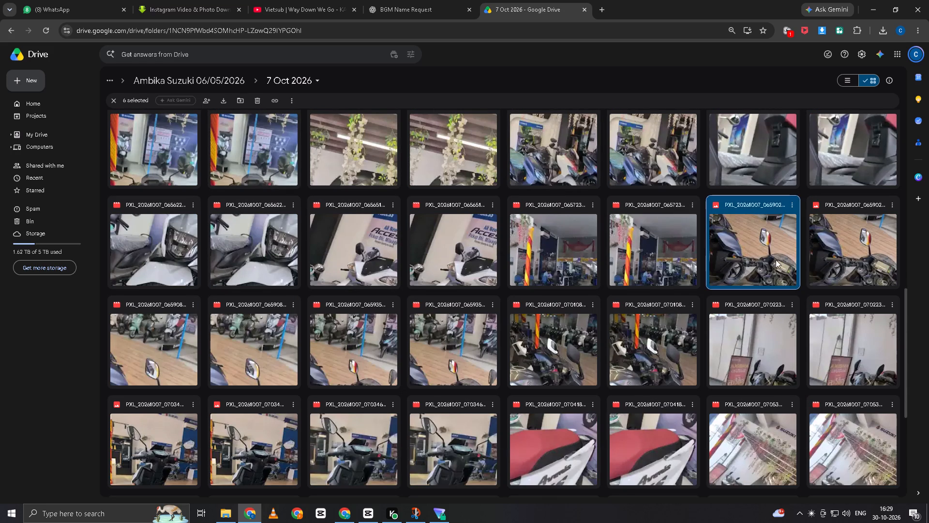
ctrl+click(864, 255)
ctrl+click(680, 358)
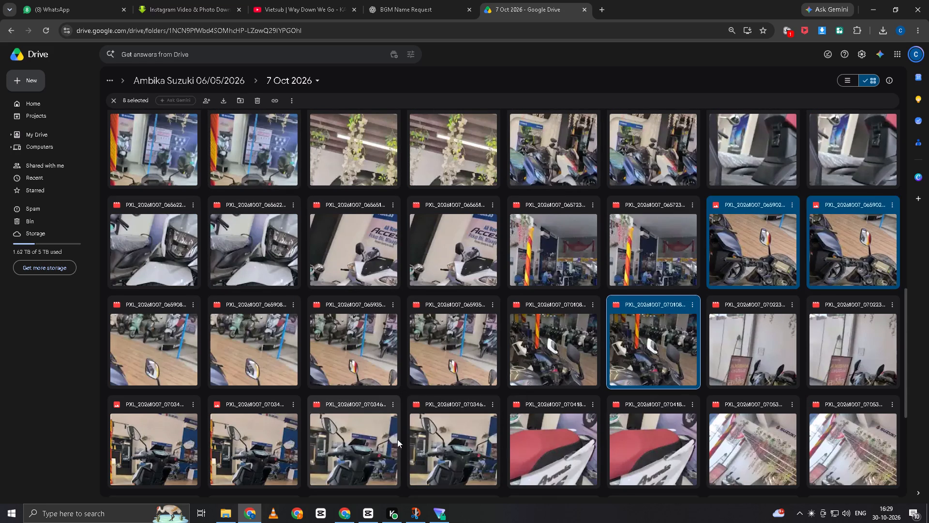
ctrl+click(346, 358)
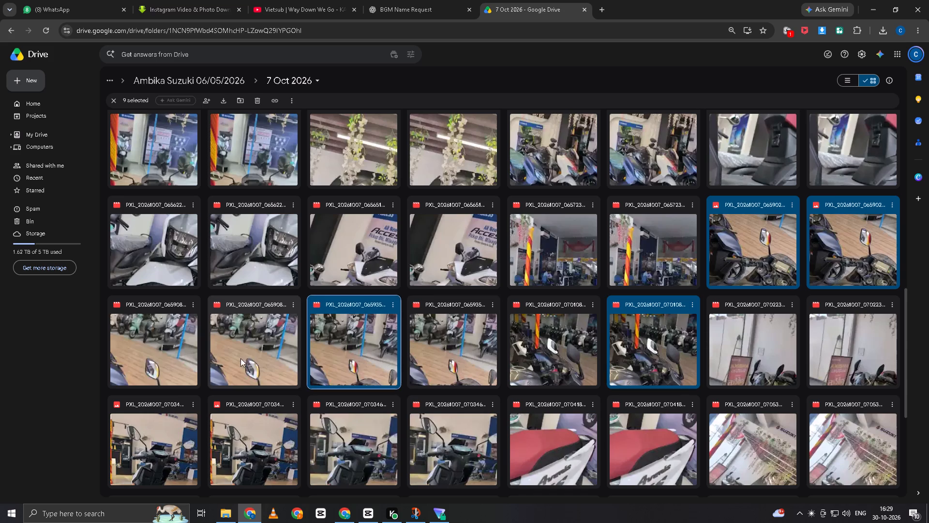
ctrl+click(151, 346)
Add the first 07064 clip and the first 070725 clip to the selection, and download all selected files.
scroll(223, 373, down, 2)
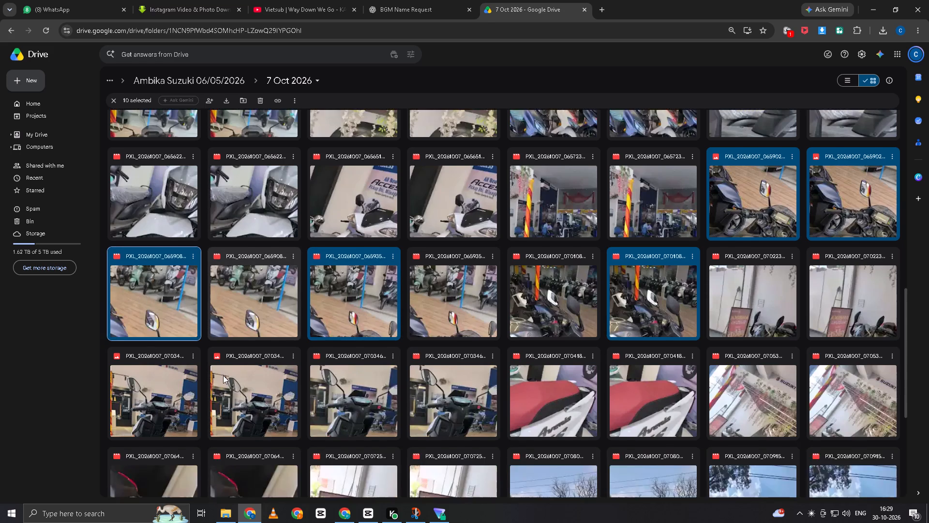
scroll(223, 375, down, 3)
scroll(307, 392, down, 4)
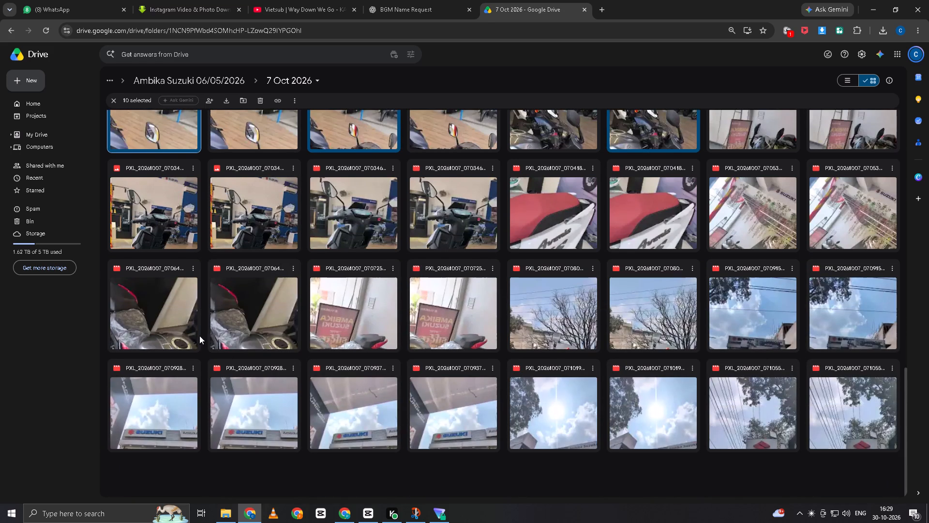
ctrl+click(168, 330)
ctrl+click(371, 329)
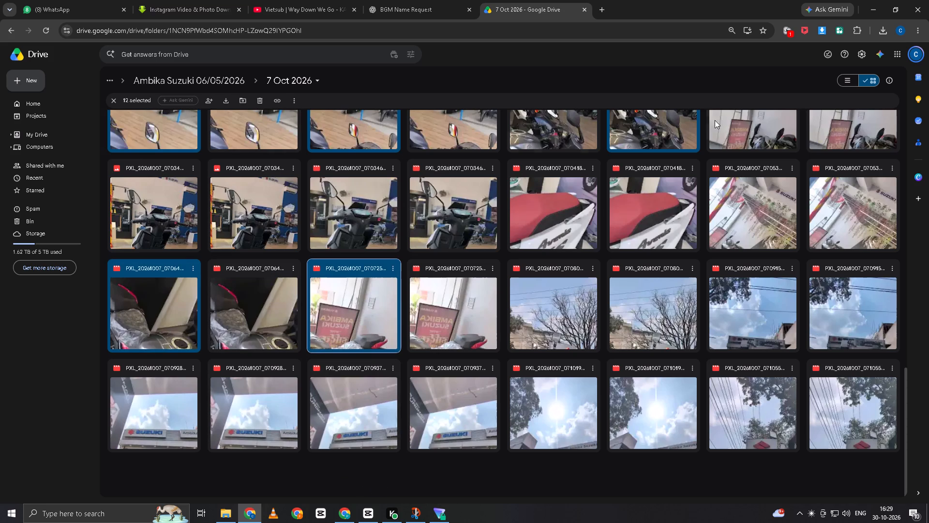
click(225, 103)
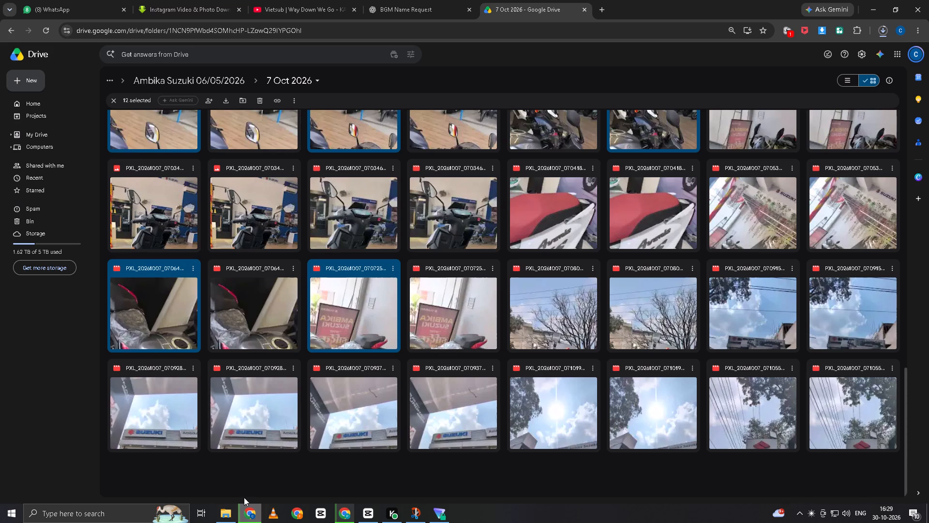
Switch to CapCut and move the "Ready to upgrade your ride" clip onto the main track directly after the second clip, at 8:19.
click(369, 512)
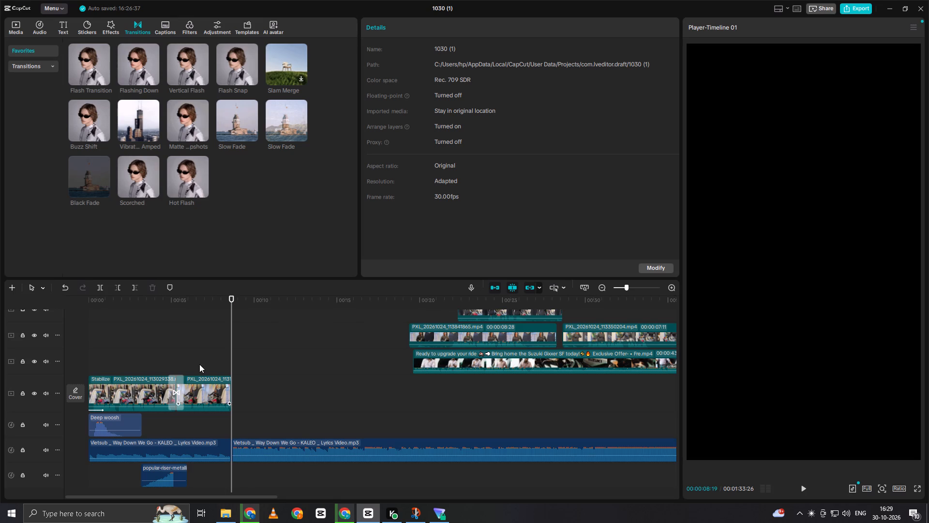
drag(462, 364, 290, 403)
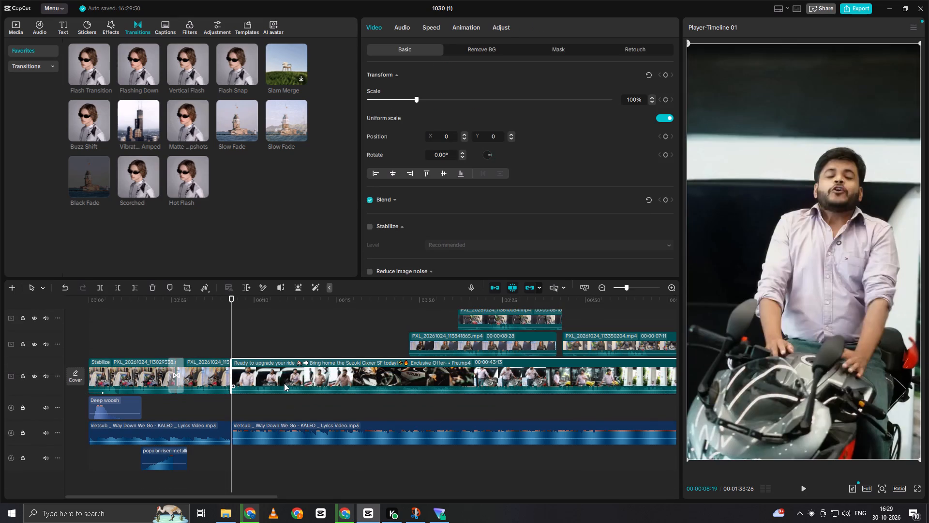
Play the "Ready to upgrade your ride" clip to the black bike shot at 16:00 and trim away everything before it.
key(space)
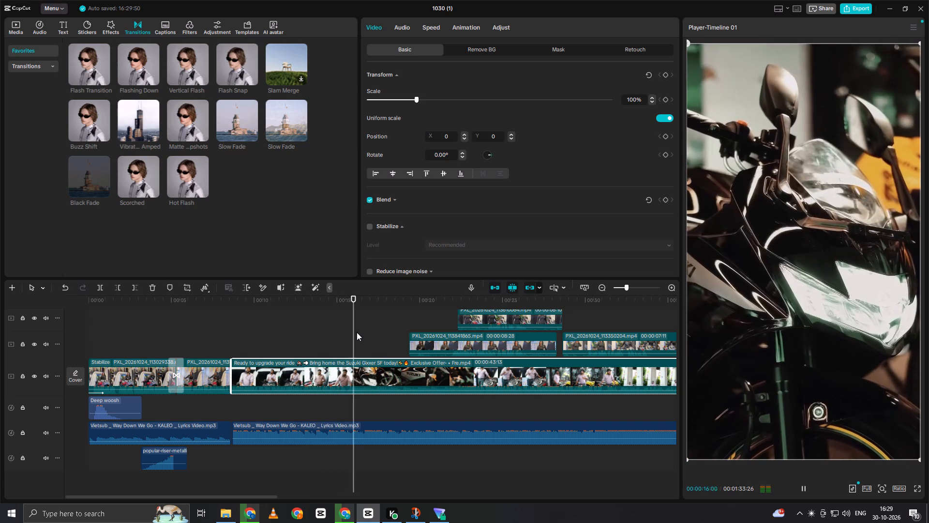
key(space)
click(356, 332)
drag(356, 332, 356, 340)
drag(356, 334, 354, 341)
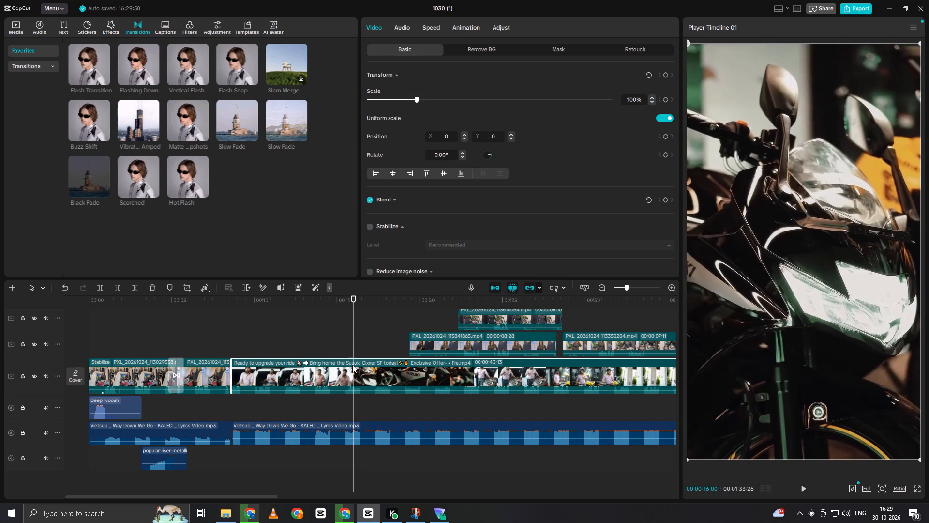
click(353, 365)
click(356, 373)
key(q)
Play the shortened "Ready to upgrade your ride" clip and trim off everything after 16:00.
key(space)
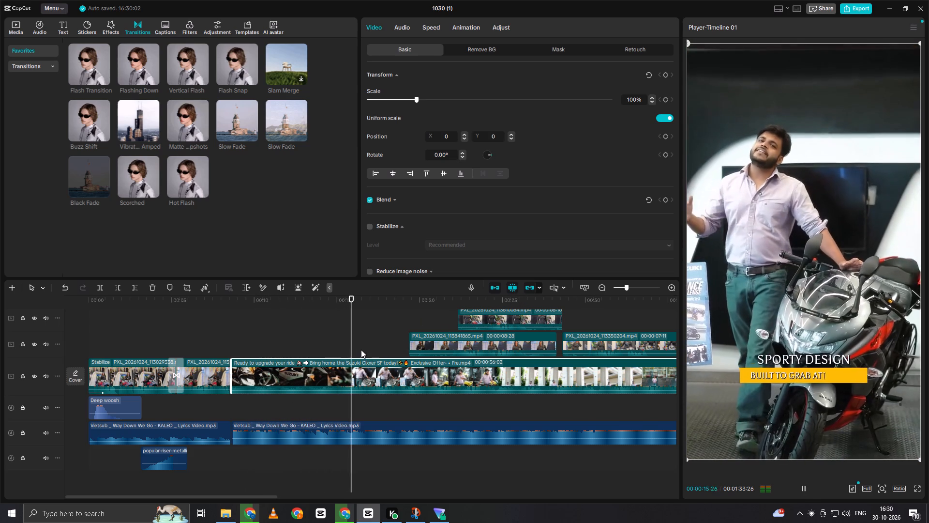
key(space)
click(359, 342)
drag(359, 340, 354, 348)
click(351, 364)
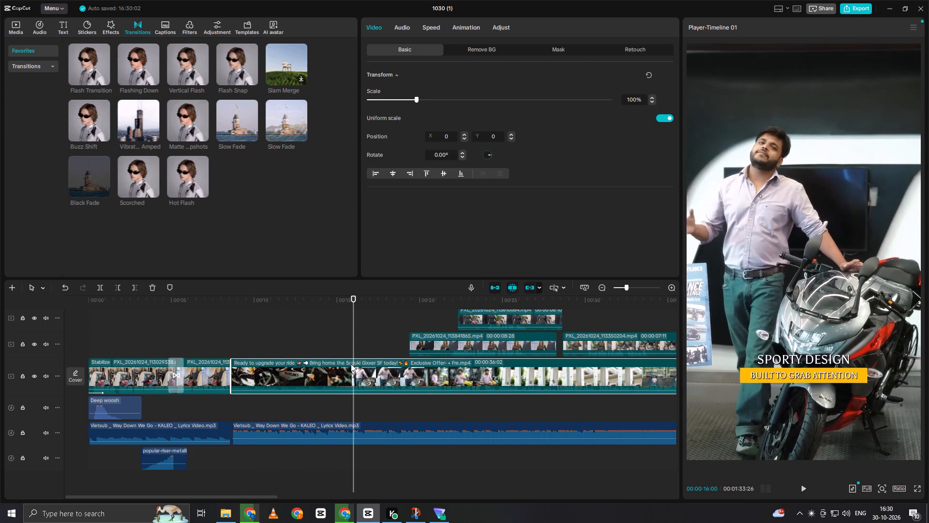
key(w)
Lower the trimmed "Ready to upgrade your ride" clip's volume to the minimum.
click(303, 381)
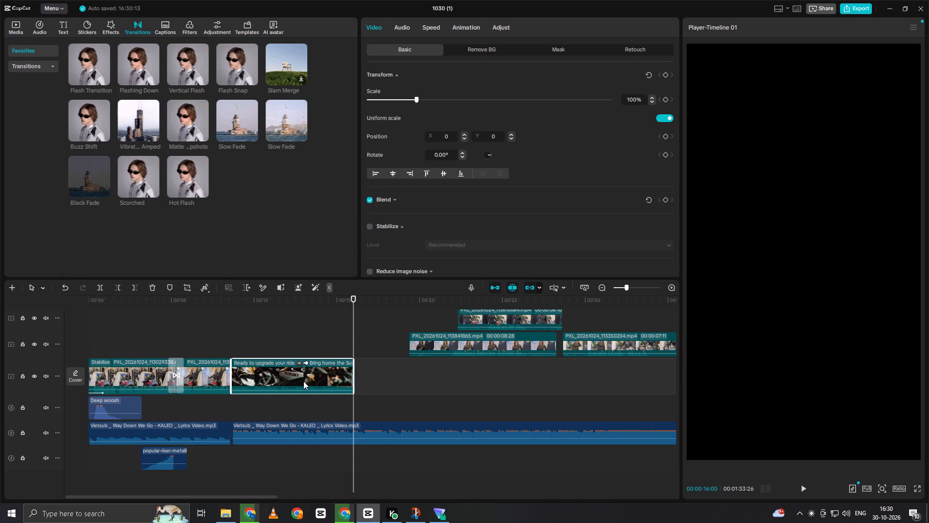
click(435, 21)
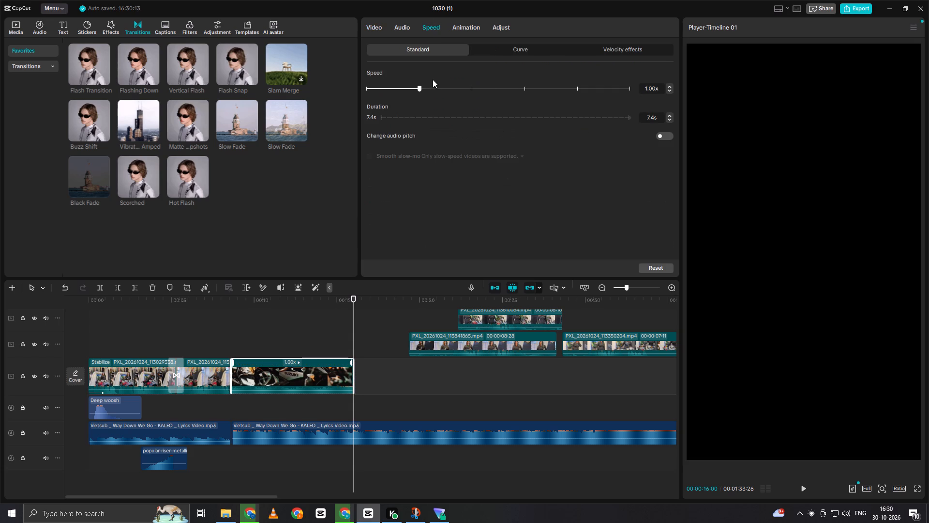
click(405, 30)
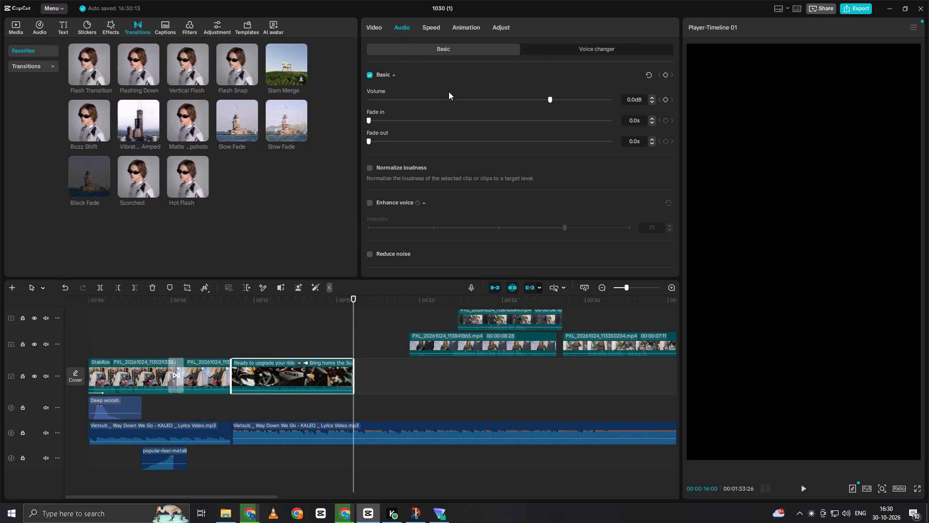
drag(451, 95, 327, 114)
Play back the timeline from the second clip past the end of the trimmed bike clip, and recheck its ending.
click(189, 322)
key(space)
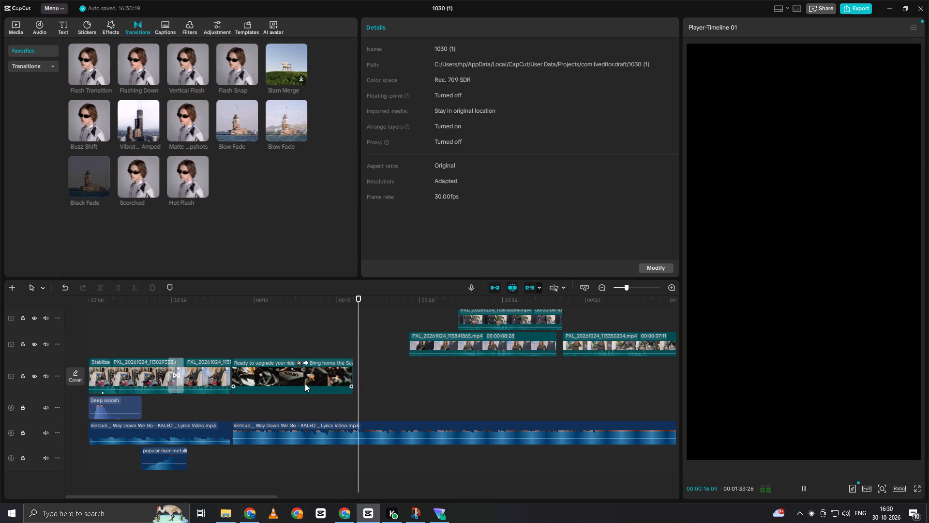
key(space)
click(360, 335)
click(344, 338)
drag(344, 339, 322, 355)
key(space)
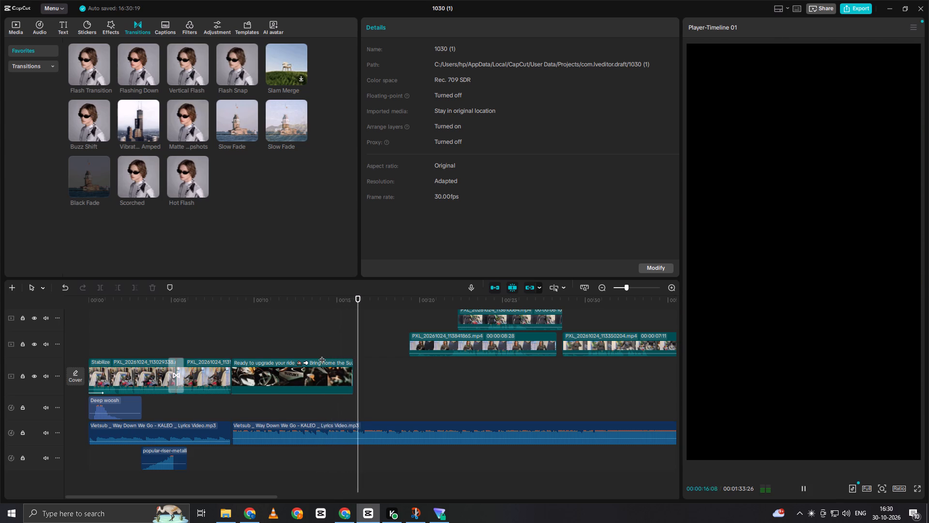
Split the second "Way Down We Go" music segment at 16:20, just past the end of the bike clip.
key(space)
click(358, 352)
drag(358, 353, 362, 353)
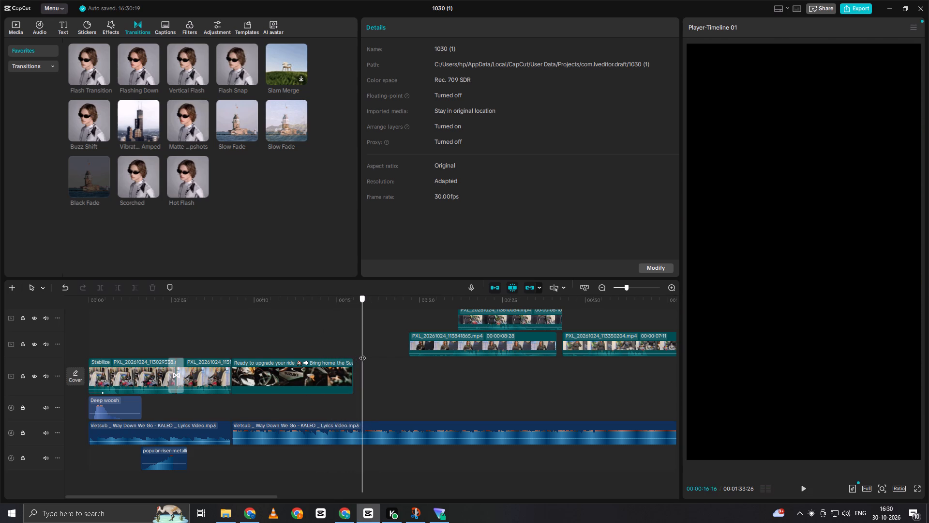
drag(362, 353, 363, 353)
double_click(366, 401)
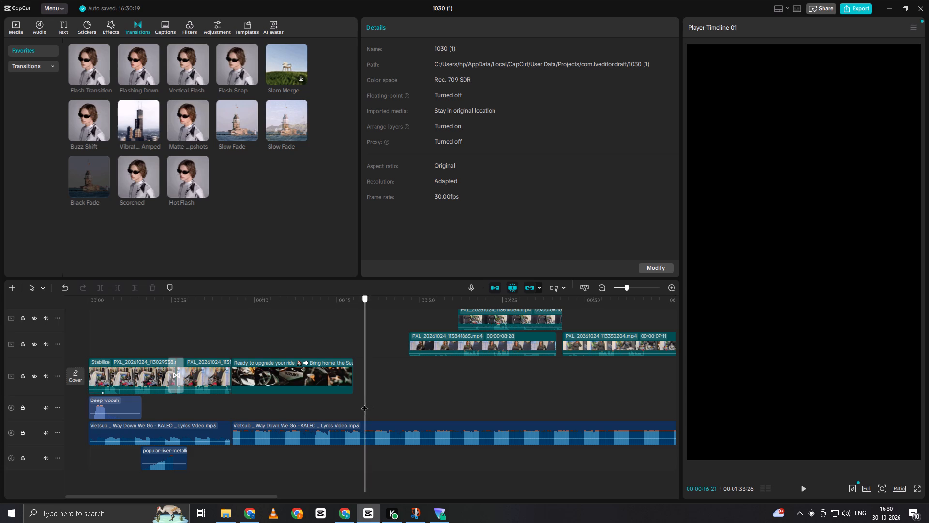
click(367, 438)
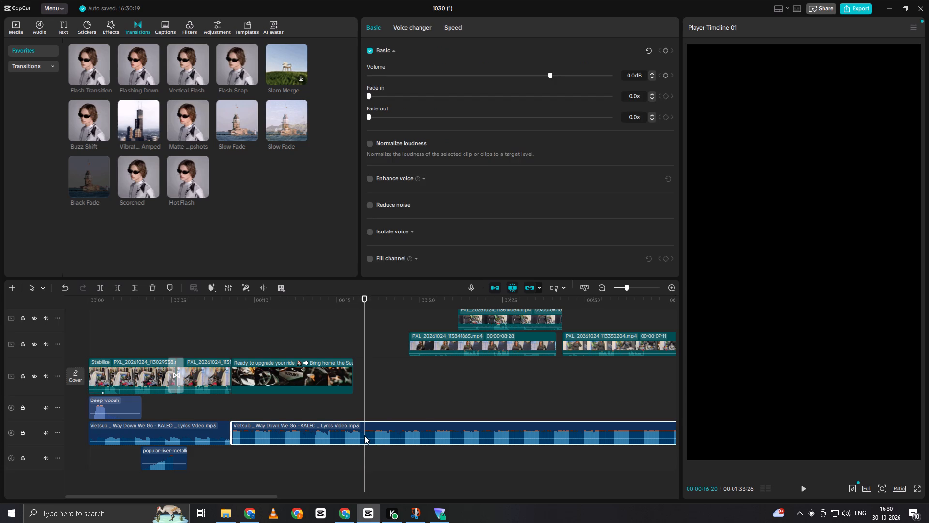
key(ctrl+b)
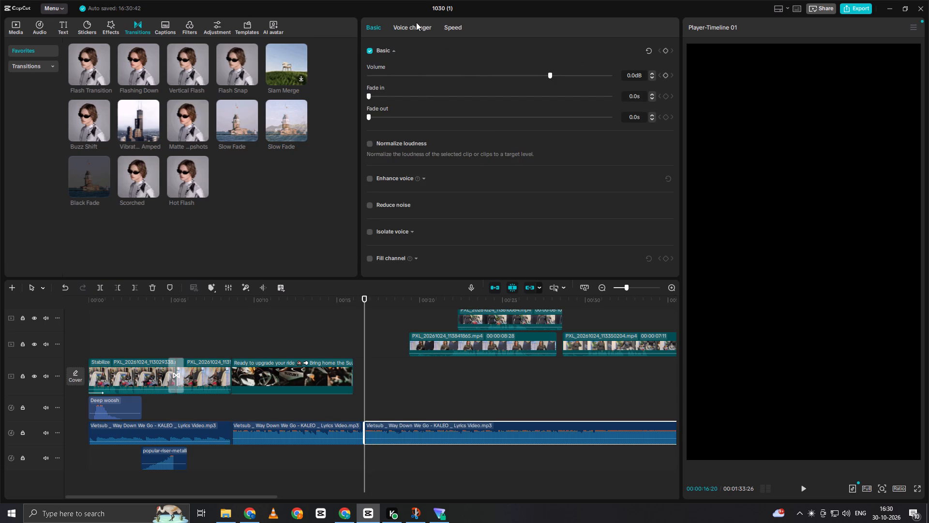
Lower the volume of the music segment after the 16:20 cut to -12.3 dB, keeping its fade-out at 0.0 s.
drag(525, 75, 511, 79)
click(382, 113)
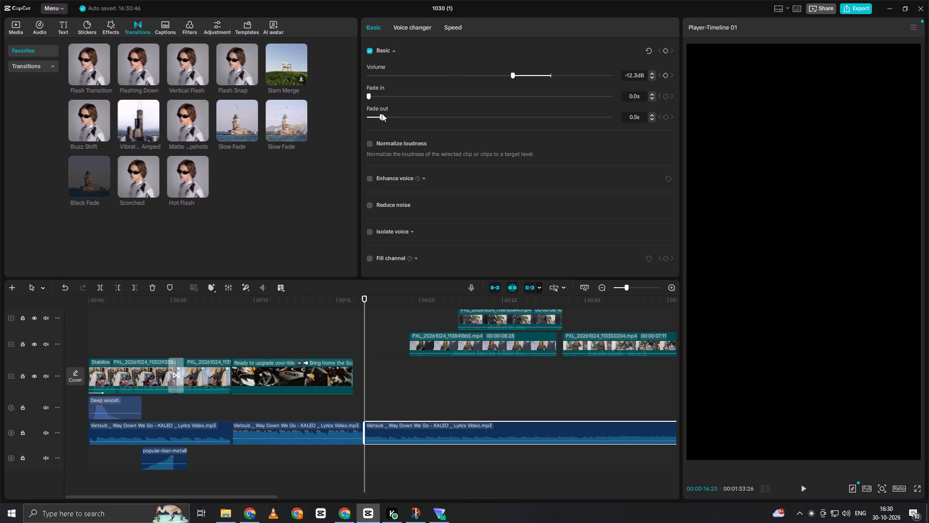
drag(381, 113, 330, 113)
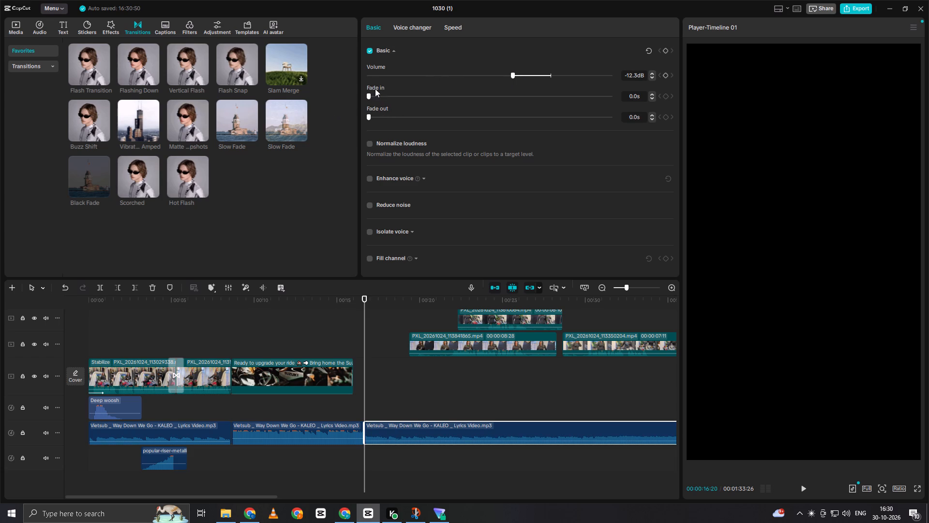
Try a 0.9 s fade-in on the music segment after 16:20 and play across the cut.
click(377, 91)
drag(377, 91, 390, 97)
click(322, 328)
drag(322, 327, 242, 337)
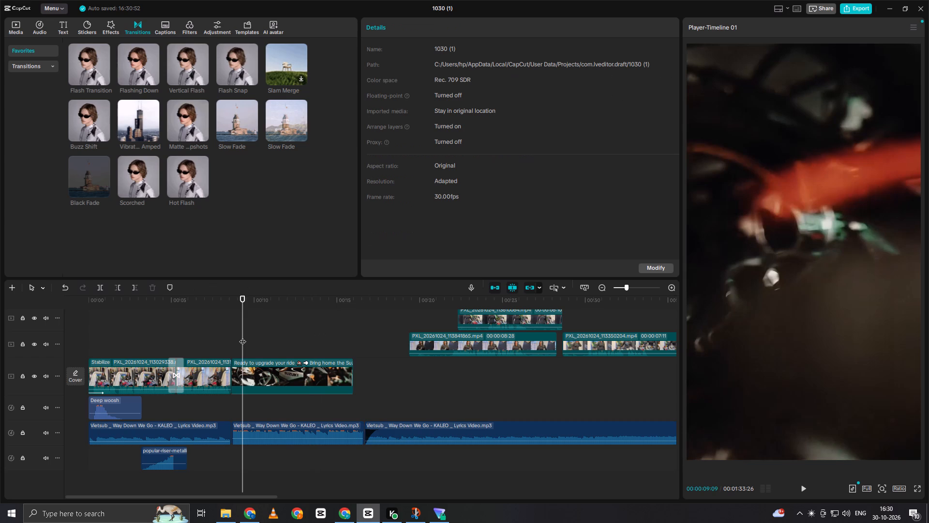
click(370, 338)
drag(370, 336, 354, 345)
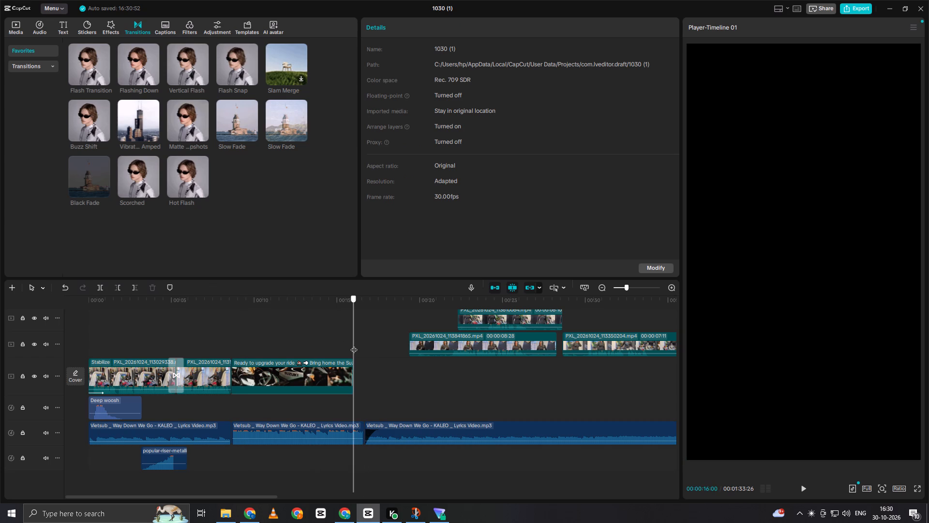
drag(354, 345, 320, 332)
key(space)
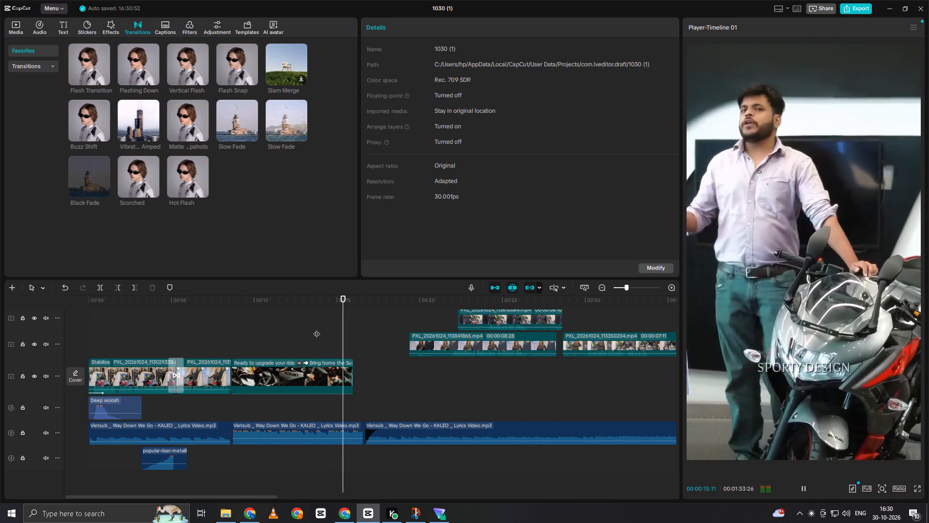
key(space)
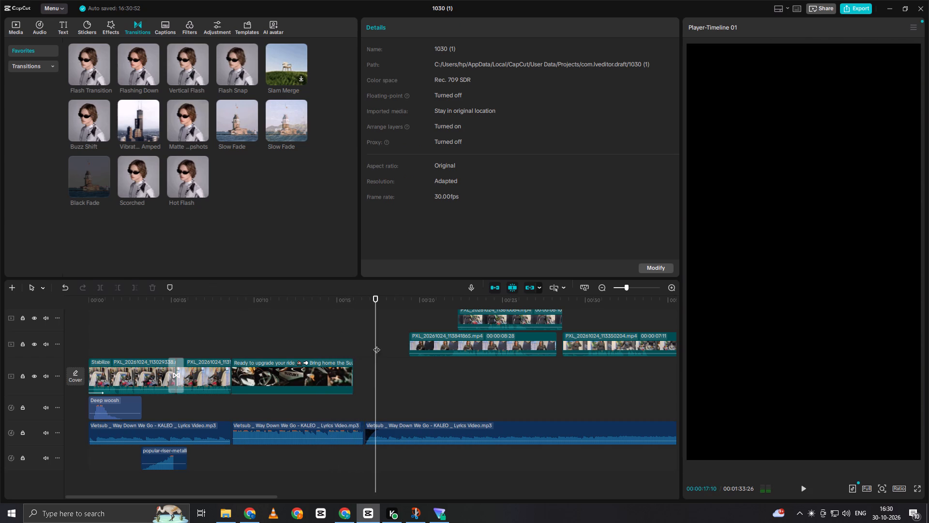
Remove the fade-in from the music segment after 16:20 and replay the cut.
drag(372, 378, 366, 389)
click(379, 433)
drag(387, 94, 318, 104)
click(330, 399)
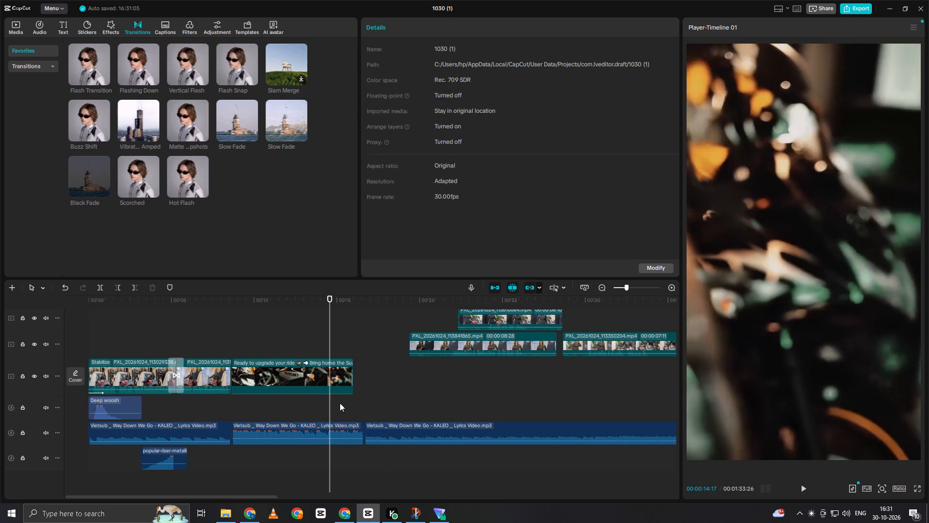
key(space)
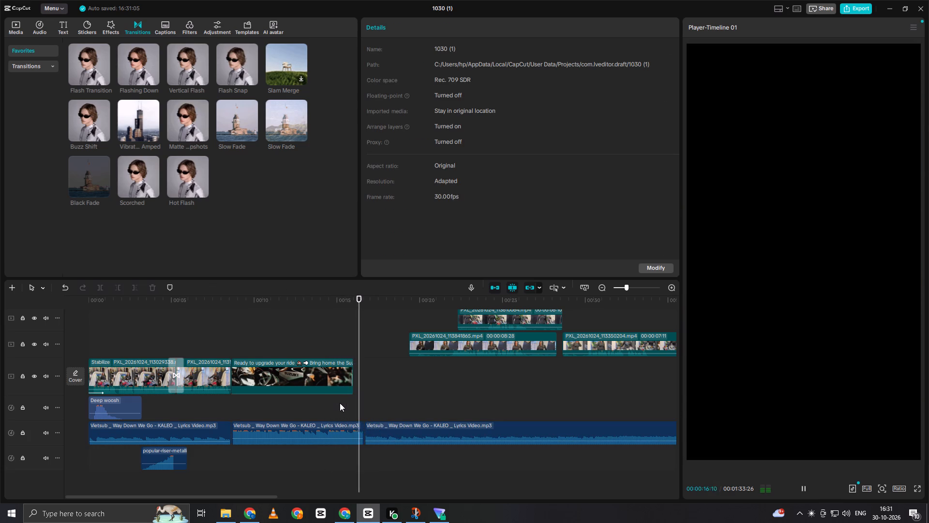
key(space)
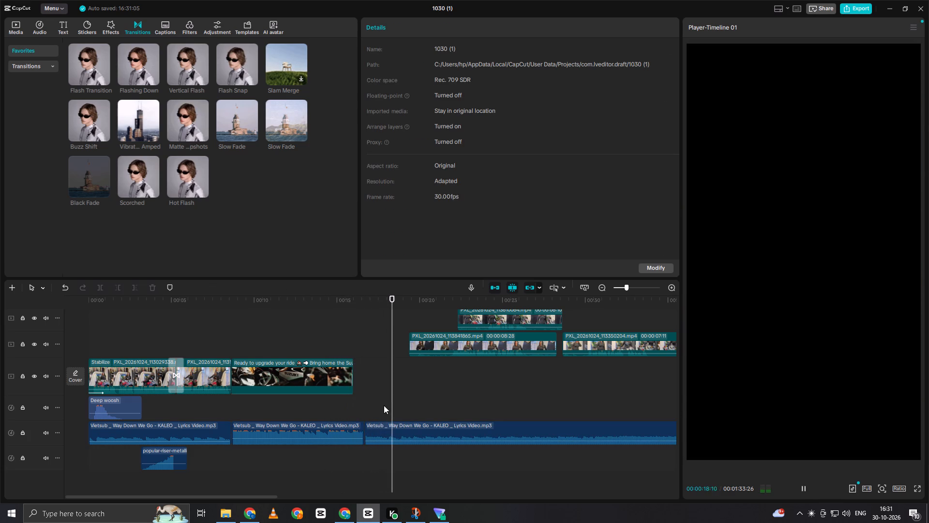
Set the playhead at 16:20 and move PXL_20261024_113841865.mp4 onto the main track directly after the "Ready to upgrade your ride" clip.
click(372, 404)
drag(372, 404, 365, 408)
drag(463, 347, 462, 349)
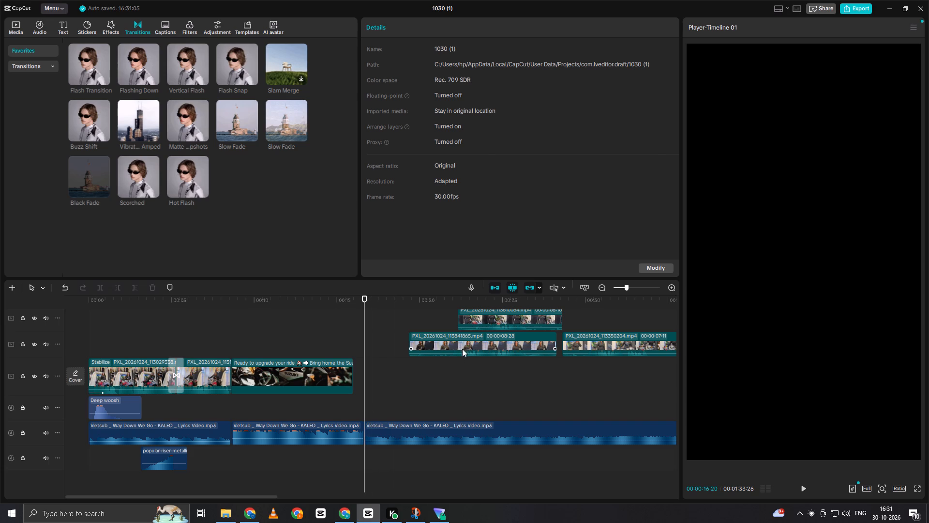
drag(462, 349, 443, 386)
Extend the end of the "Ready to upgrade your ride" clip to the music cut at 16:20 and play through the following clip.
click(336, 372)
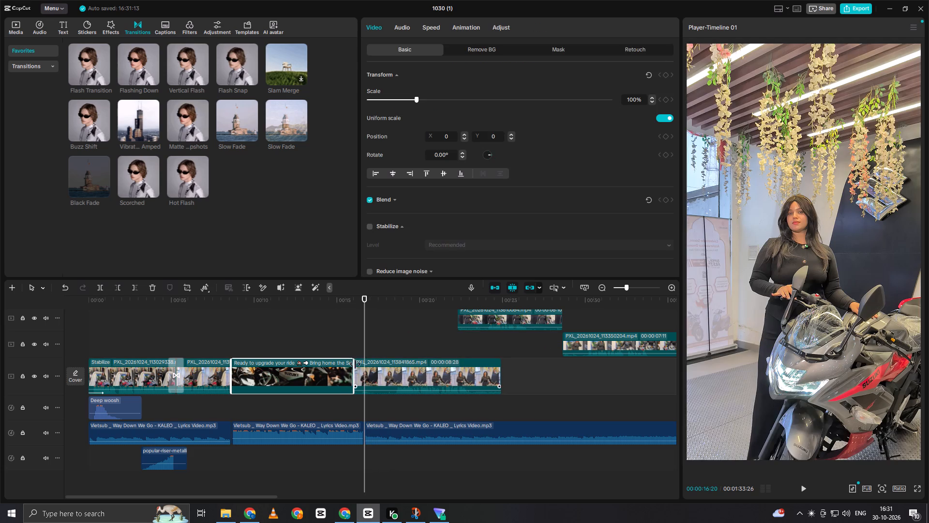
drag(354, 366, 362, 365)
click(327, 333)
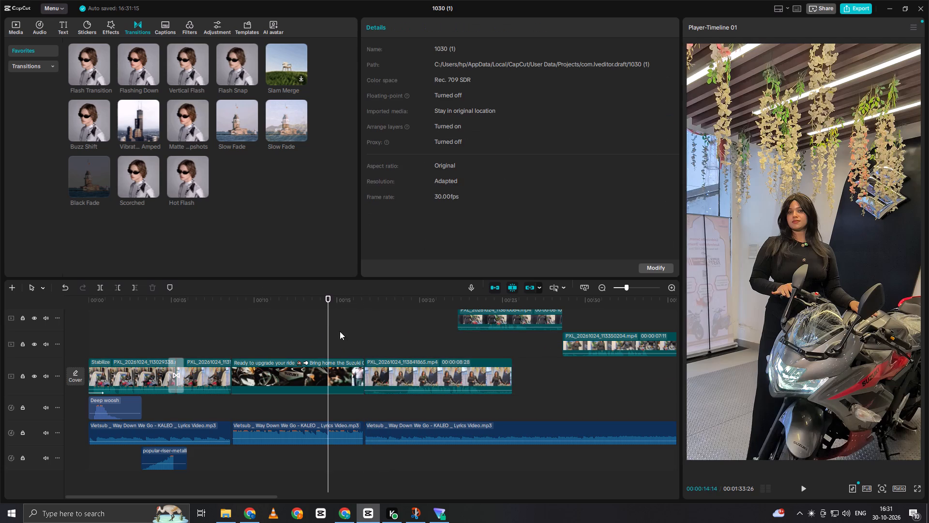
click(345, 331)
drag(348, 331, 360, 333)
click(364, 332)
key(space)
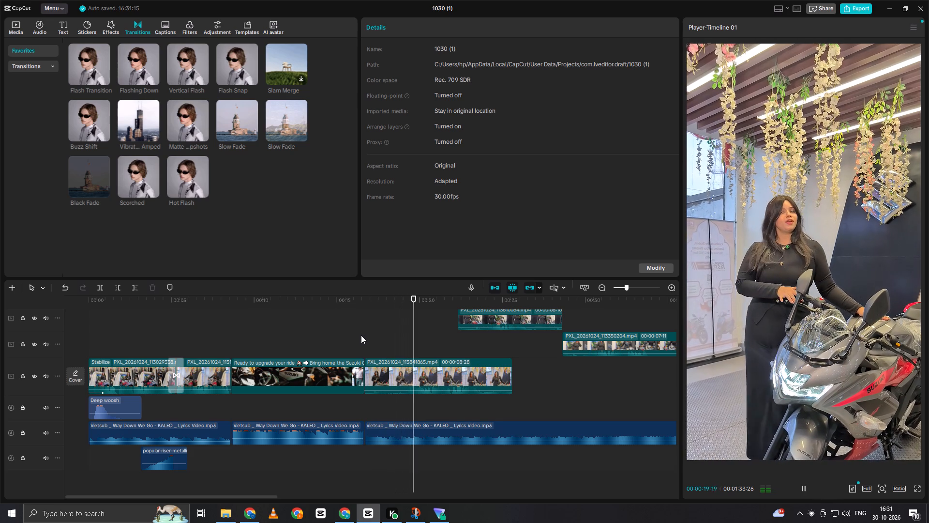
key(space)
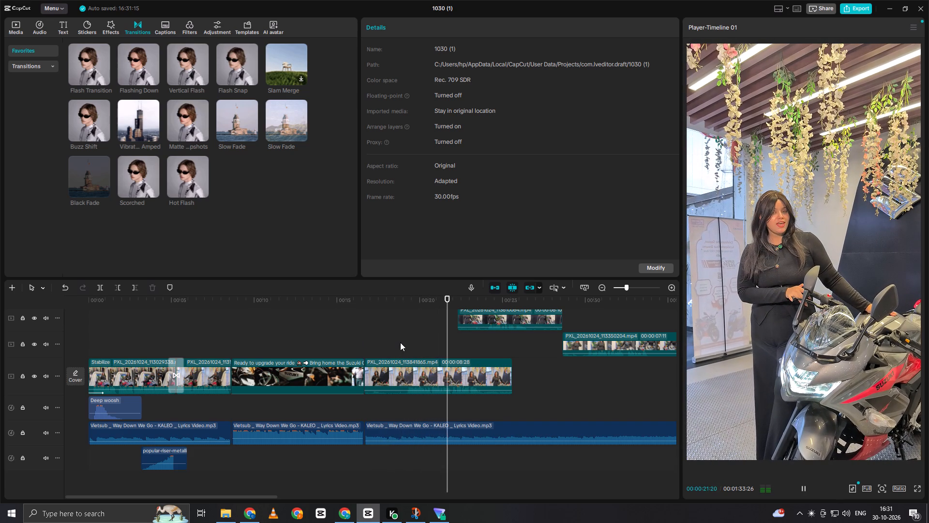
click(407, 341)
Duplicate the "Ready to upgrade your ride" clip onto an upper video track, starting at about 29 s.
click(326, 376)
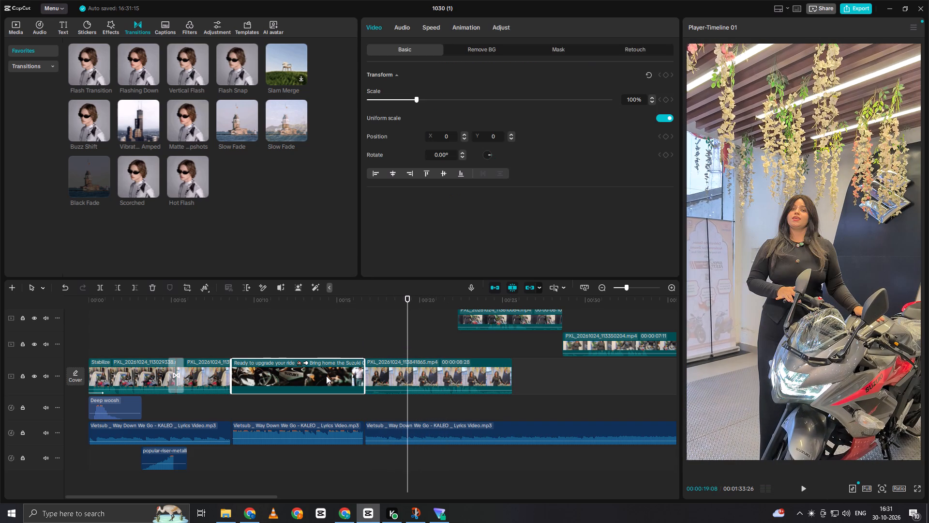
alt+drag(326, 376, 440, 353)
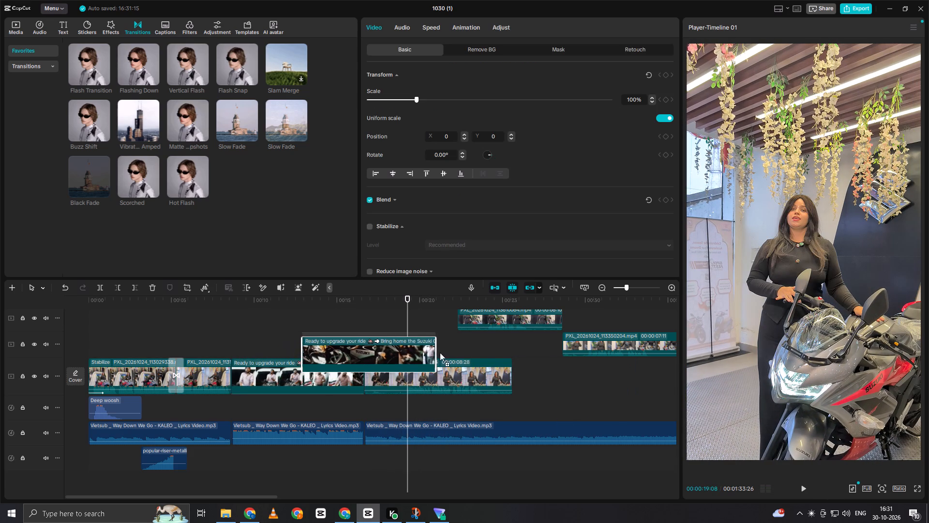
alt+drag(440, 353, 666, 313)
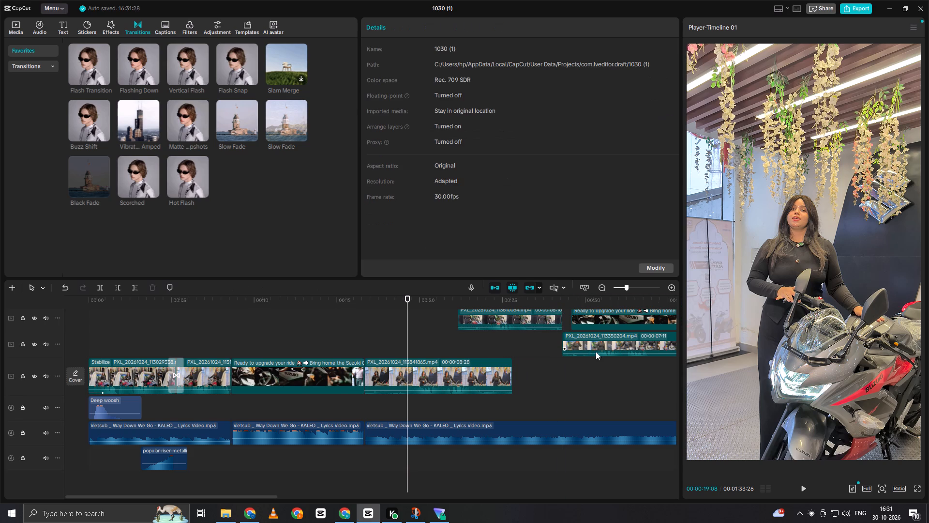
Append PXL_20261024_113610064.mp4, PXL_20261024_113350204.mp4 and PXL_20261024_113504121.mp4 to the main track, in that order.
drag(507, 319, 581, 371)
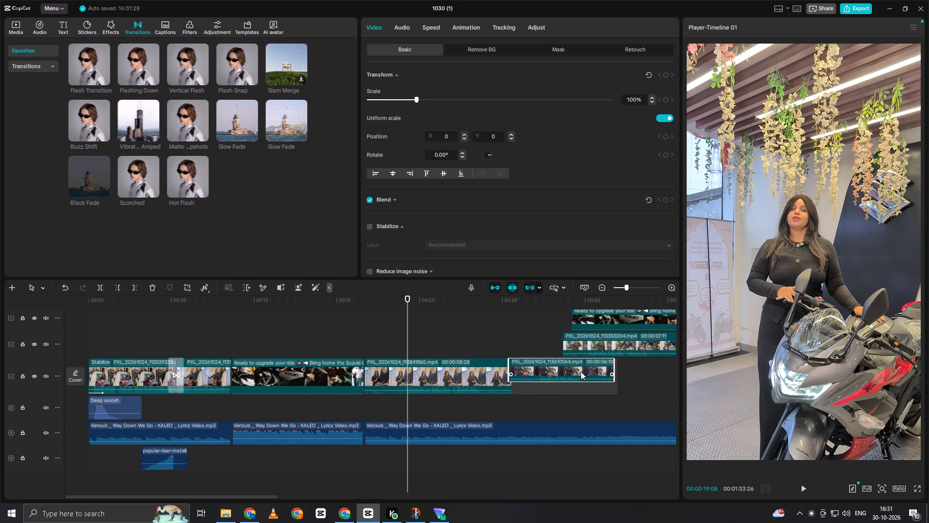
drag(581, 371, 617, 371)
drag(596, 347, 688, 391)
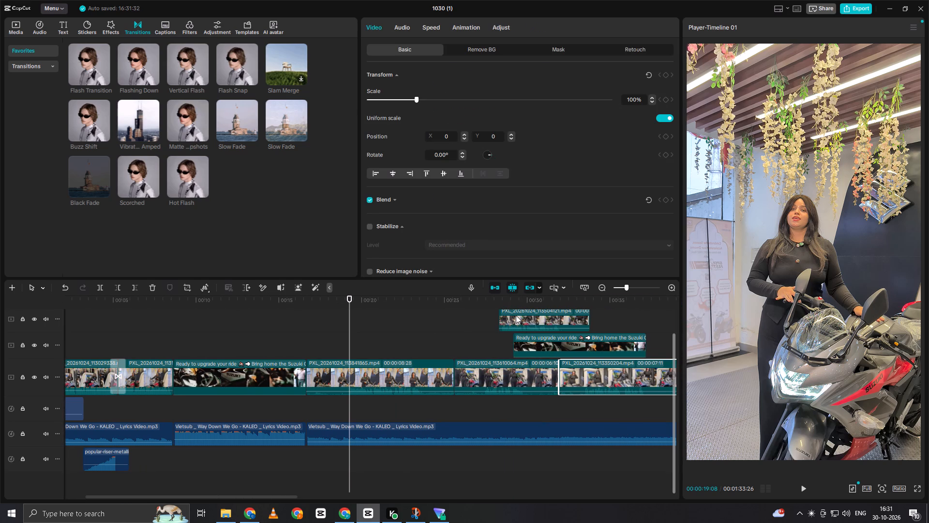
drag(538, 322, 621, 375)
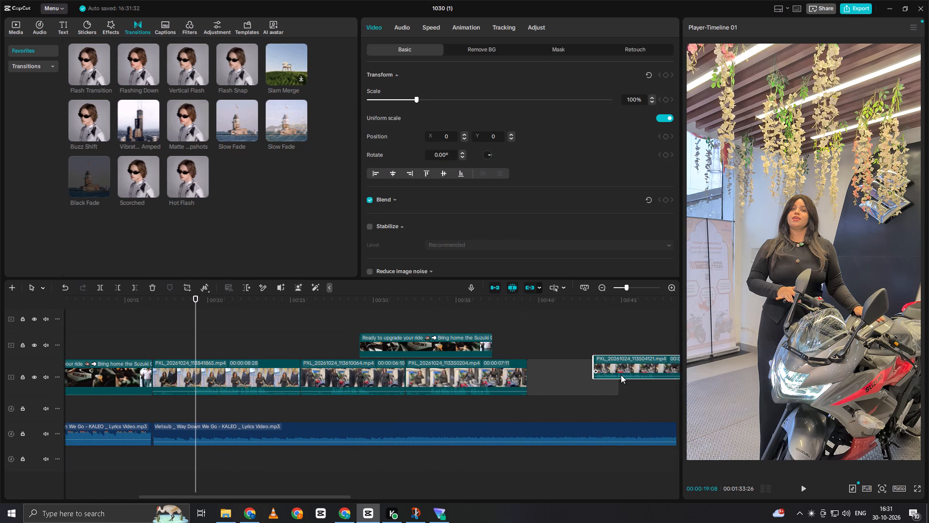
drag(621, 375, 582, 386)
Extend the end of the duplicated "Ready to upgrade your ride" clip to a duration of 22:25.
click(413, 351)
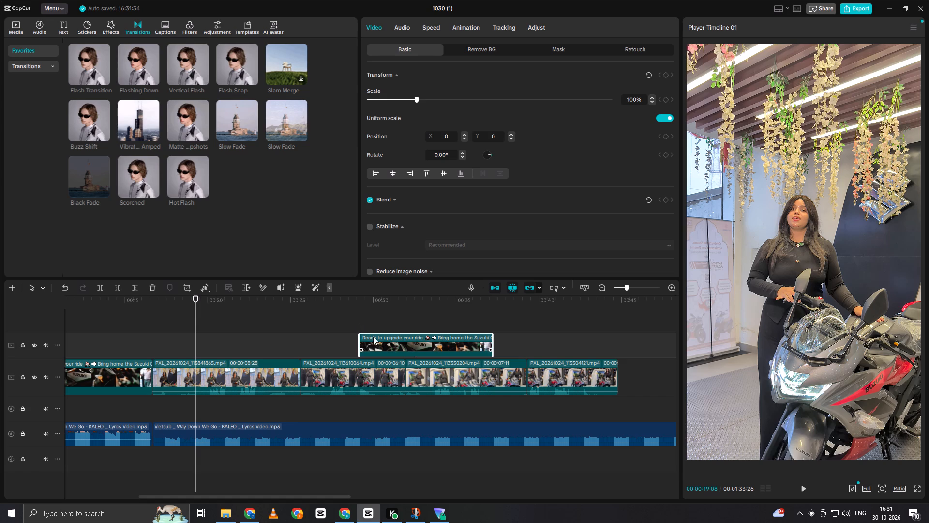
click(374, 337)
drag(490, 343, 537, 341)
drag(537, 341, 665, 344)
Play the duplicate's "Sporty Design" section and restore the duplicate's volume to 0.0 dB.
drag(369, 313, 375, 312)
click(399, 313)
key(space)
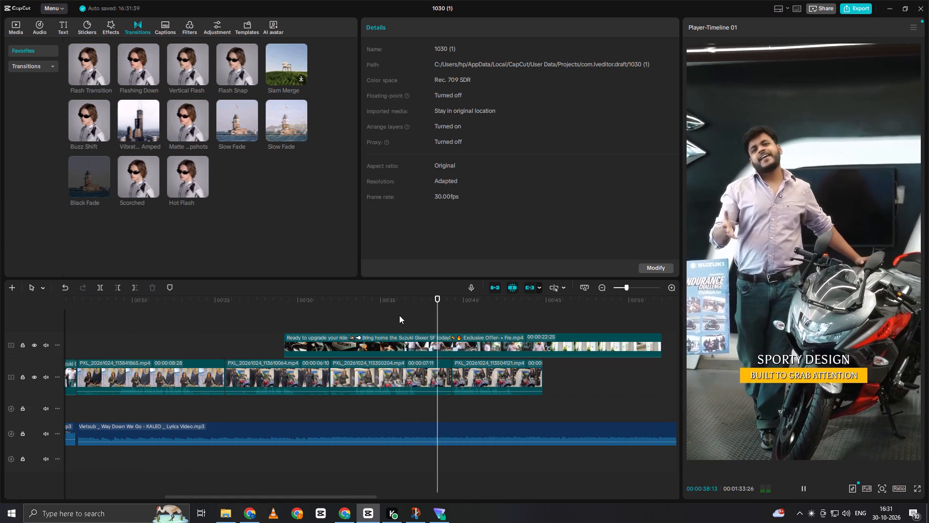
key(space)
click(436, 344)
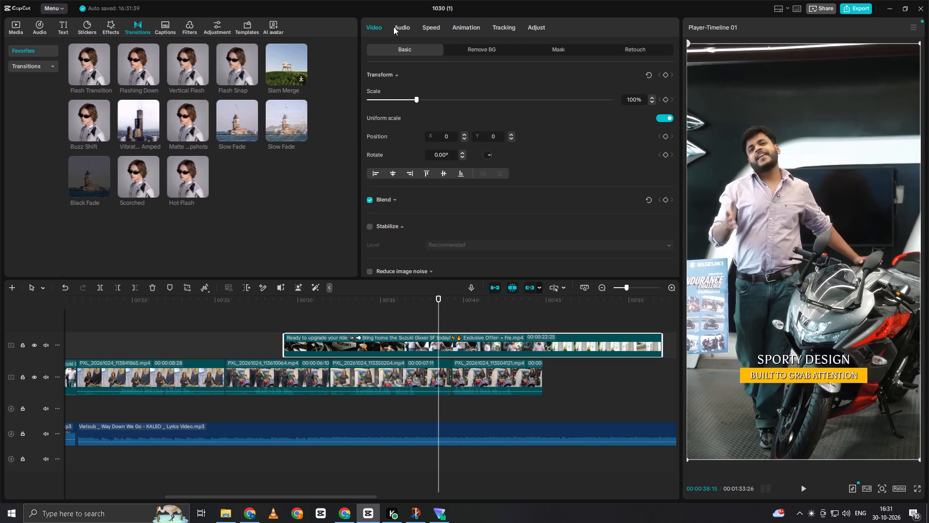
click(393, 27)
drag(472, 93, 575, 105)
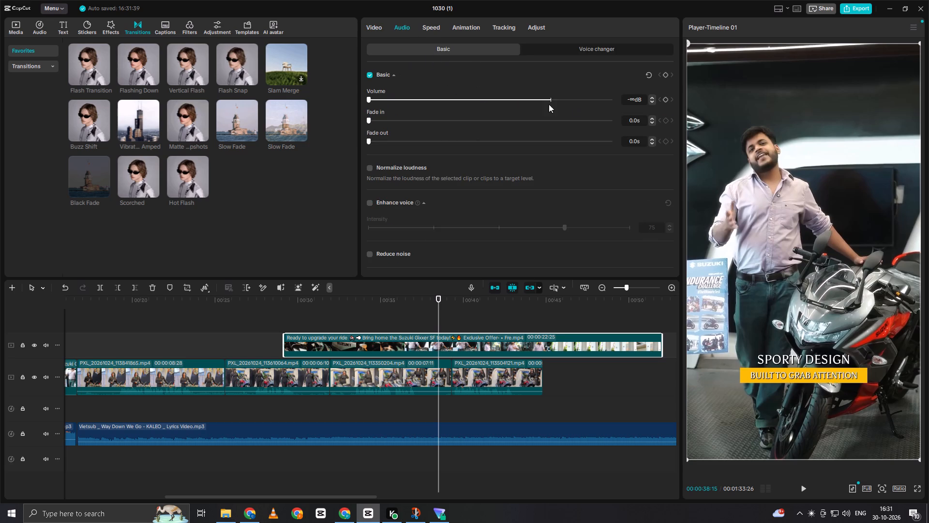
double_click(549, 104)
Play the duplicate's "Sporty Design" presenter section with sound between about 35 and 40 s to examine what is said.
click(450, 307)
key(space)
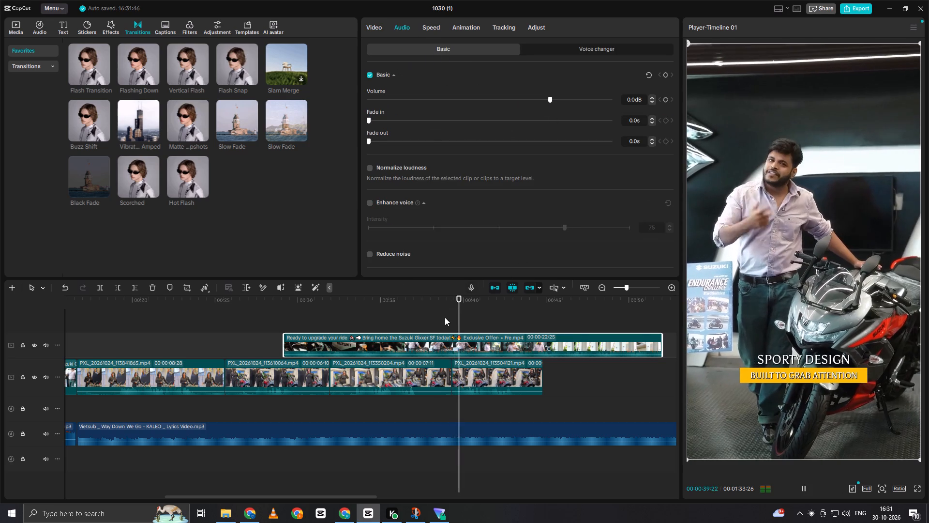
click(440, 324)
drag(438, 323, 412, 325)
key(space)
click(387, 323)
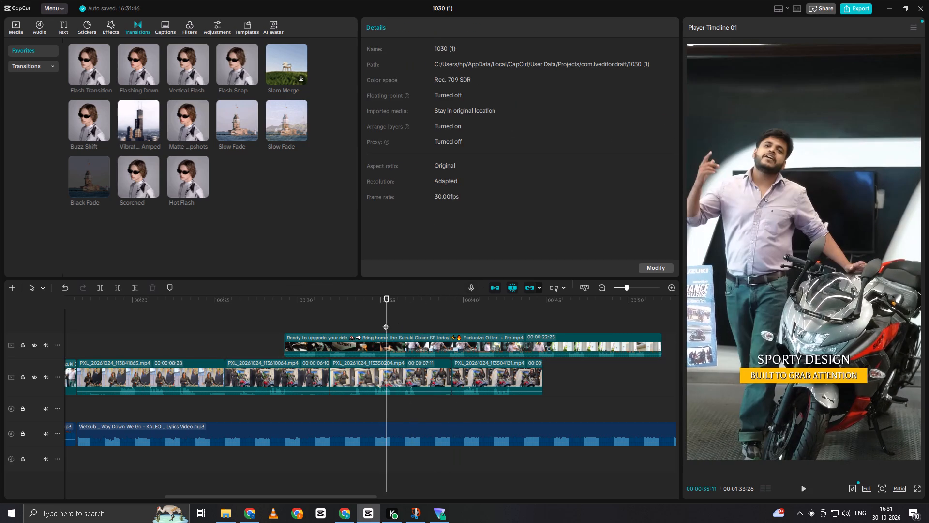
key(space)
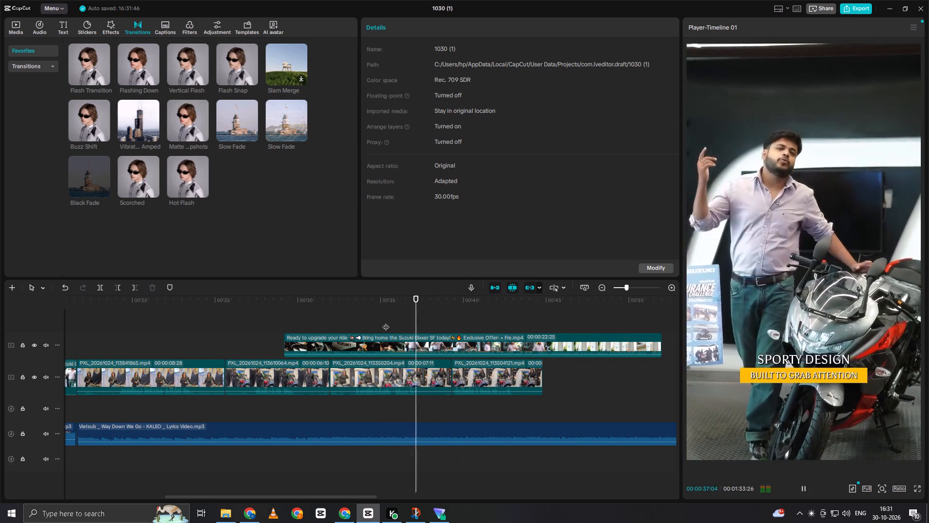
key(space)
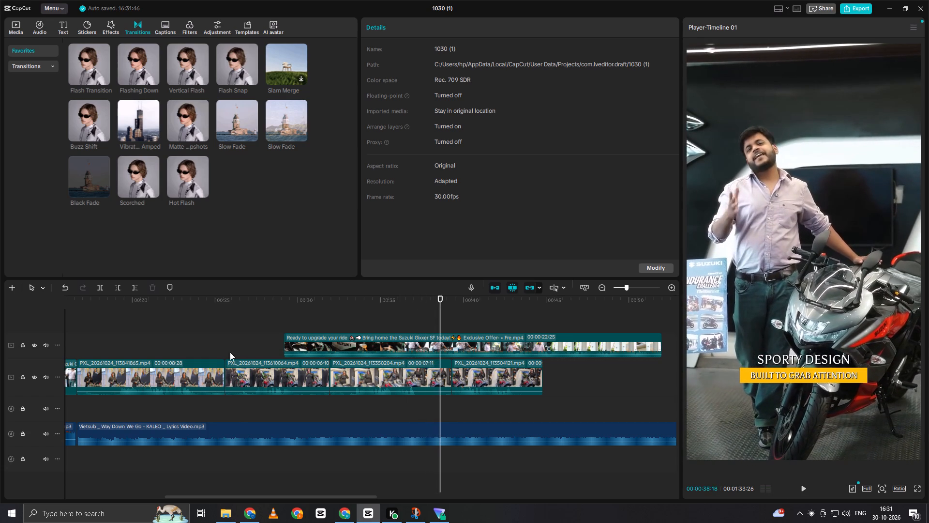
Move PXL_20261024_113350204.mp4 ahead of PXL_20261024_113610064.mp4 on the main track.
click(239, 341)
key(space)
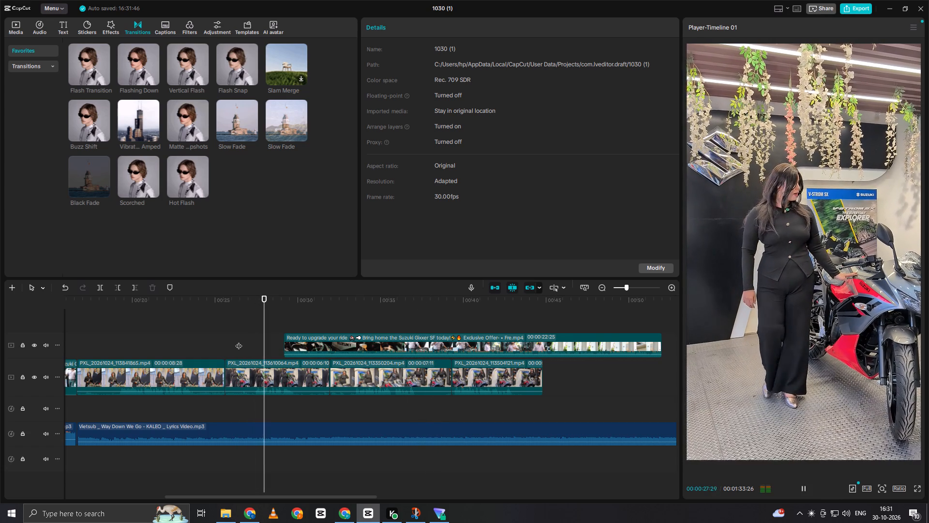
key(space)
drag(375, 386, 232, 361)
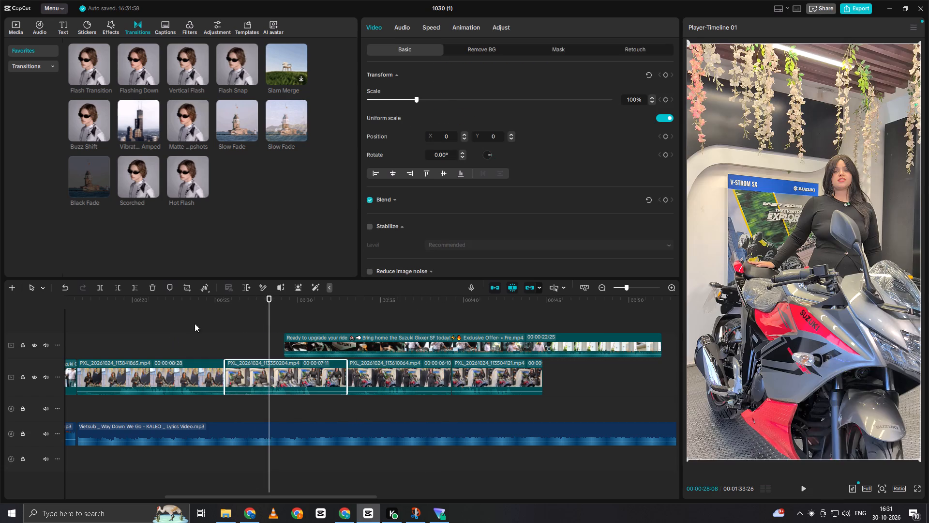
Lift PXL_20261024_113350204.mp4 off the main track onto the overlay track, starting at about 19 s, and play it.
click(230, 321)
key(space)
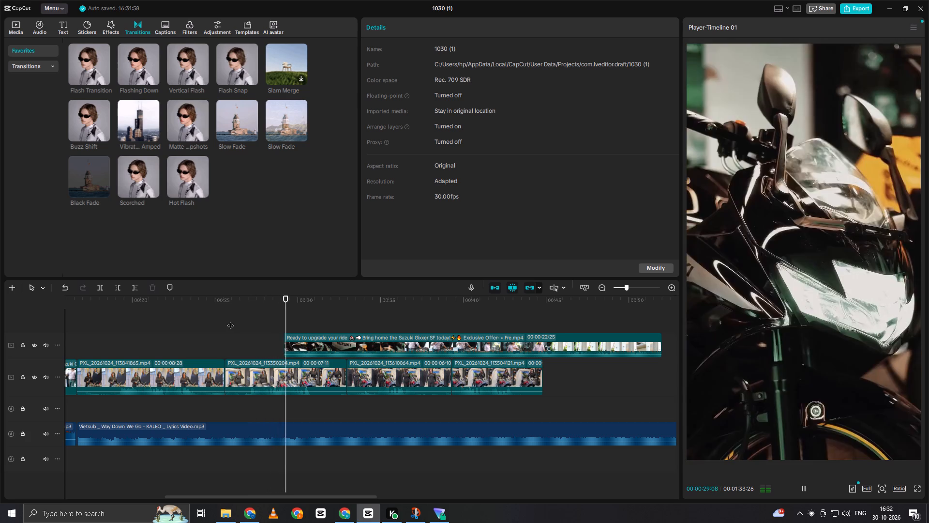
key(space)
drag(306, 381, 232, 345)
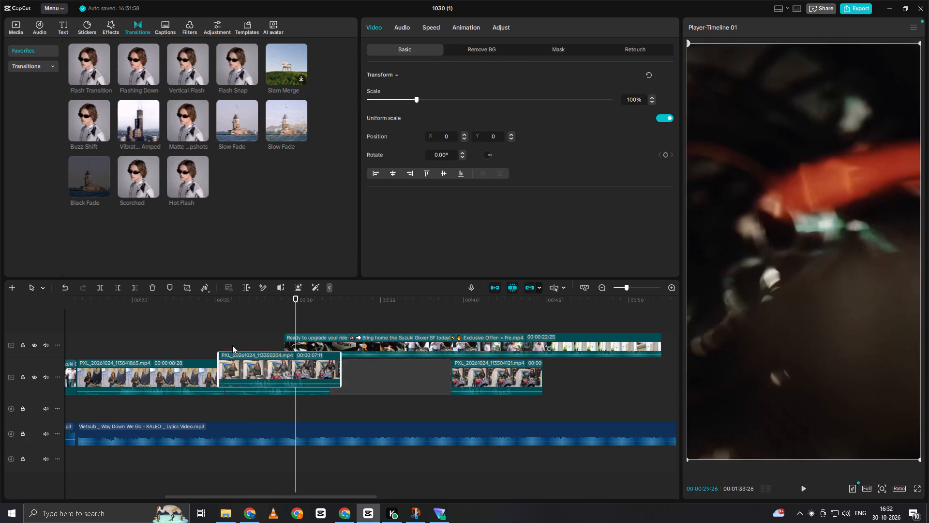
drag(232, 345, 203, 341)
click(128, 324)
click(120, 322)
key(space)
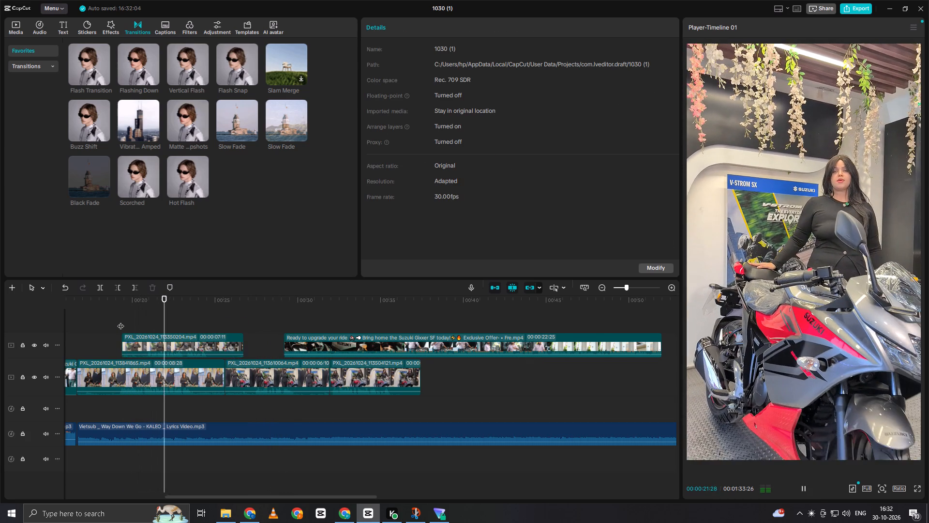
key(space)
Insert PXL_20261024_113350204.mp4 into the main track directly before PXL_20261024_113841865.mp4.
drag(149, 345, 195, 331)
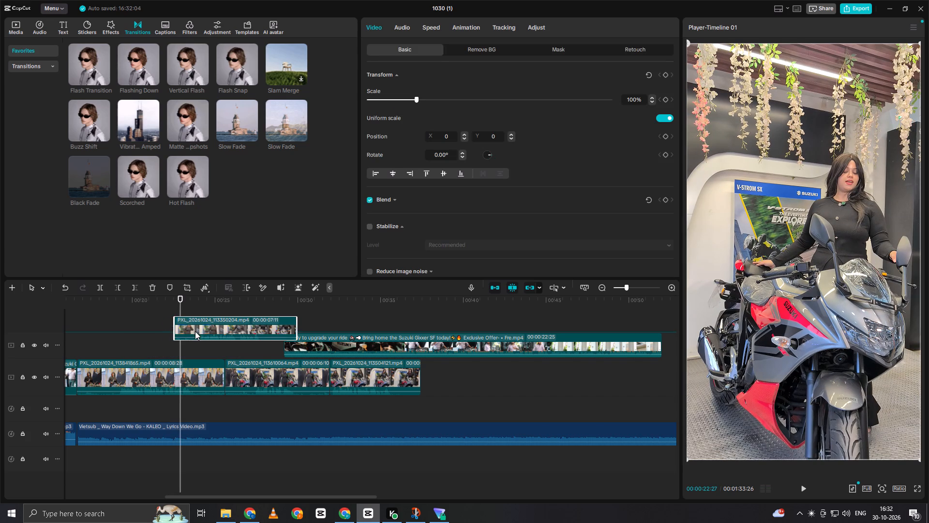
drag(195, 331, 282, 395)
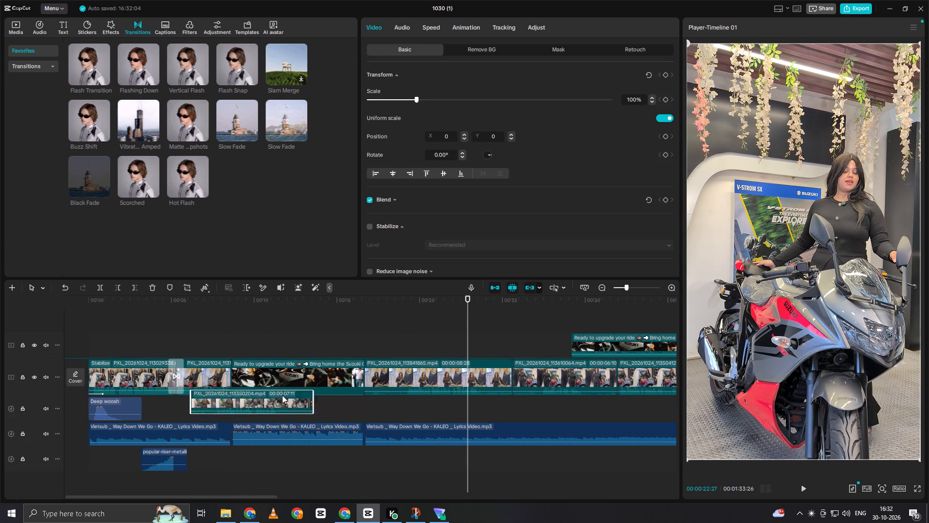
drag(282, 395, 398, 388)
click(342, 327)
Review the two clips after "Ready to upgrade your ride" and move PXL_20261024_113841865.mp4 to an overlay track, starting at about 44 s.
key(space)
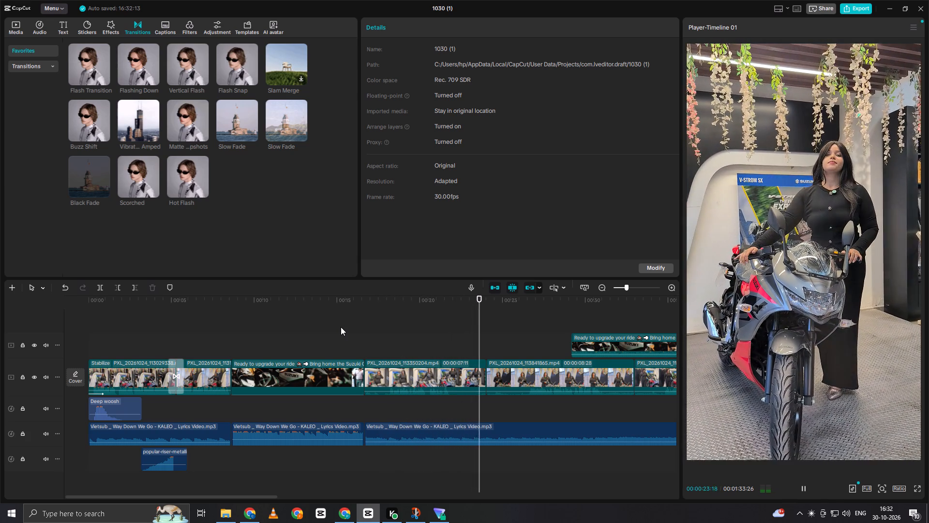
key(space)
click(405, 337)
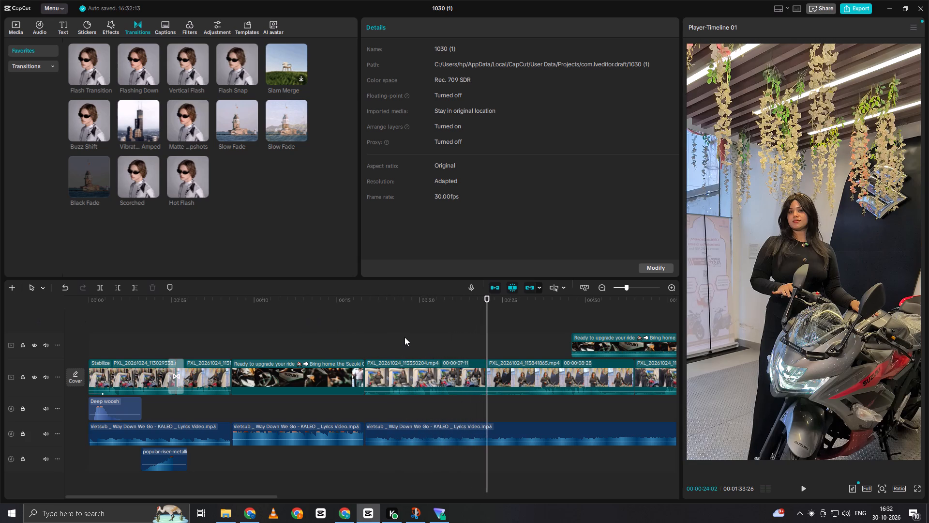
drag(404, 337, 516, 338)
key(space)
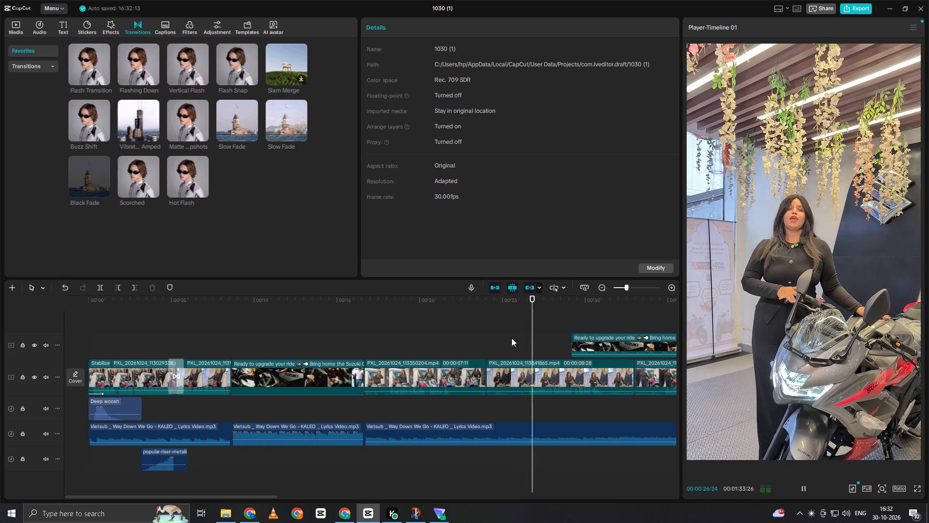
key(space)
drag(542, 377, 680, 327)
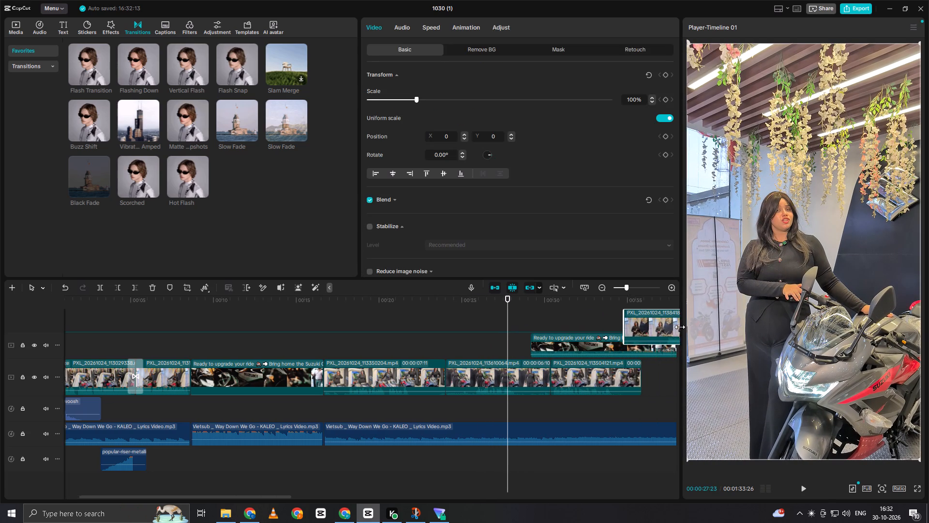
drag(680, 327, 672, 343)
Put PXL_20261024_113504121.mp4 directly after "Ready to upgrade your ride" on the main track, replacing PXL_20261024_113350204.mp4, which goes to an overlay track.
drag(431, 398, 310, 371)
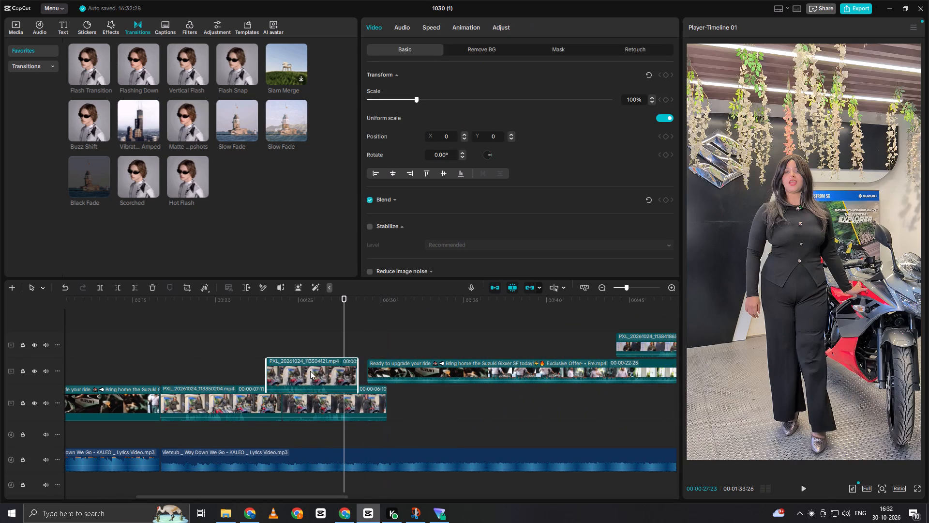
drag(310, 371, 202, 367)
drag(220, 410, 299, 390)
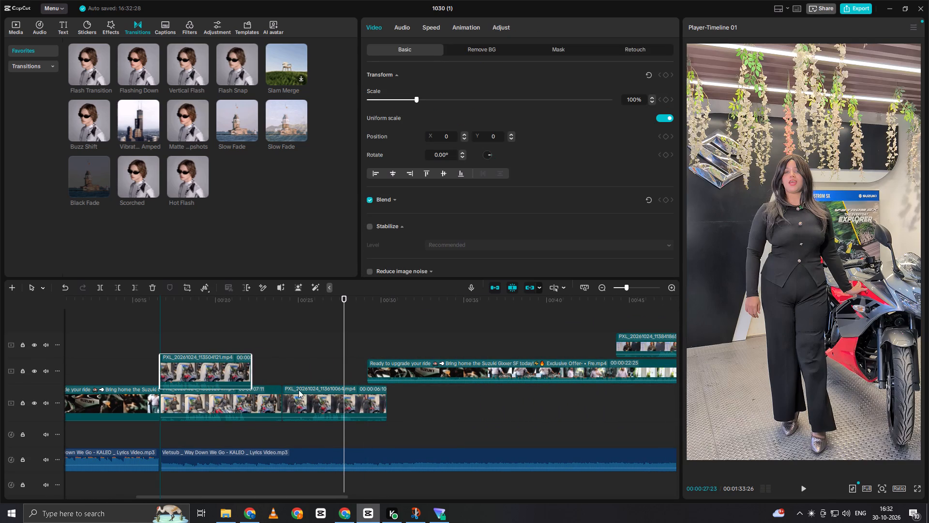
drag(299, 390, 357, 378)
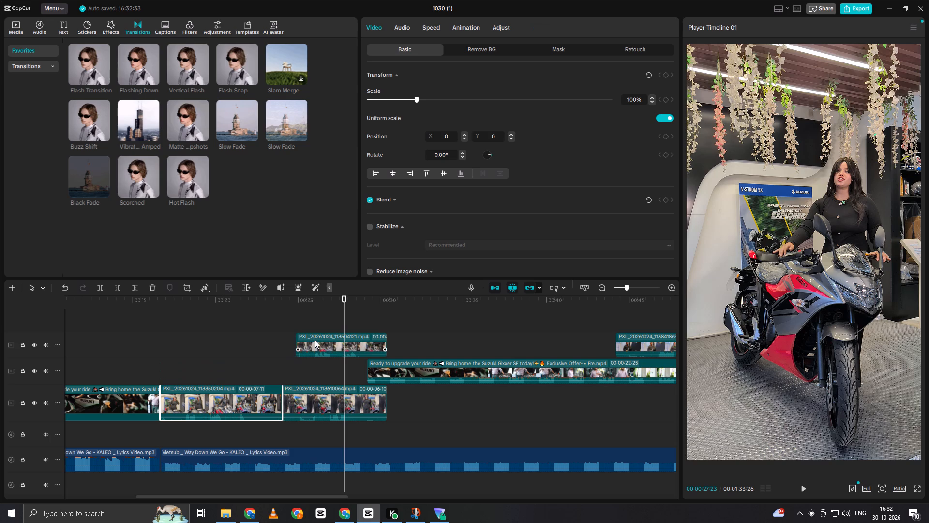
drag(315, 341, 177, 349)
drag(201, 430, 259, 400)
drag(248, 398, 251, 398)
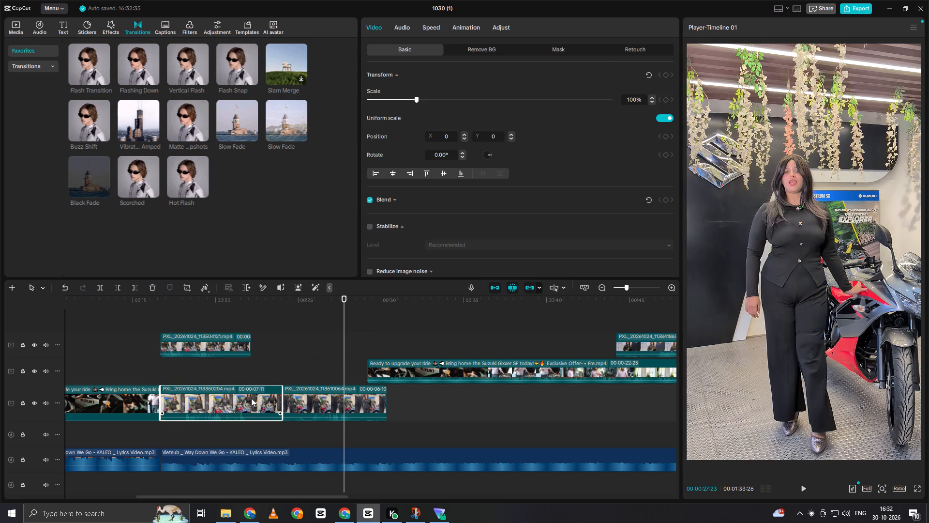
drag(251, 398, 326, 341)
drag(193, 339, 169, 386)
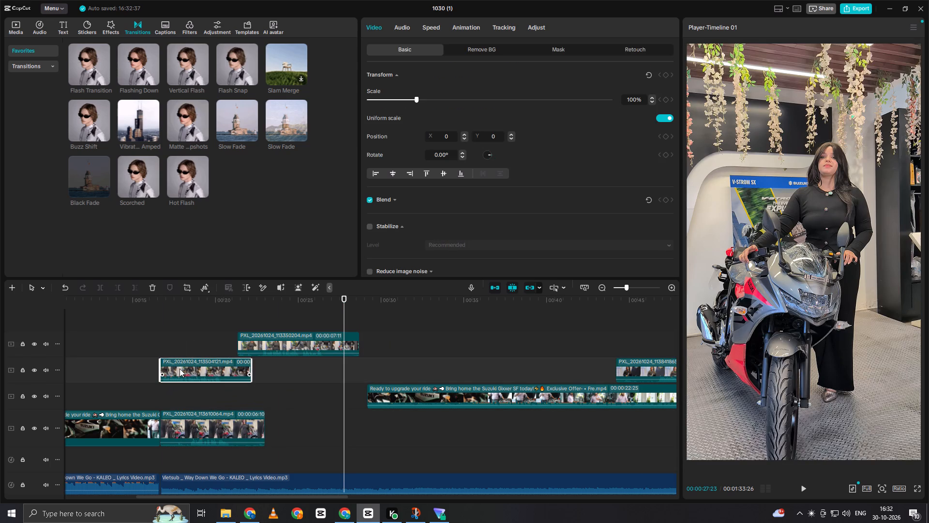
click(194, 371)
drag(194, 369, 150, 428)
Play PXL_20261024_113504121.mp4 from its start, plus the overlaid PXL_20261024_113350204.mp4, to examine what the presenter says in each.
click(152, 398)
key(space)
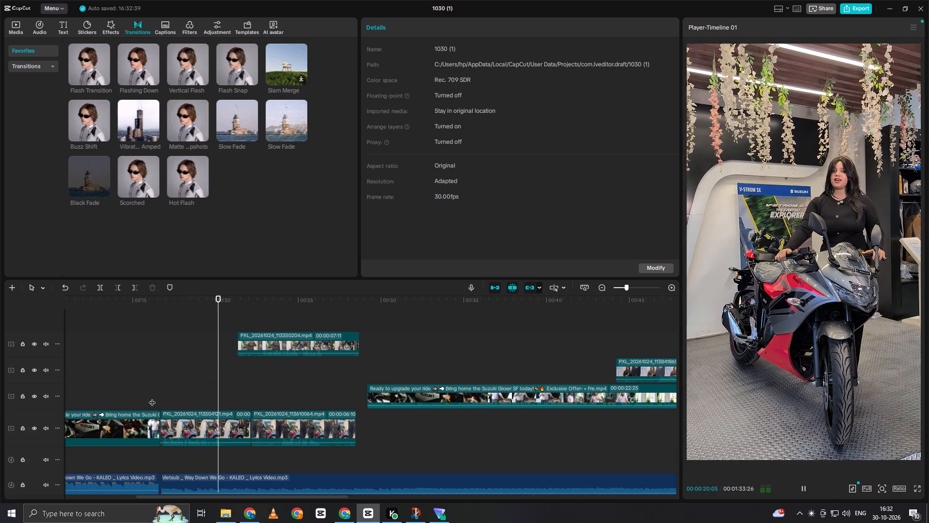
key(space)
click(191, 385)
drag(191, 385, 175, 397)
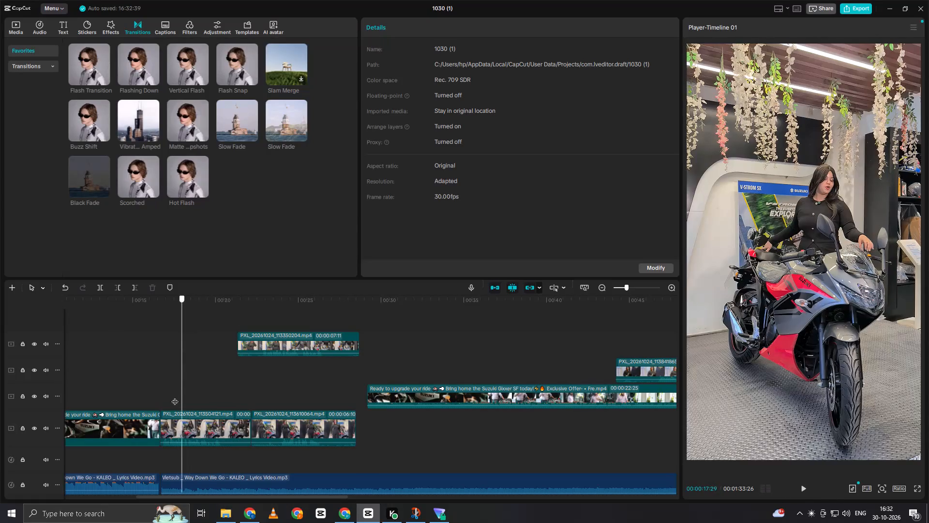
drag(175, 397, 160, 399)
key(space)
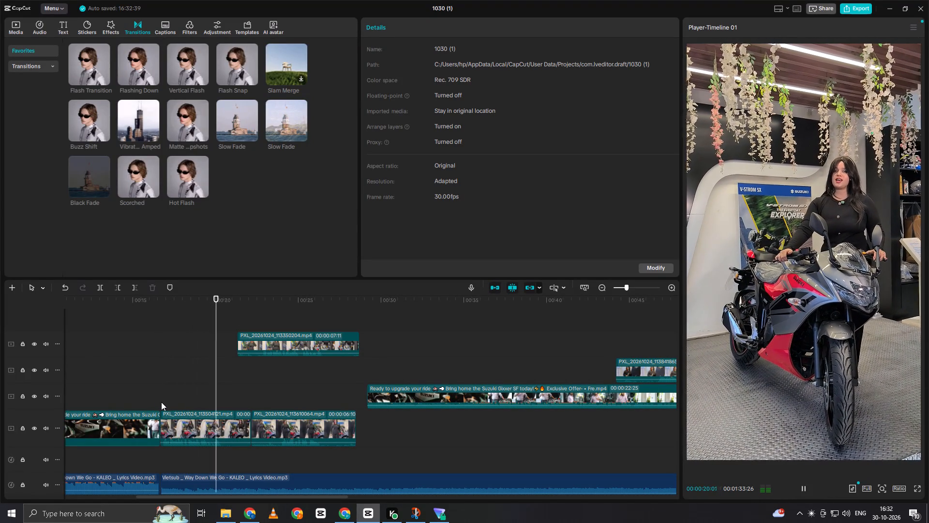
key(space)
click(215, 400)
drag(215, 400, 210, 409)
key(space)
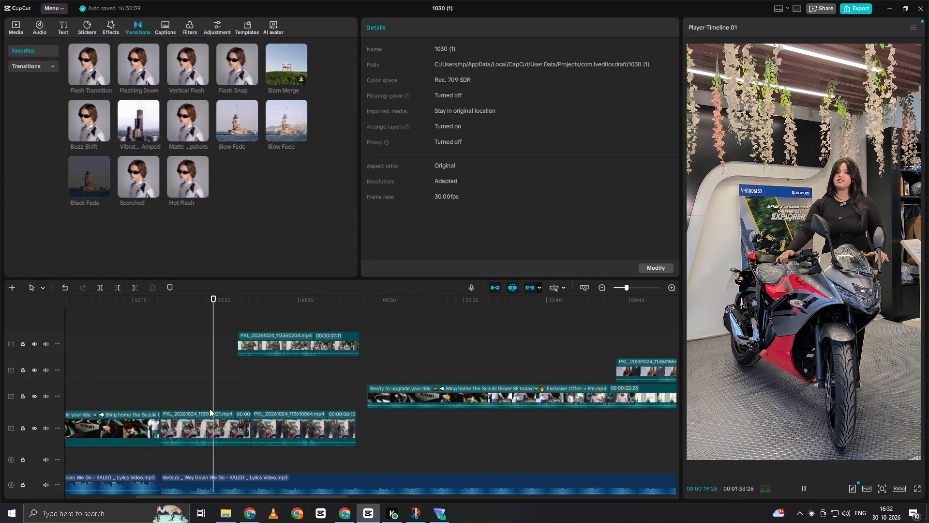
key(space)
double_click(216, 402)
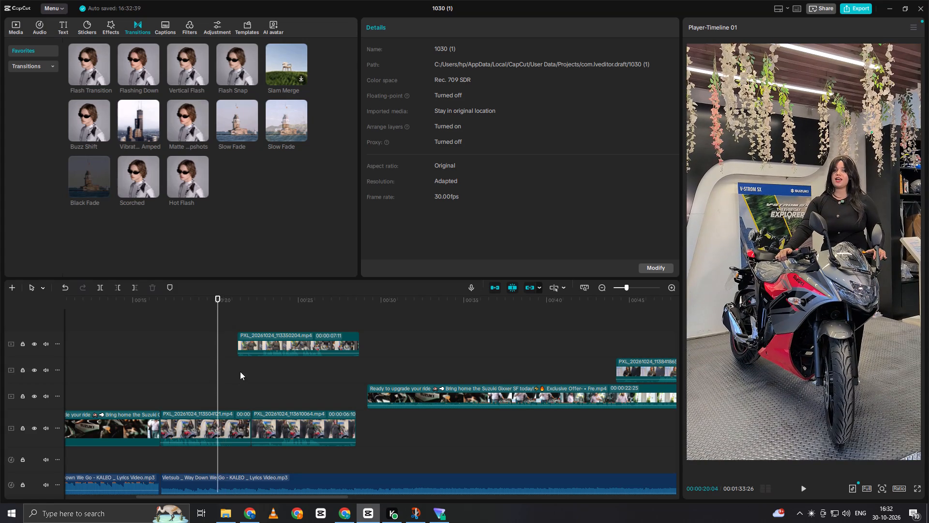
click(238, 361)
key(space)
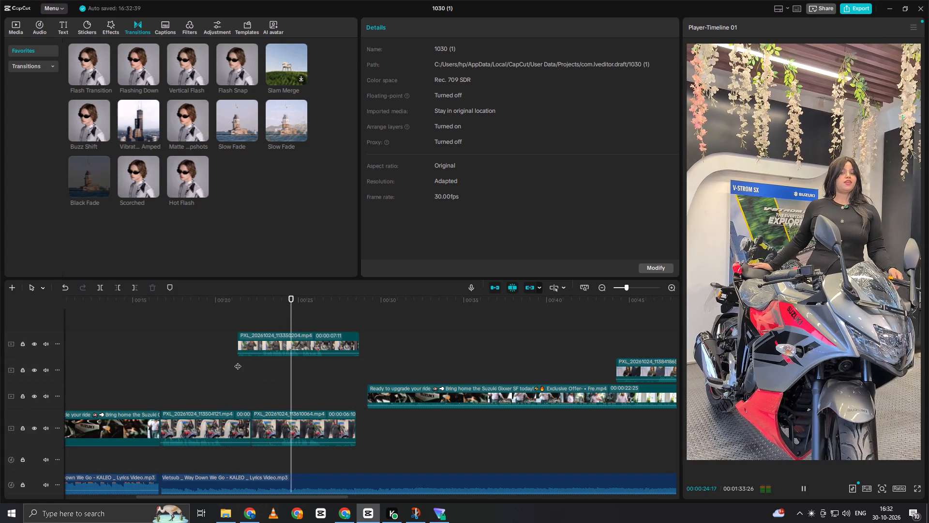
key(space)
double_click(238, 361)
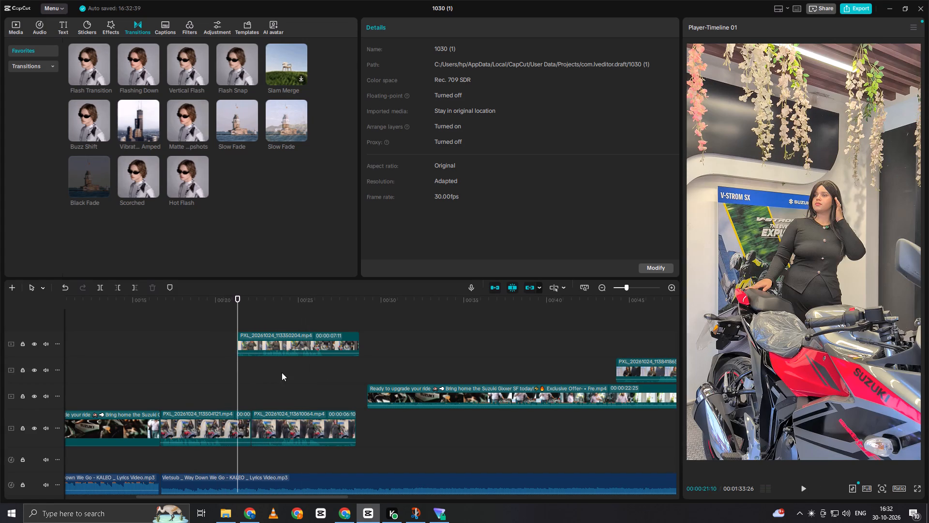
Play the duplicate's "Sporty Design" section around 36 s, and the cut into PXL_20261024_113504121.mp4, to check how the lines connect.
drag(466, 351, 475, 351)
click(492, 350)
key(space)
click(492, 352)
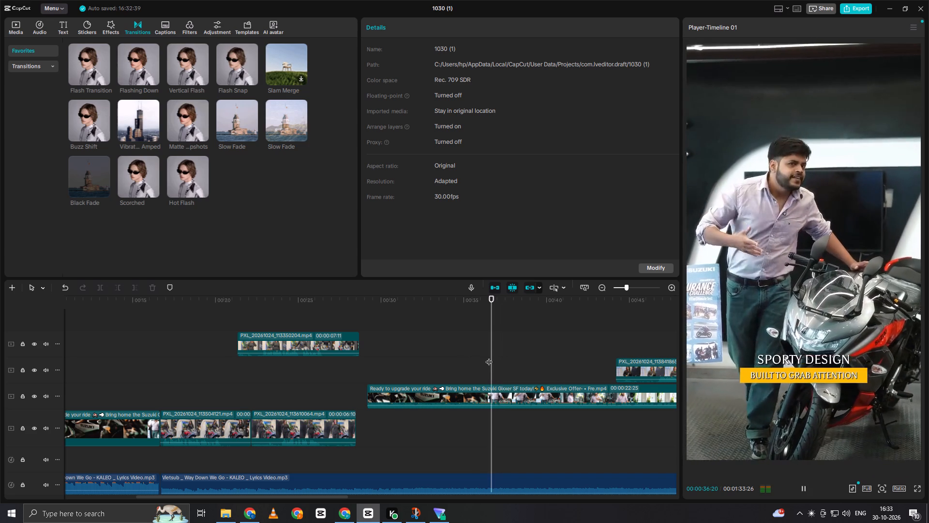
drag(486, 359, 466, 375)
click(466, 375)
key(space)
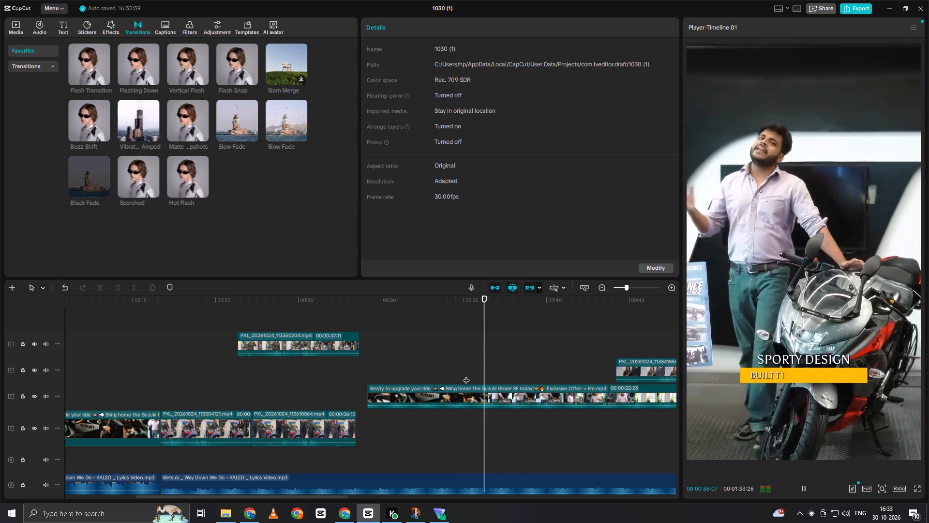
key(space)
click(479, 401)
click(283, 406)
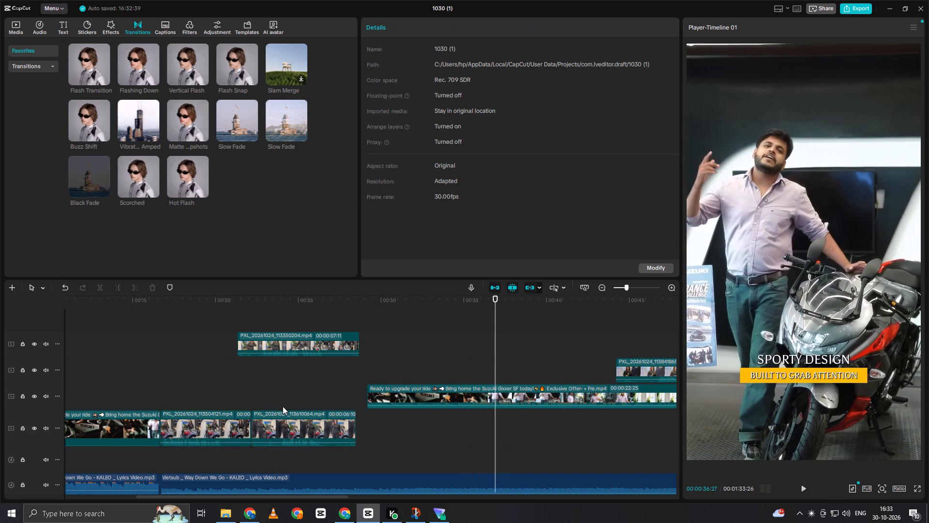
drag(271, 404, 227, 404)
click(199, 395)
drag(195, 398, 153, 395)
click(151, 390)
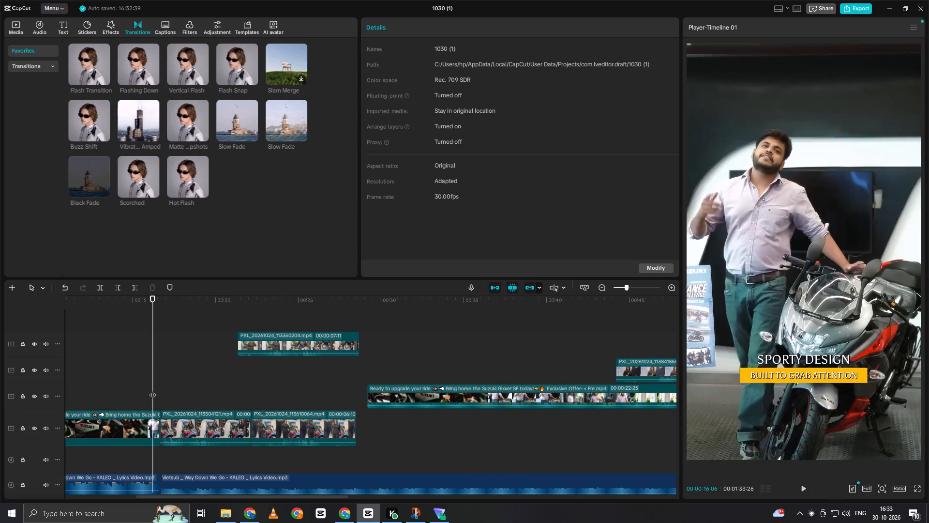
key(space)
key(space)
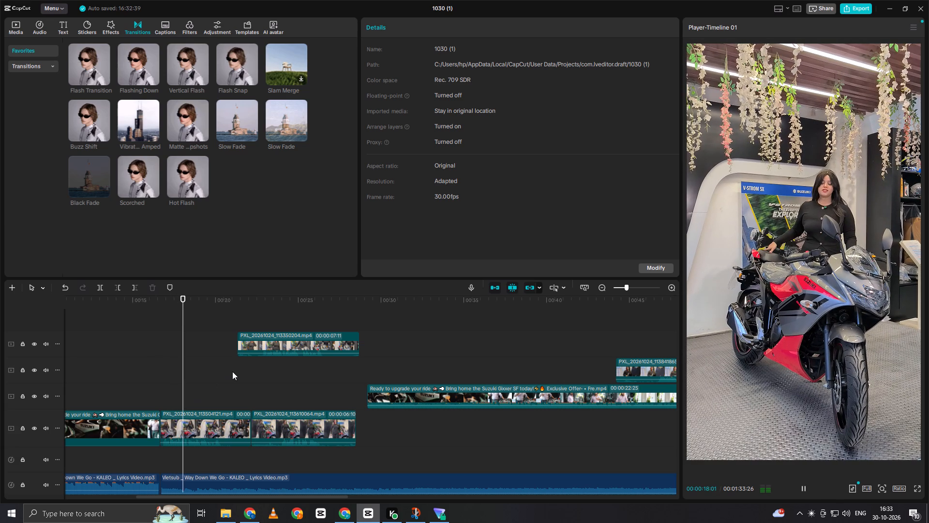
Move PXL_20261024_113350204.mp4 above the duplicated "Ready to upgrade your ride" clip, starting at about 30 s.
drag(294, 339, 432, 364)
Search the video effects for "glitch" and preview Error Quake and Warning Glitch at the cut into PXL_20261024_113504121.mp4.
click(143, 353)
key(space)
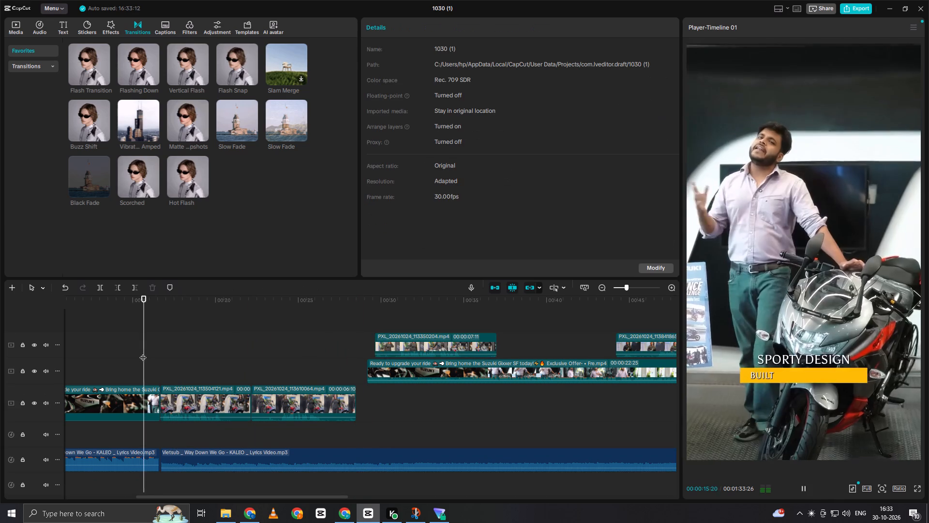
key(space)
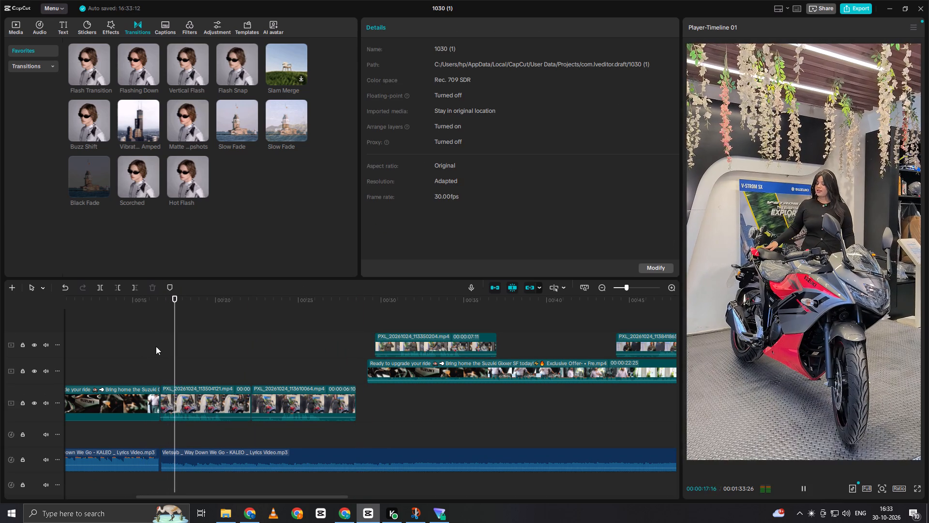
double_click(157, 346)
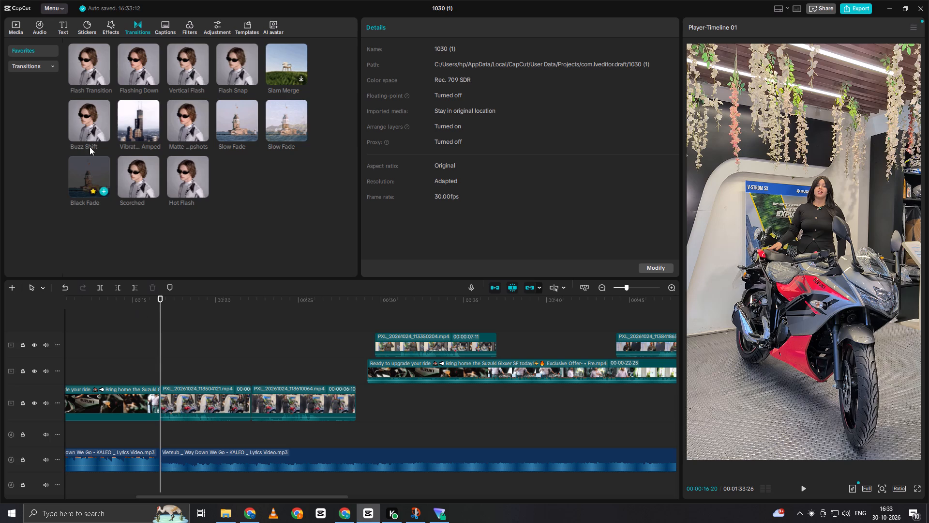
click(111, 26)
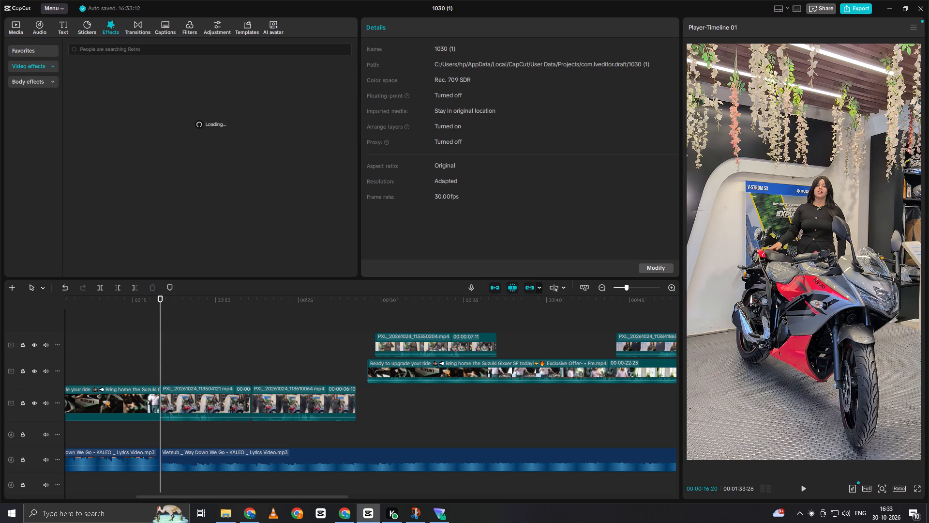
click(128, 50)
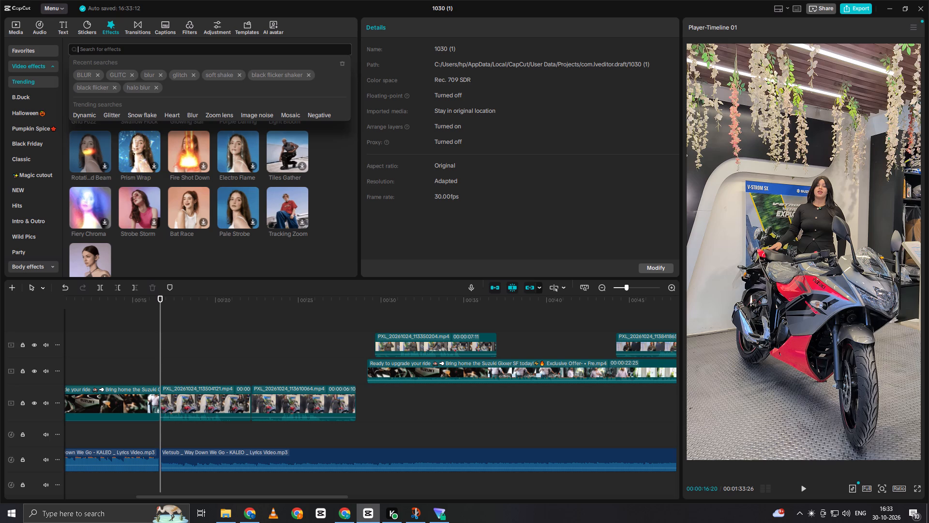
key(g)
key(l)
text(itch)
key(Return)
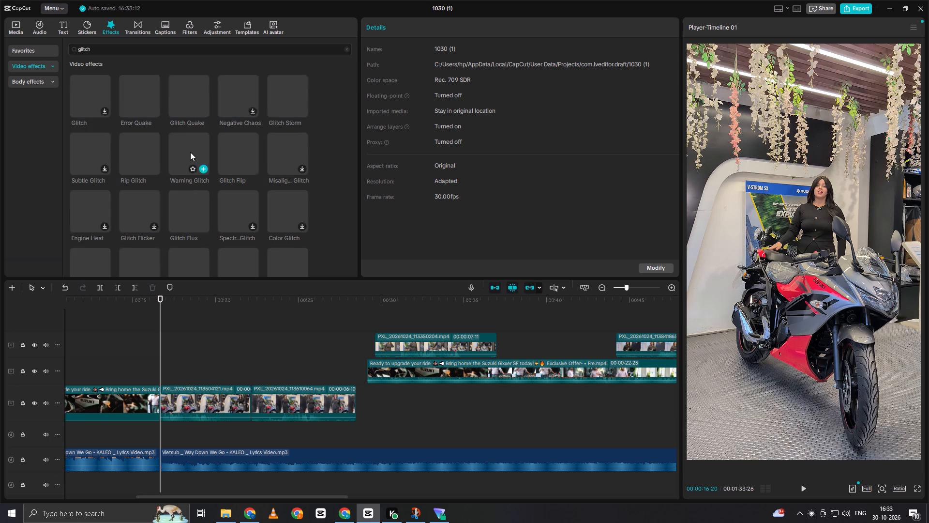
click(146, 94)
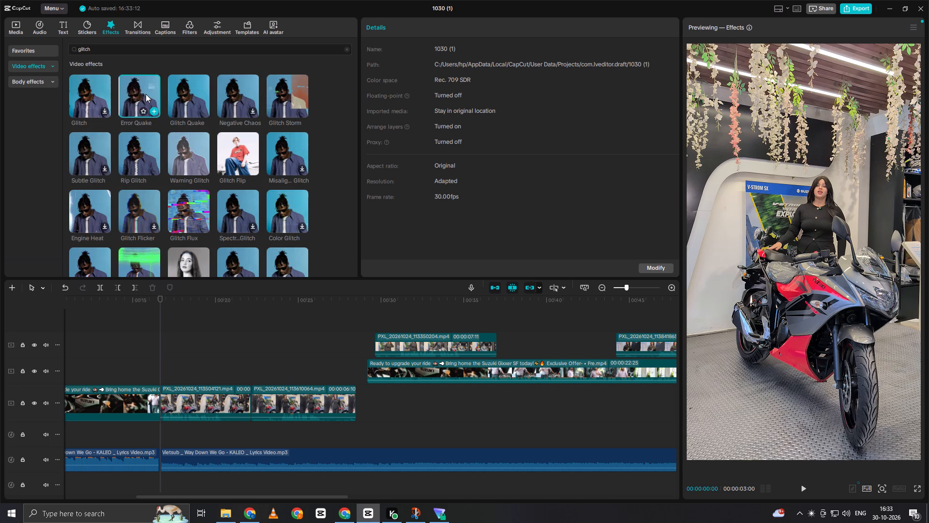
key(space)
click(191, 148)
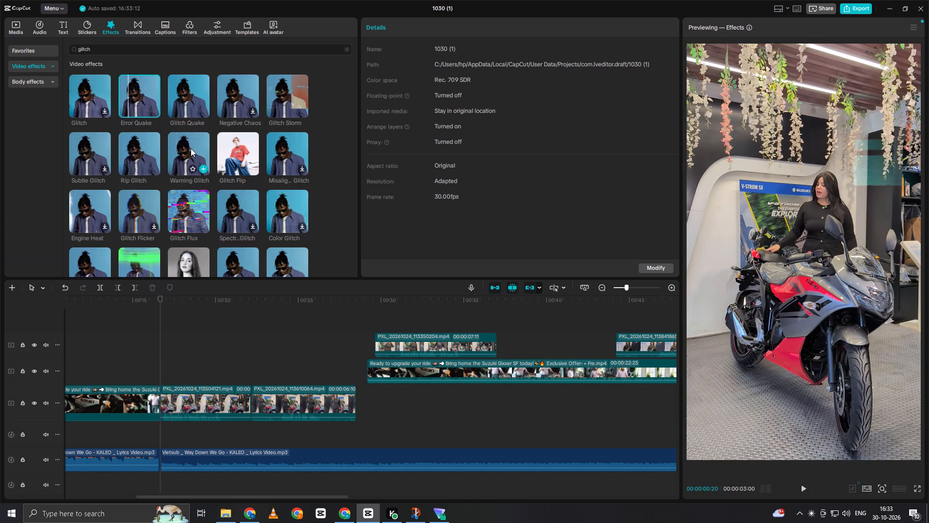
key(space)
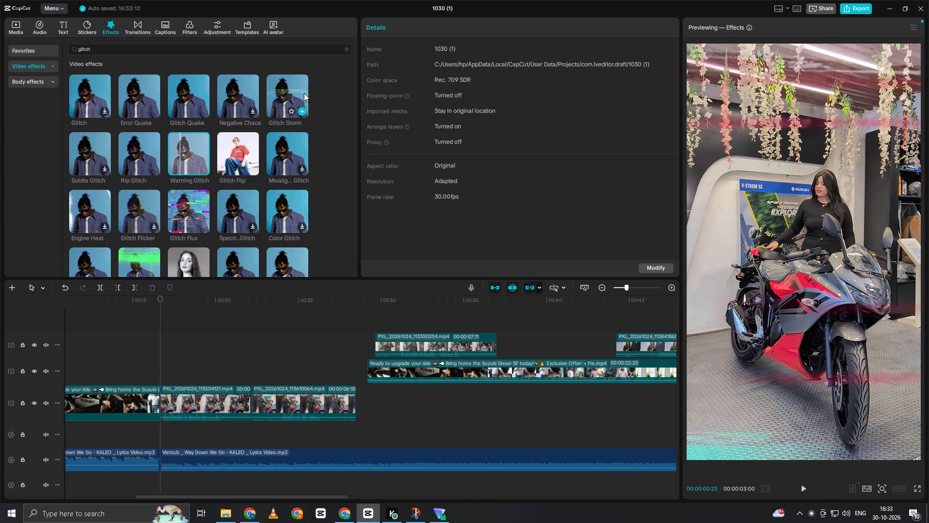
key(space)
Add the Glitch Storm effect across the cut at 00:16:20, shortened to about 1 second, and play it through.
drag(292, 92, 147, 373)
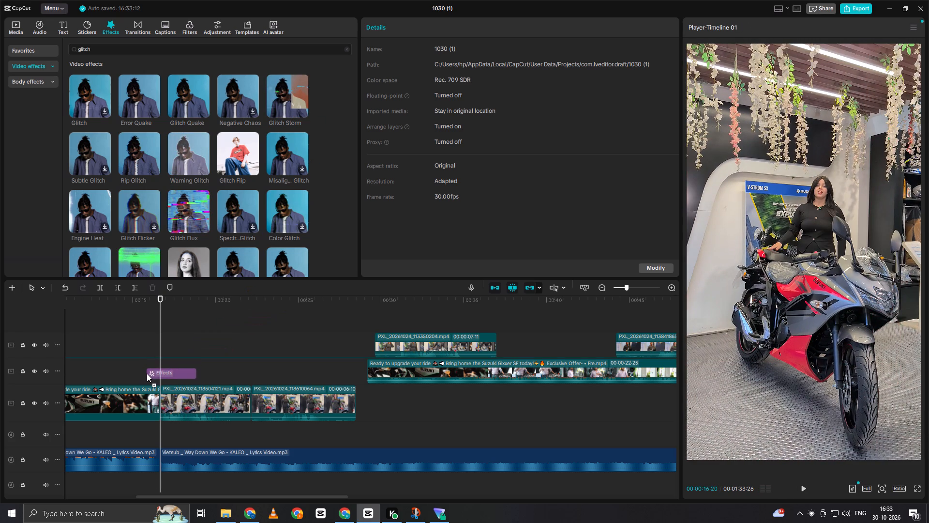
drag(147, 373, 148, 374)
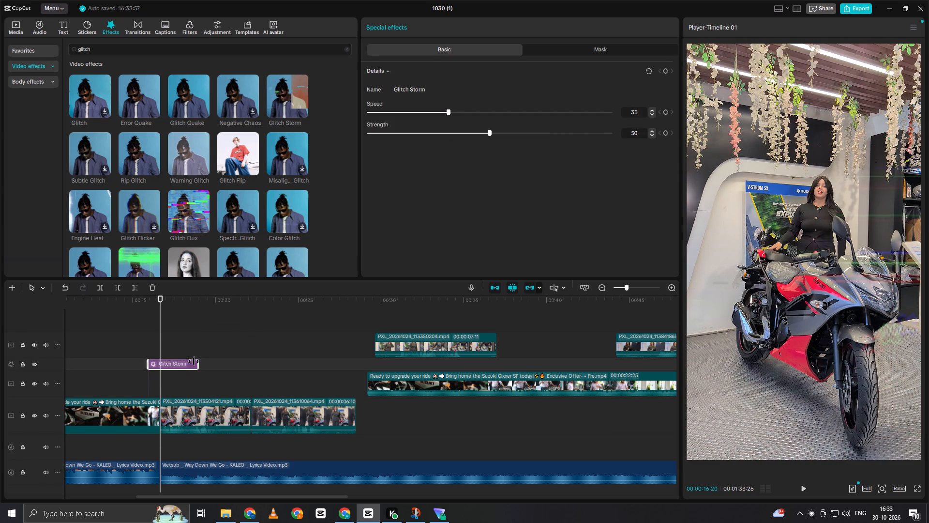
click(194, 361)
drag(195, 361, 166, 385)
drag(149, 363, 155, 365)
drag(159, 365, 159, 379)
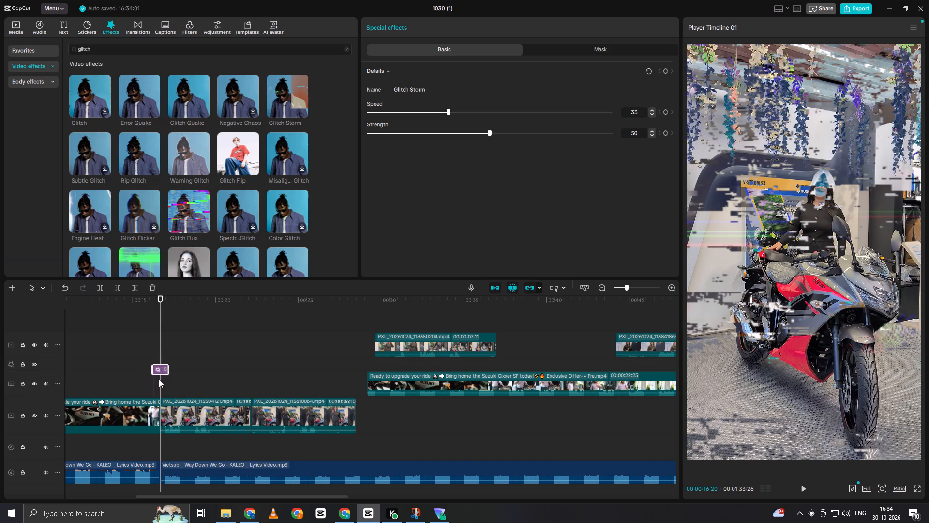
drag(159, 379, 160, 394)
click(153, 380)
key(space)
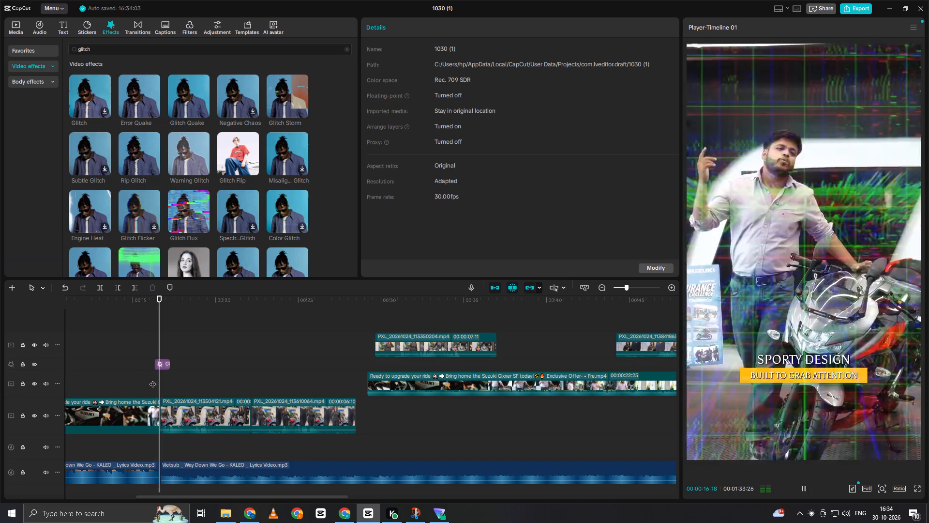
key(space)
double_click(169, 378)
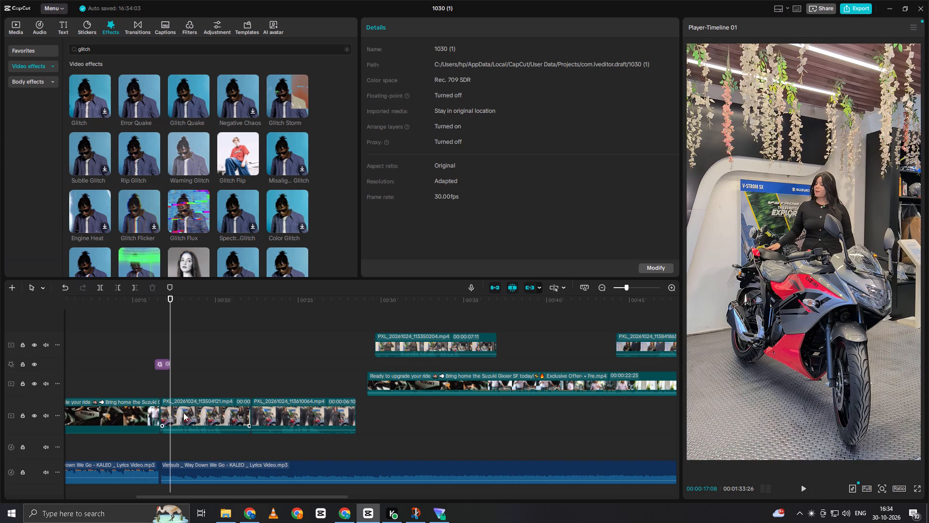
Extend the start of PXL_20261024_113504121.mp4 with earlier footage until the clip lasts 00:06:22, and replay the glitch cut.
click(183, 413)
drag(158, 411, 149, 415)
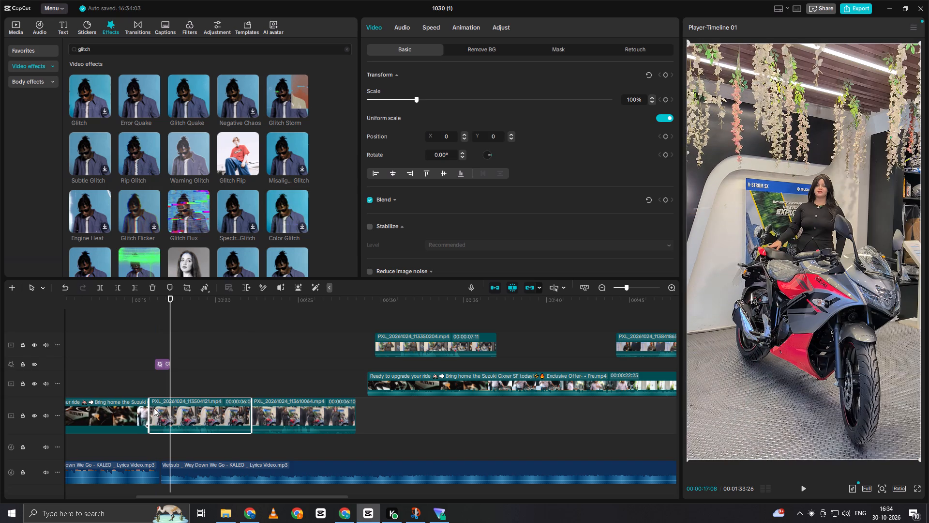
double_click(159, 392)
click(179, 415)
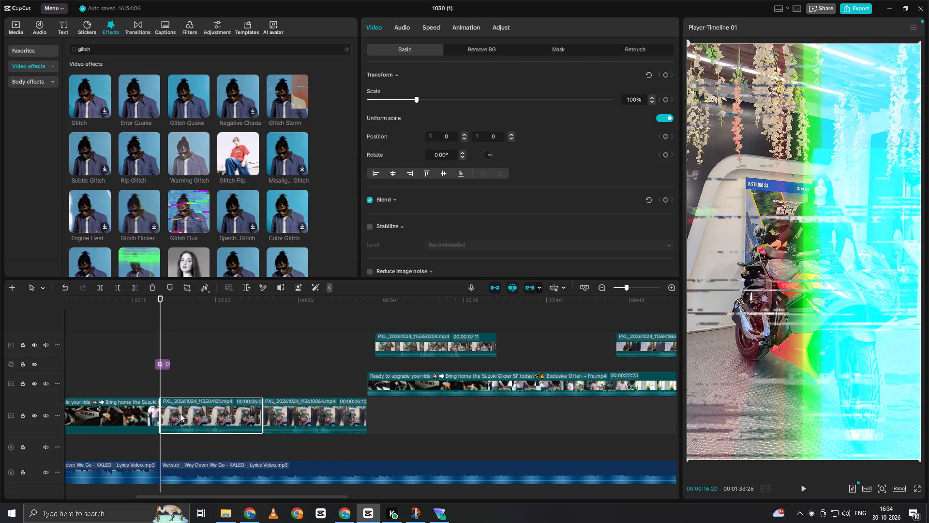
click(180, 414)
drag(160, 412, 152, 415)
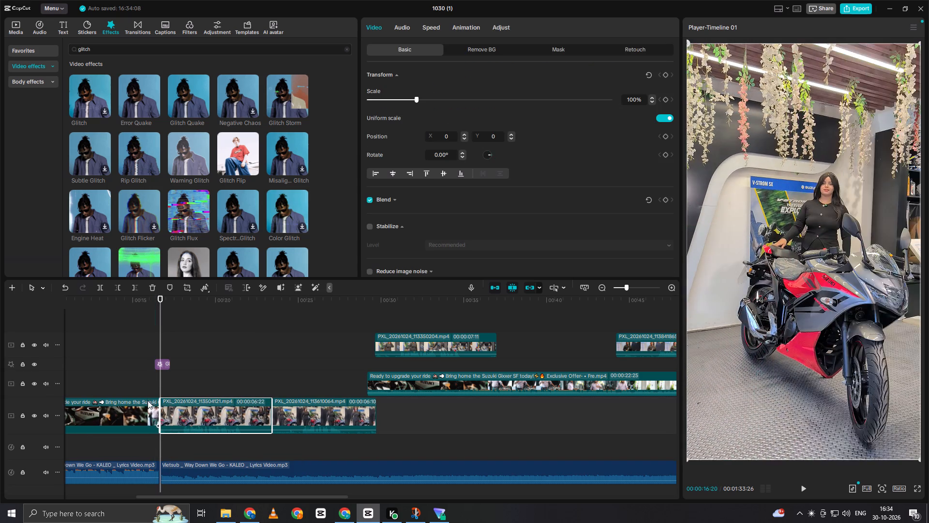
click(153, 383)
key(space)
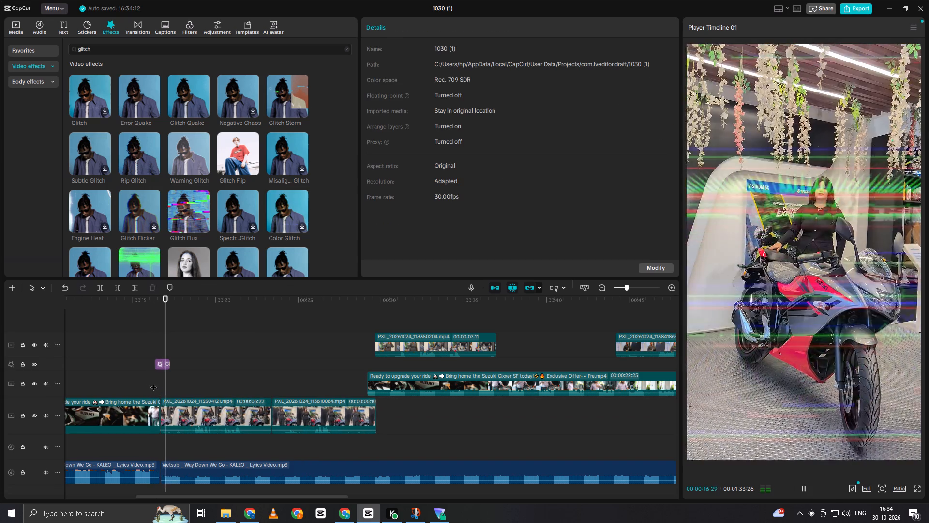
key(space)
click(161, 381)
triple_click(169, 380)
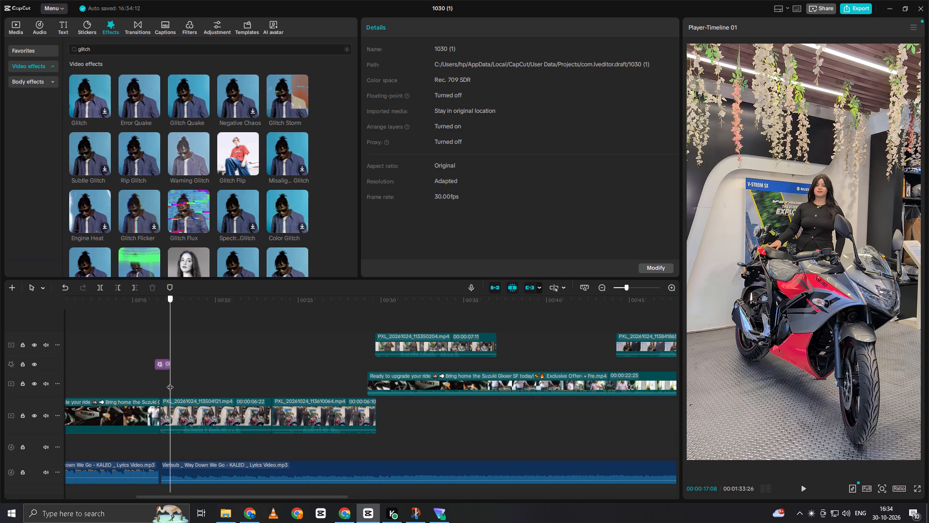
double_click(154, 382)
key(space)
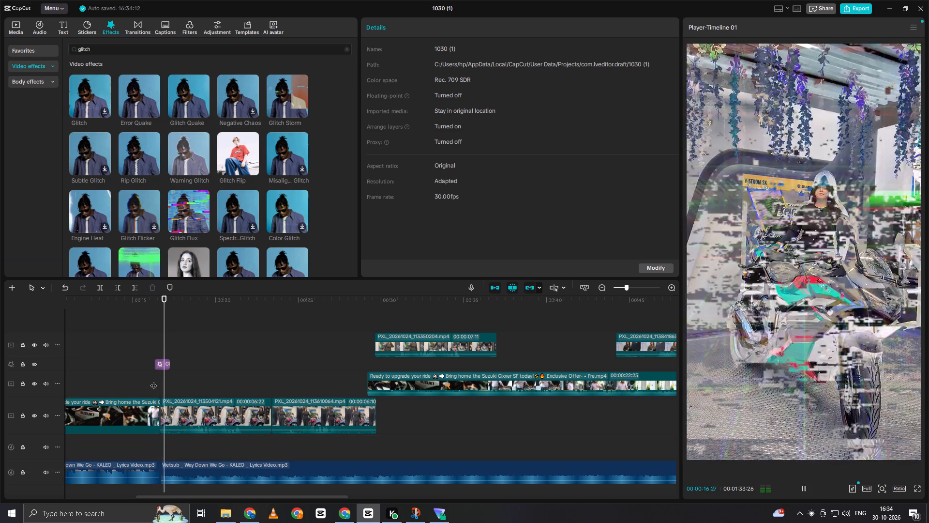
click(171, 379)
drag(171, 379, 171, 382)
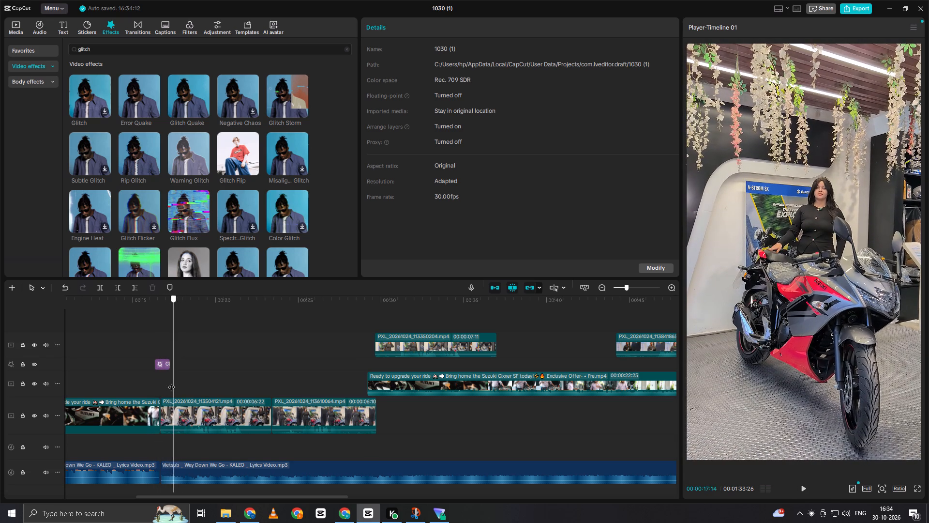
drag(171, 382, 169, 384)
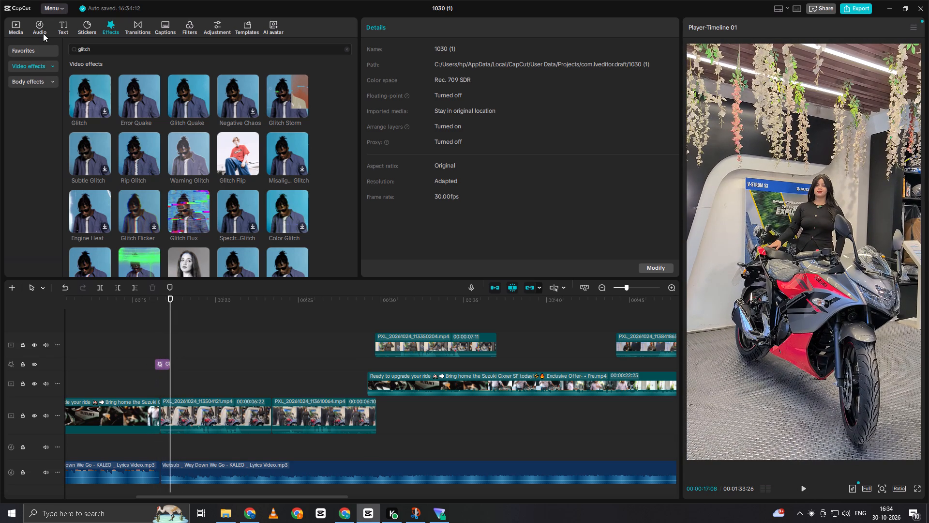
Place the favorite sound effect "Glitch sound that matches the sound logo(1192372)" under the Glitch Storm effect and play it.
click(43, 32)
click(117, 52)
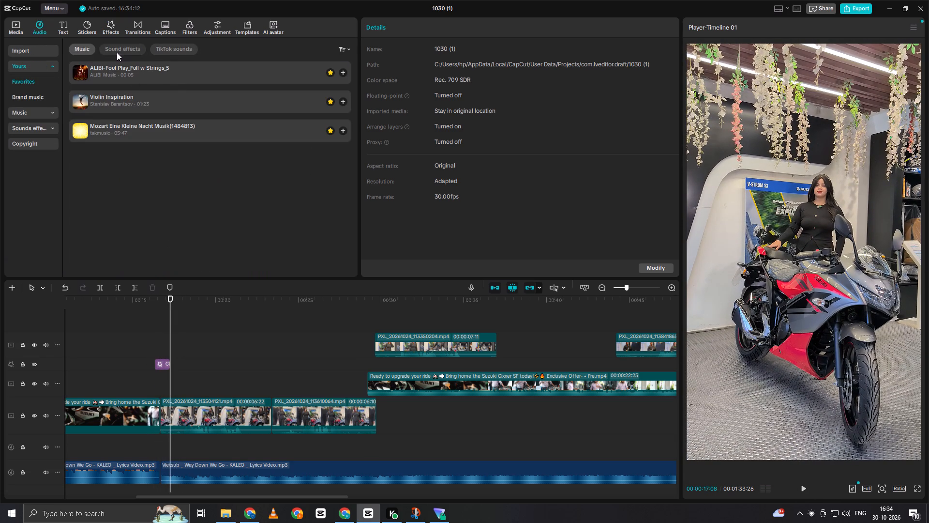
scroll(142, 167, down, 4)
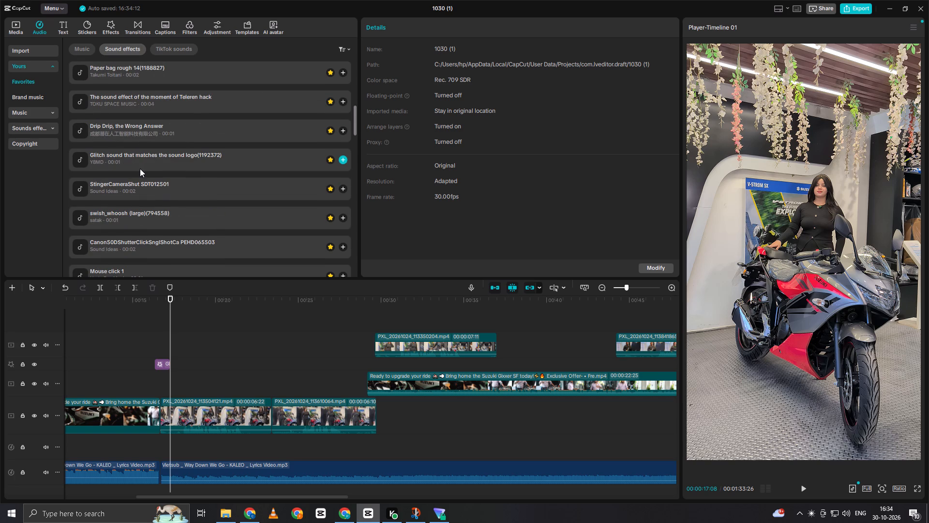
click(140, 169)
drag(143, 162, 154, 344)
click(154, 339)
key(space)
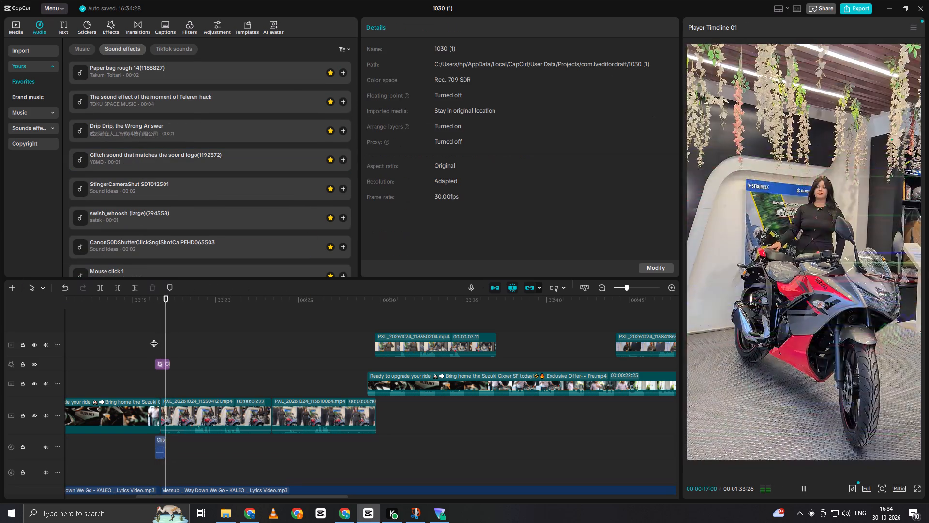
key(space)
Shorten the Glitch Storm effect so it ends with the glitch sound, and replay the cut.
click(163, 361)
drag(170, 360, 168, 362)
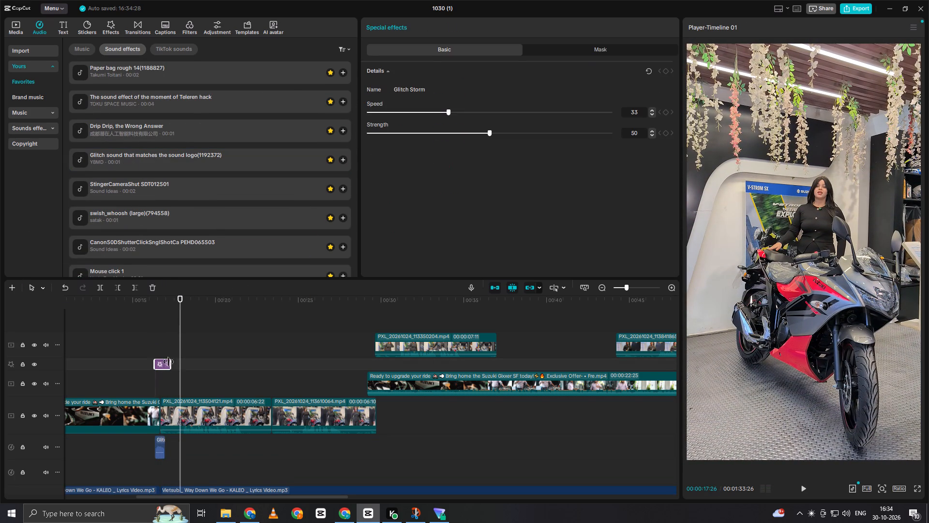
drag(168, 362, 165, 367)
click(146, 338)
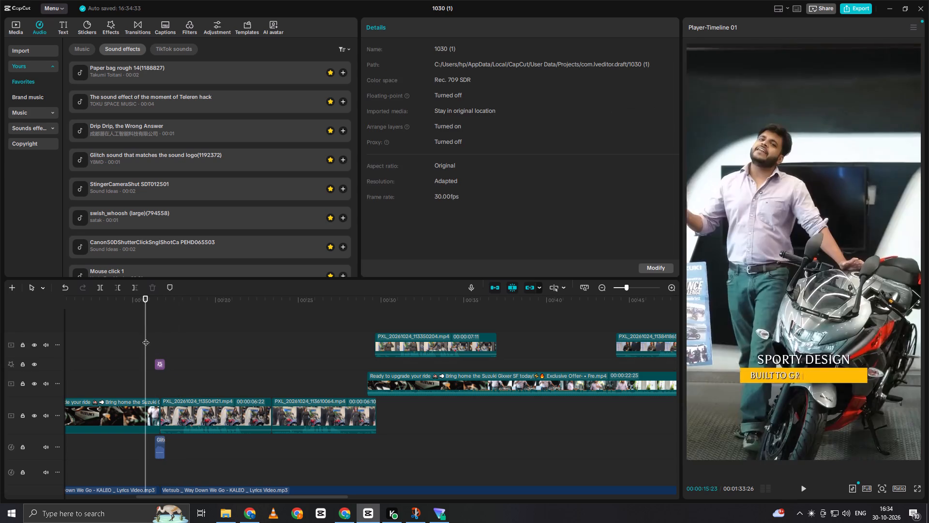
key(space)
key(space)
Add a Black Fade transition at the cut into PXL_20261024_113504121.mp4, lengthen it slightly, and play the result.
double_click(160, 389)
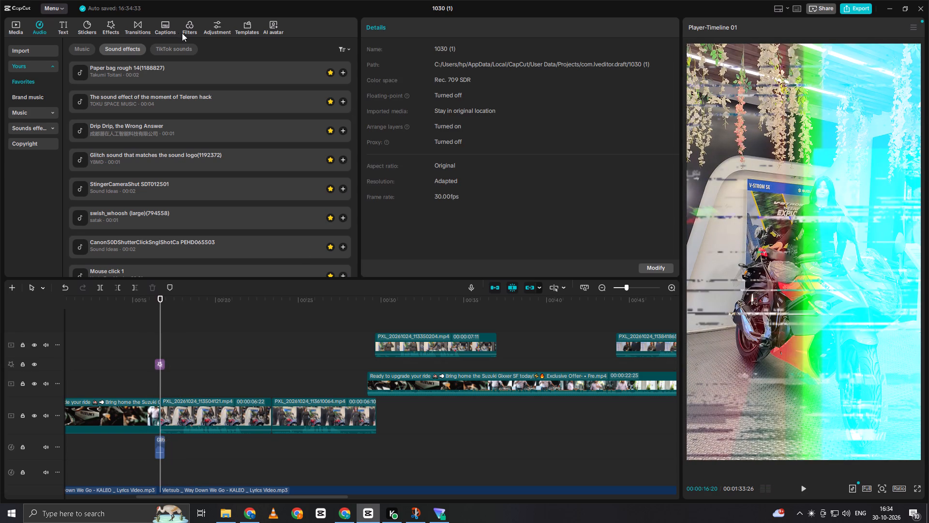
click(144, 25)
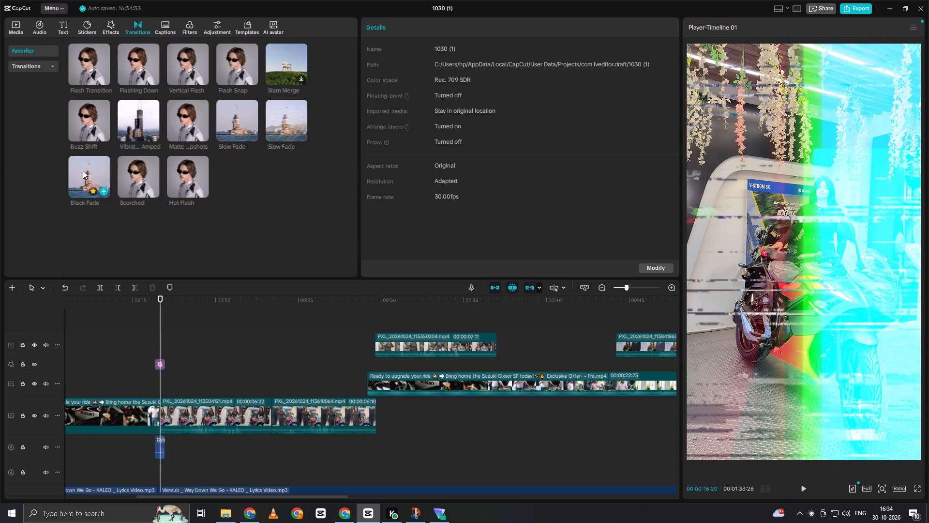
drag(83, 170, 153, 413)
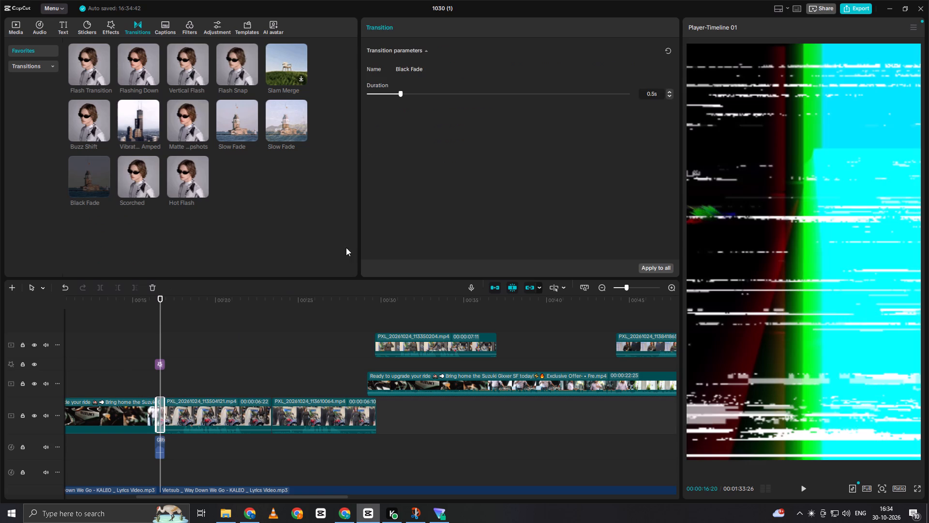
drag(418, 96, 427, 95)
click(140, 344)
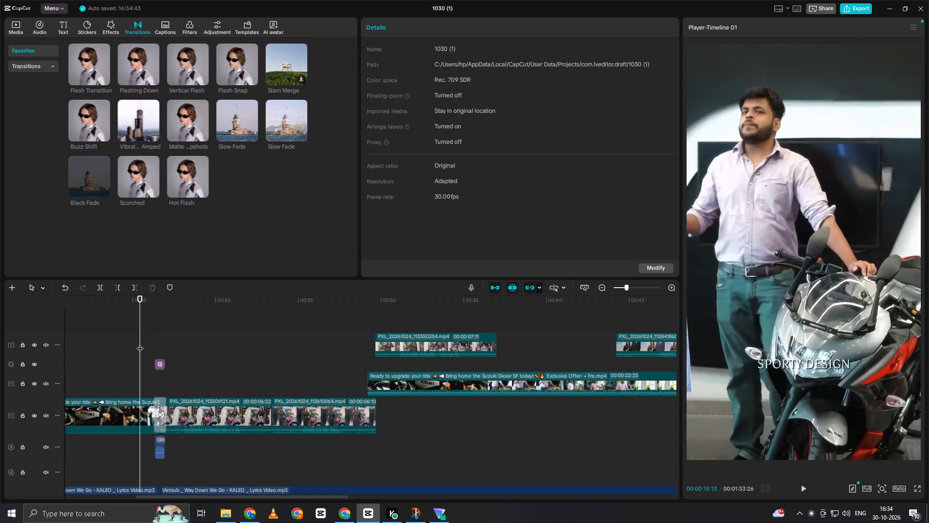
key(space)
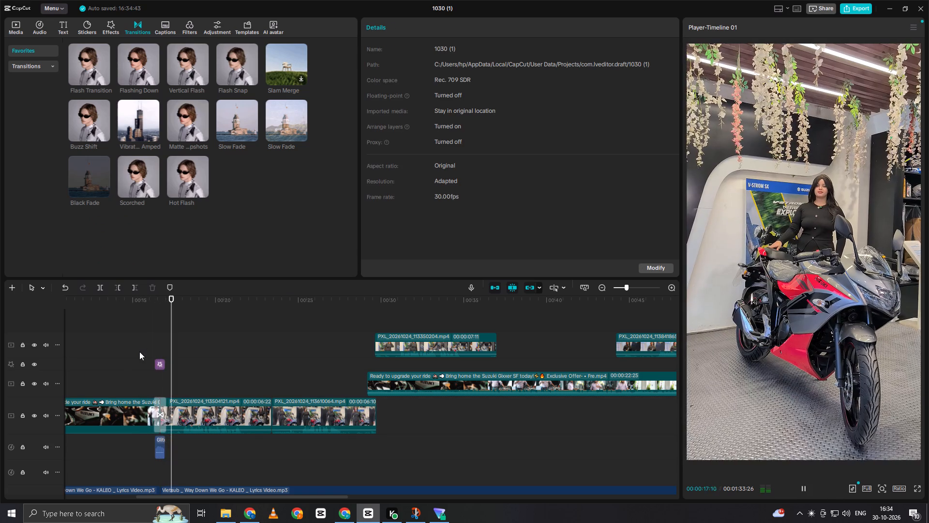
key(space)
Trim off the start of PXL_20261024_113504121.mp4 up to 00:17:16, closing the gap, and replay the transition.
click(177, 366)
drag(177, 366, 180, 367)
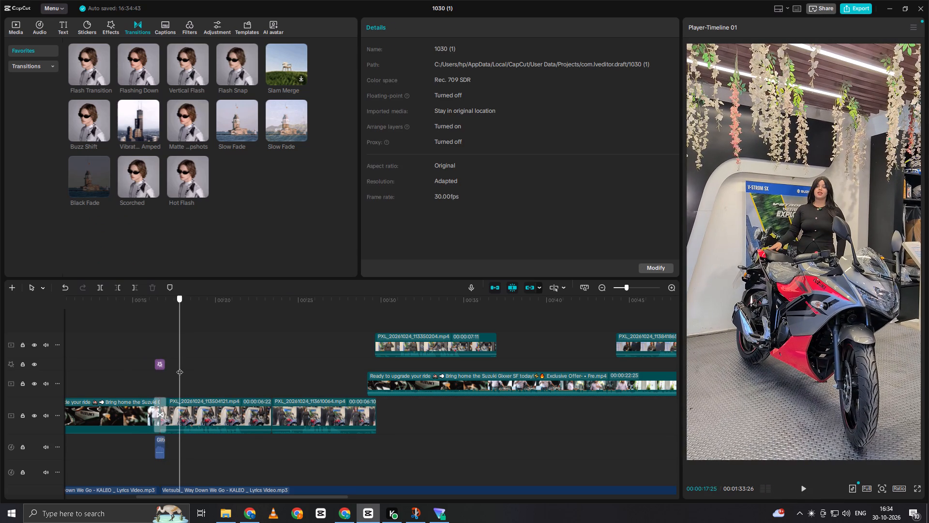
drag(180, 367, 175, 371)
click(177, 408)
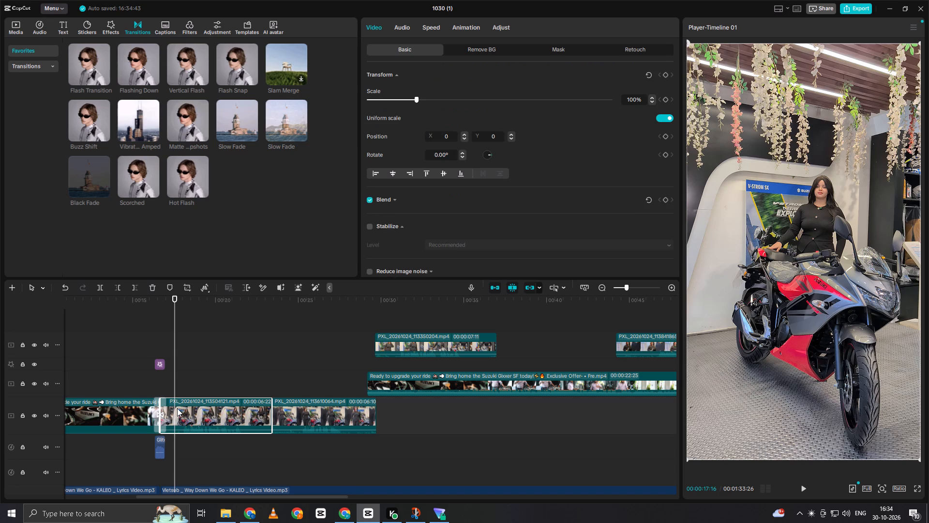
key(q)
click(151, 380)
key(space)
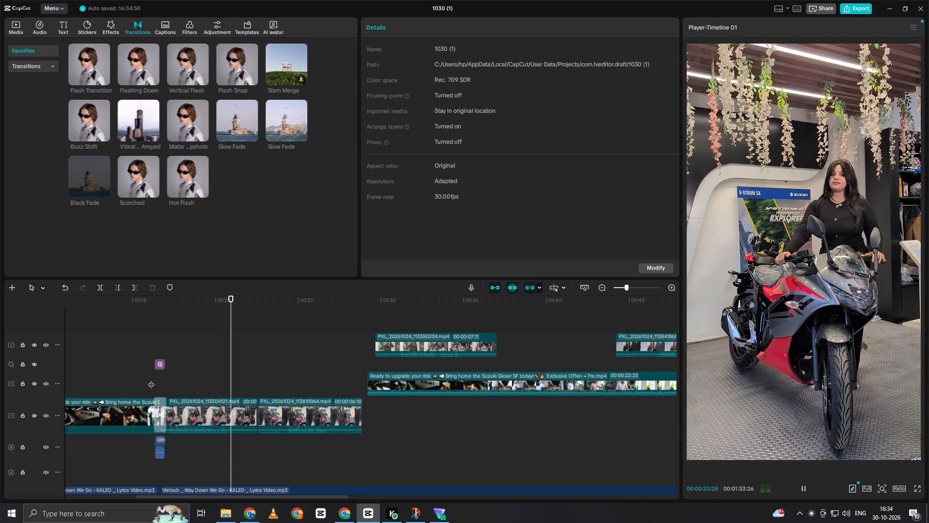
Trim the end off PXL_20261024_113504121.mp4 from 00:20:23 onward, closing the gap, and play the cut into the next clip.
key(space)
double_click(227, 387)
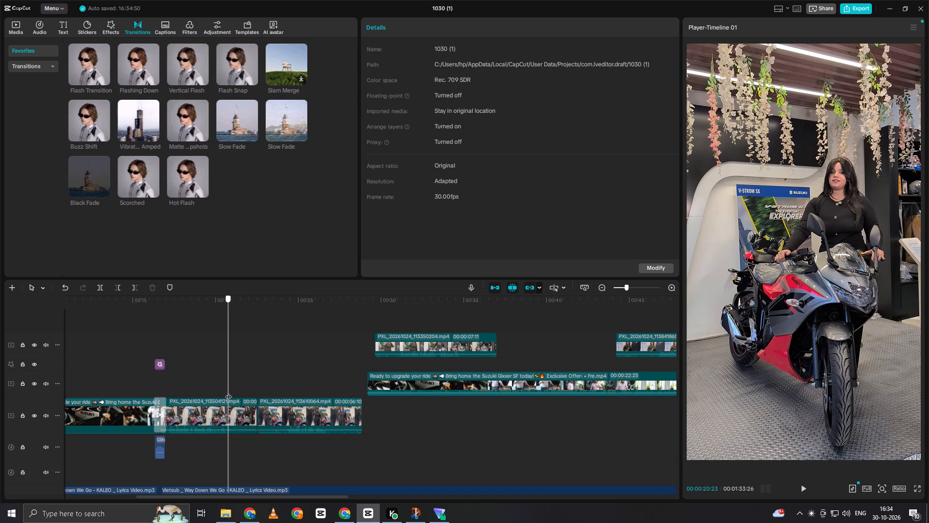
click(230, 409)
key(w)
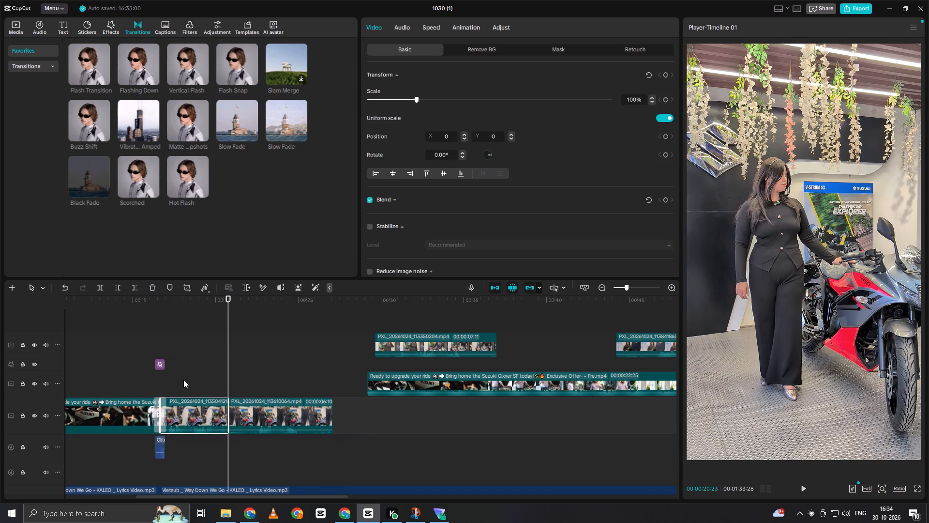
click(183, 380)
drag(182, 379, 151, 386)
key(space)
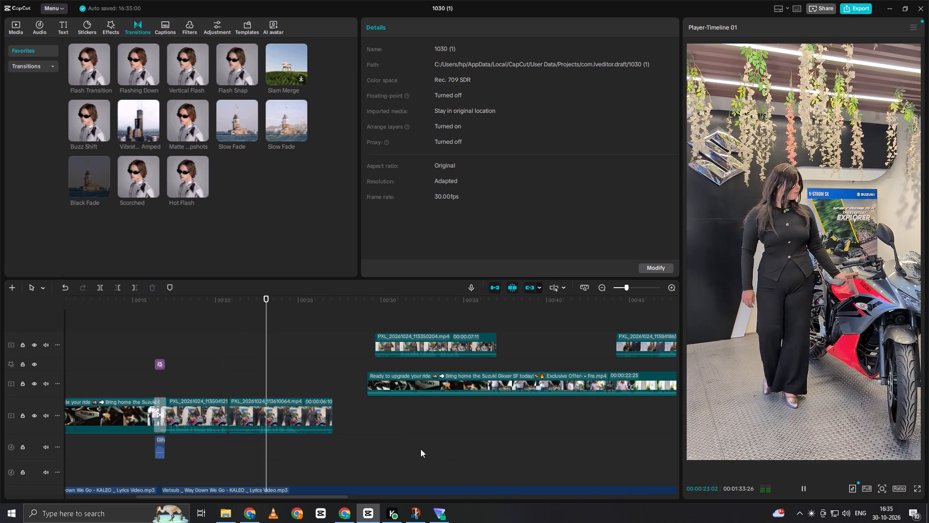
Trim the start off PXL_20261024_113610064.mp4 up to 00:22:16, closing the gap, and replay from the glitch transition.
double_click(260, 387)
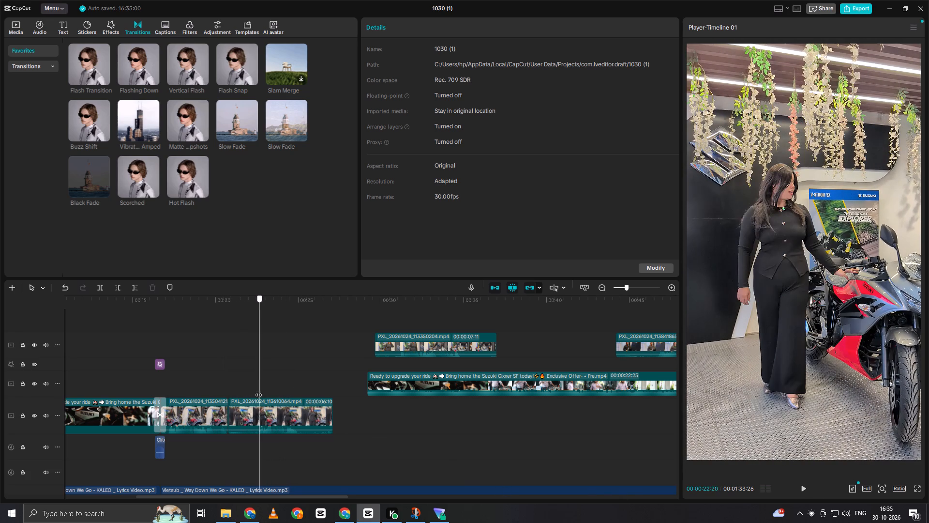
click(258, 390)
click(260, 405)
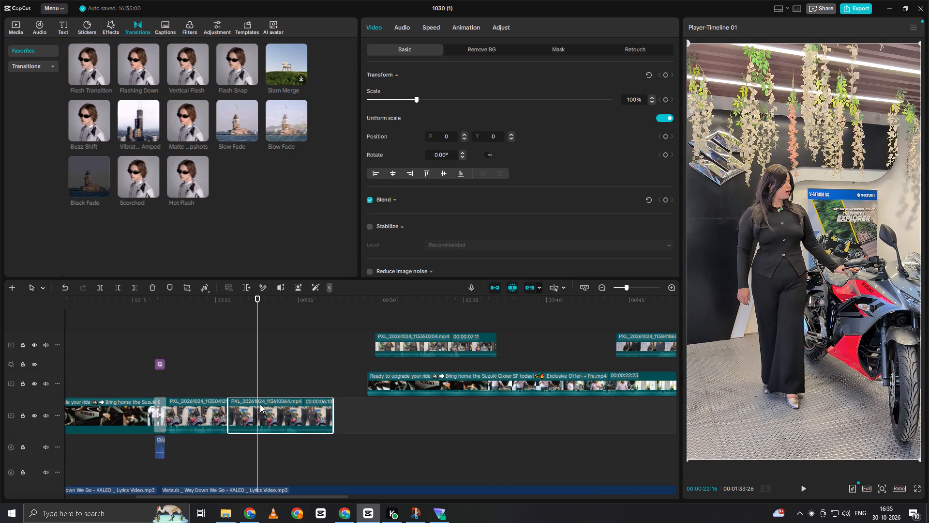
key(q)
click(209, 381)
drag(209, 381, 125, 386)
key(space)
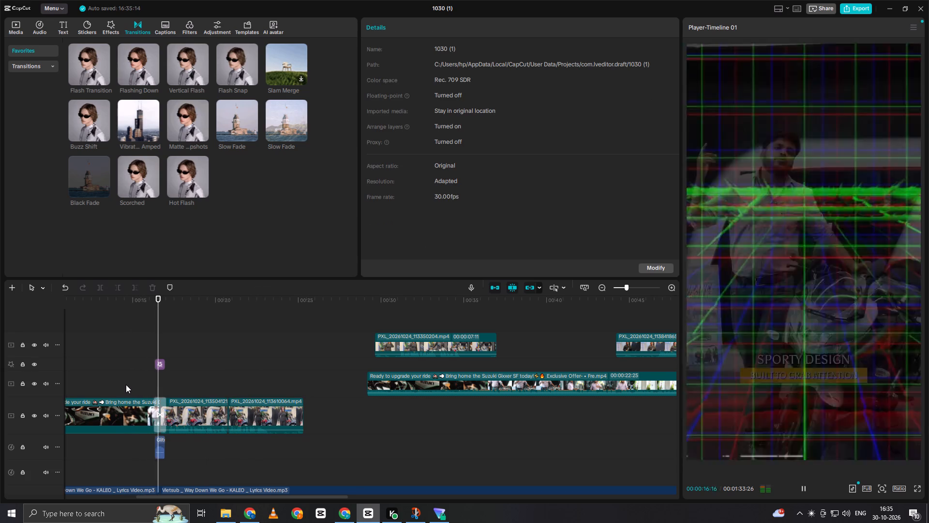
key(space)
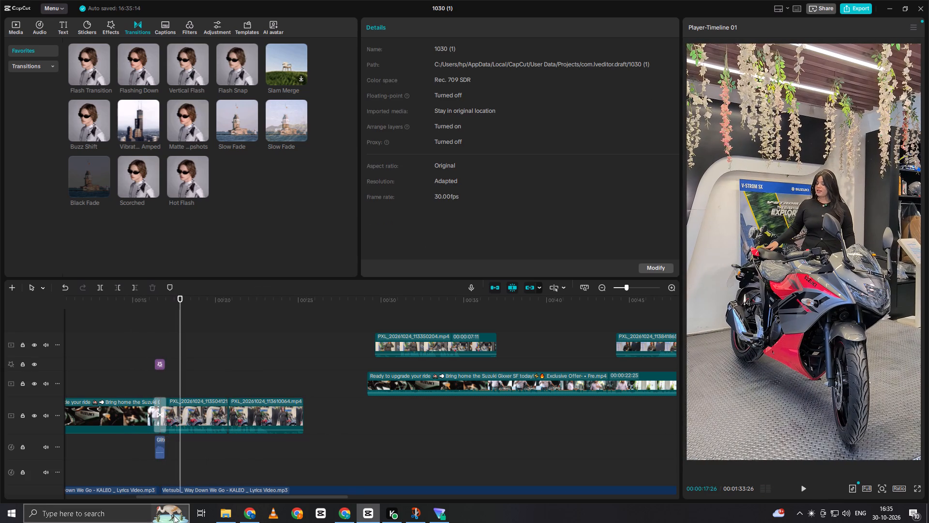
Switch to File Explorer and extract the archive drive-download-20261030T105925Z-1-001 in the Downloads folder.
click(241, 510)
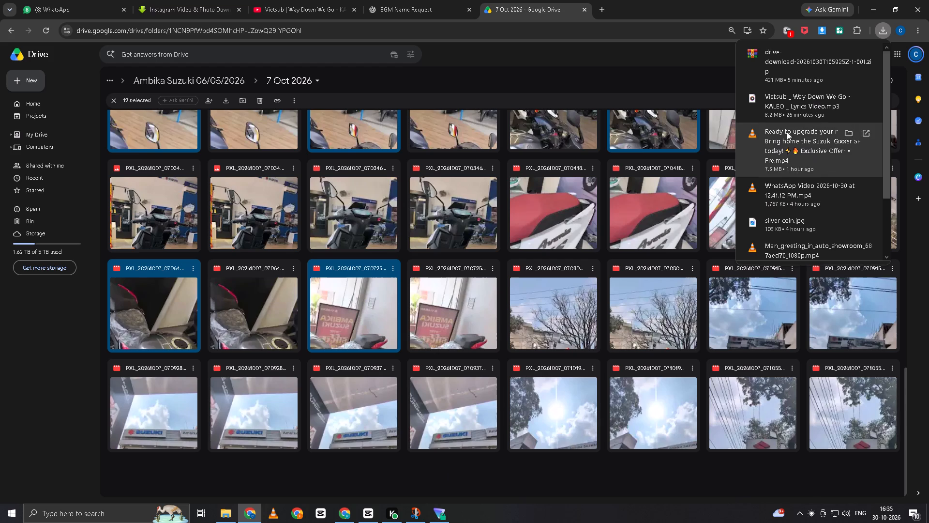
click(222, 512)
scroll(475, 275, down, 1)
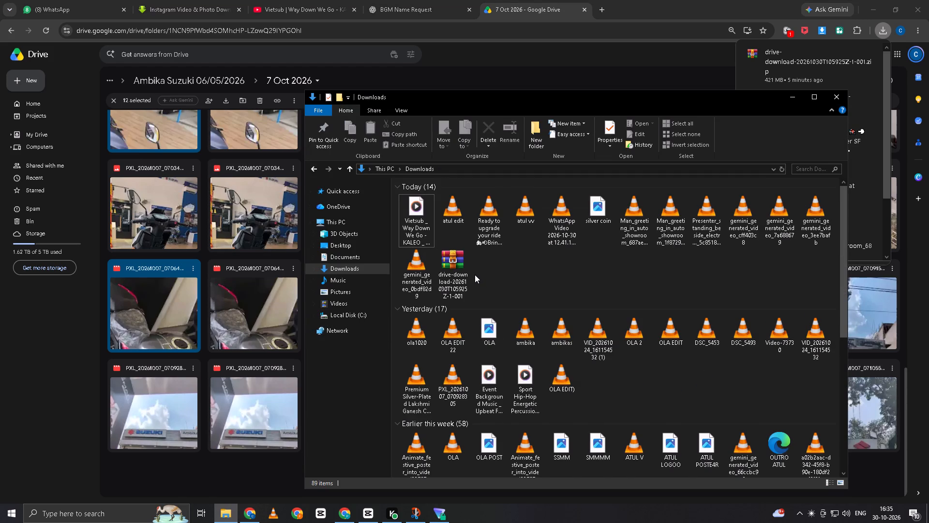
scroll(475, 275, down, 2)
scroll(464, 269, up, 5)
click(464, 269)
right_click(464, 269)
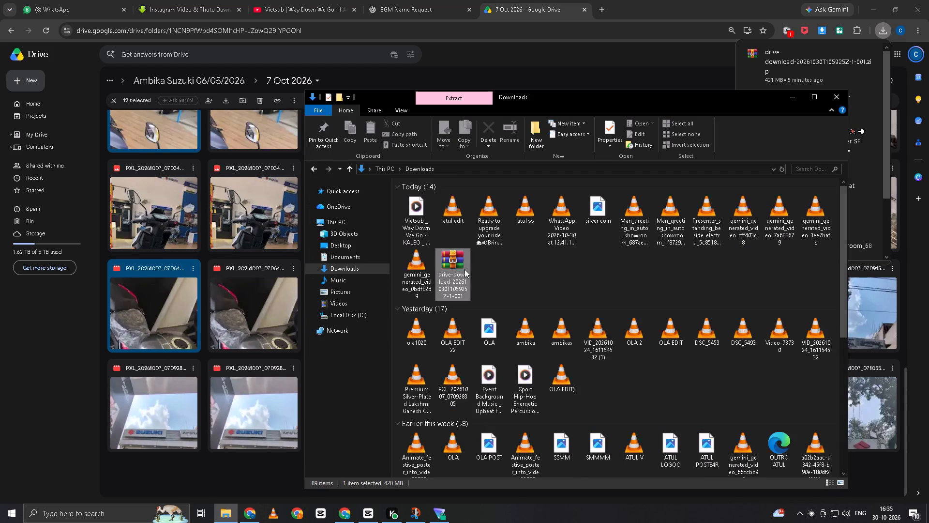
click(539, 331)
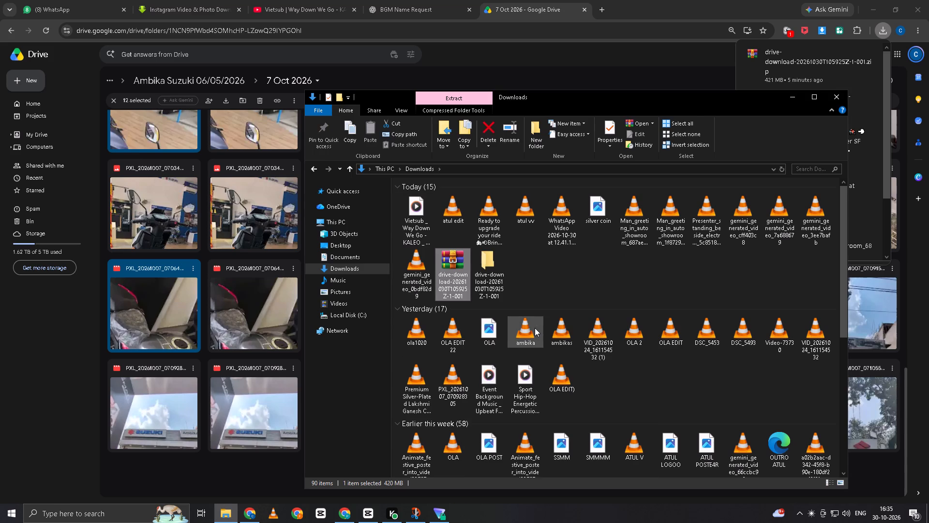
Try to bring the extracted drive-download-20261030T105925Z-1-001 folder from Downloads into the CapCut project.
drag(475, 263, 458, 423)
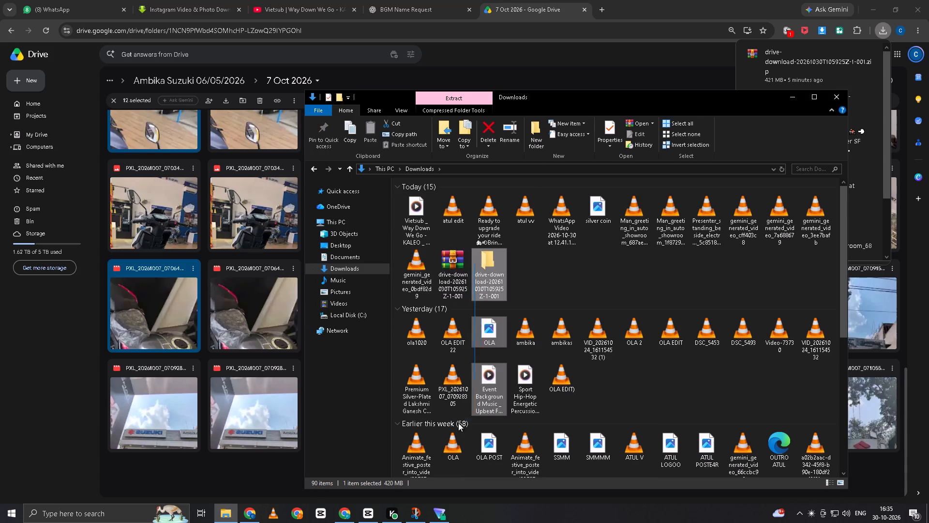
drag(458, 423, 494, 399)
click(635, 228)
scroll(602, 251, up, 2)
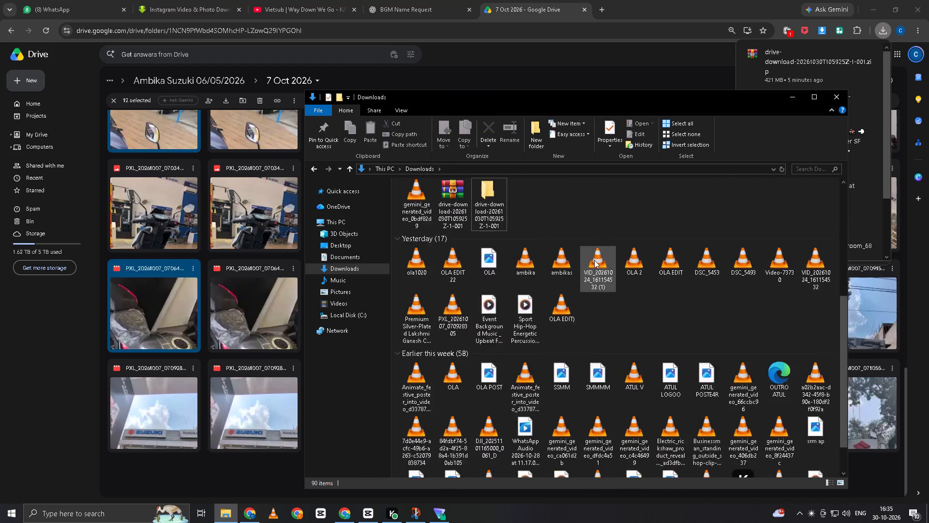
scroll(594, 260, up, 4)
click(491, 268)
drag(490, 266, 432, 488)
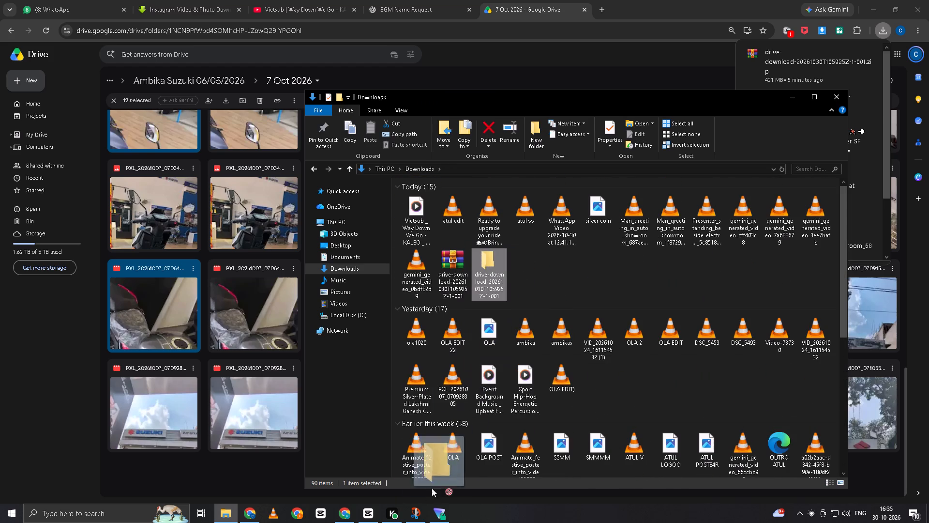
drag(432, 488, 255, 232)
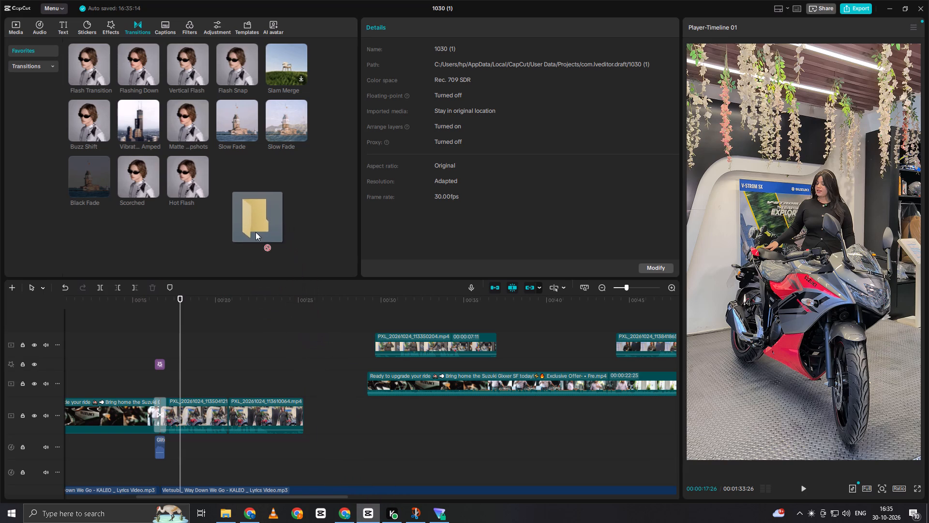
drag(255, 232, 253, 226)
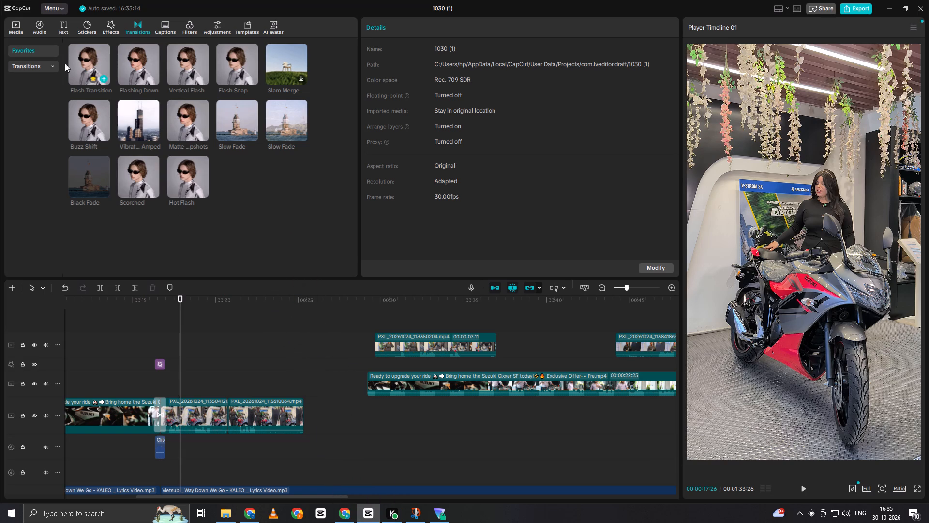
Import the extracted drive-download-20261030T105925Z-1-001 folder from Downloads into the top level of CapCut's project media.
click(15, 25)
scroll(184, 228, down, 2)
scroll(185, 228, up, 1)
scroll(185, 228, down, 2)
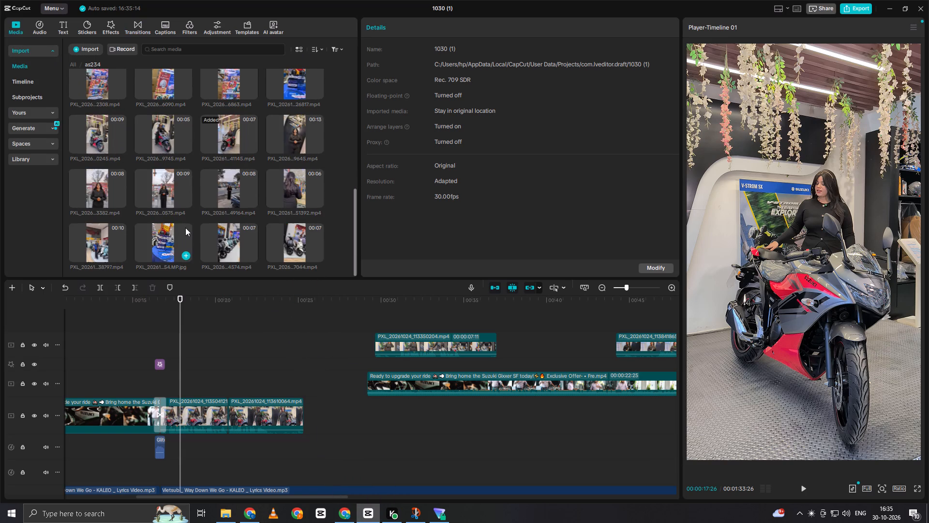
scroll(185, 228, down, 4)
scroll(185, 228, up, 13)
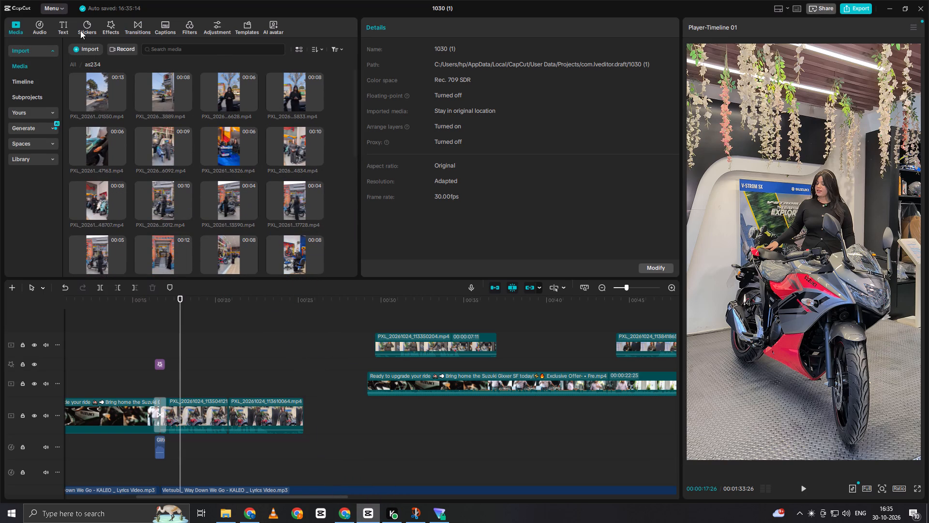
click(73, 61)
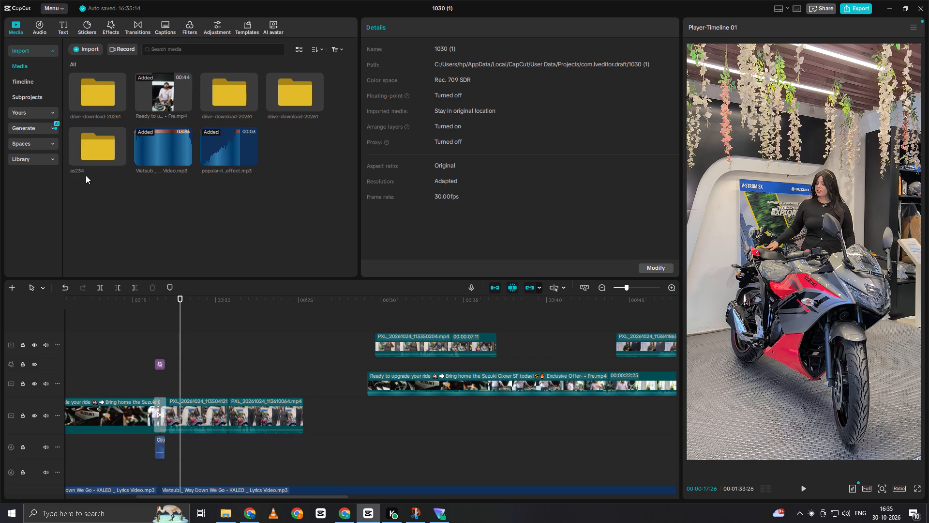
click(248, 515)
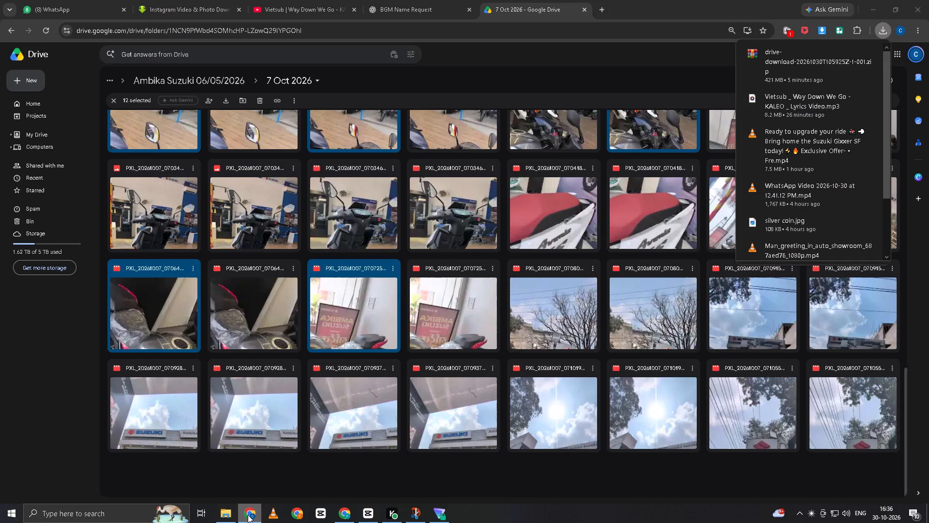
click(237, 510)
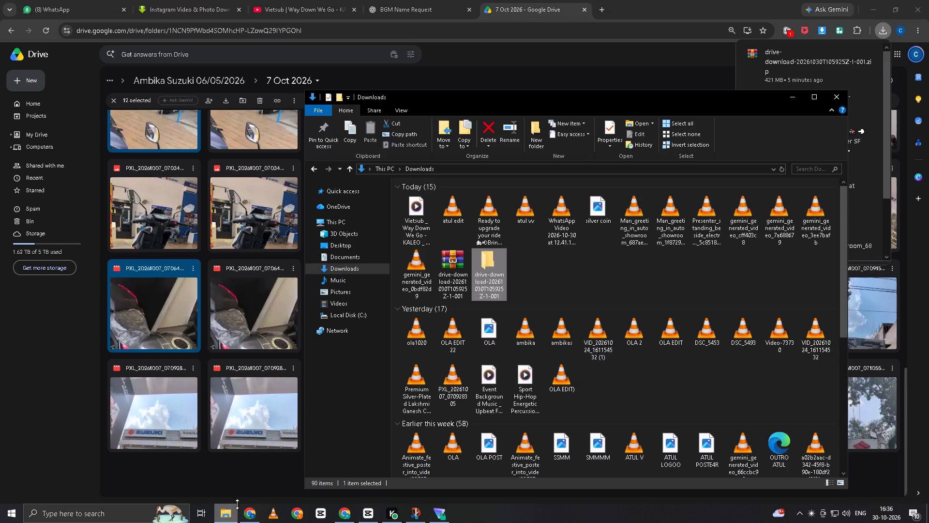
drag(491, 273, 355, 517)
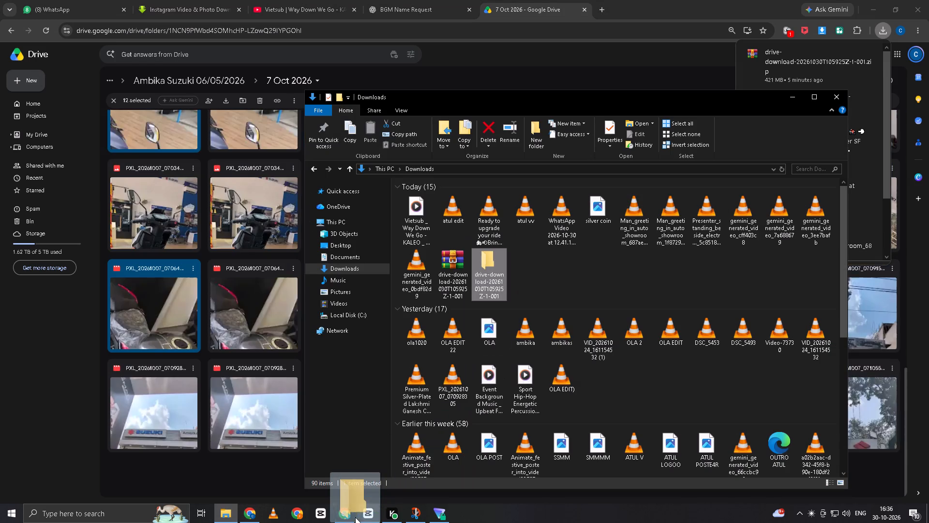
drag(355, 517, 294, 212)
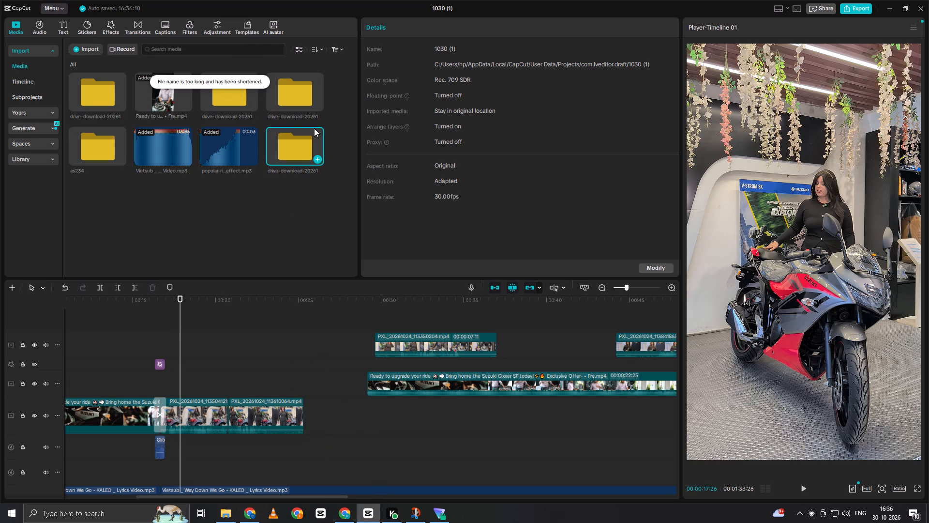
Open the newly imported drive-download-20261 folder in the project media to show its clips.
click(314, 128)
click(307, 134)
click(275, 166)
click(284, 153)
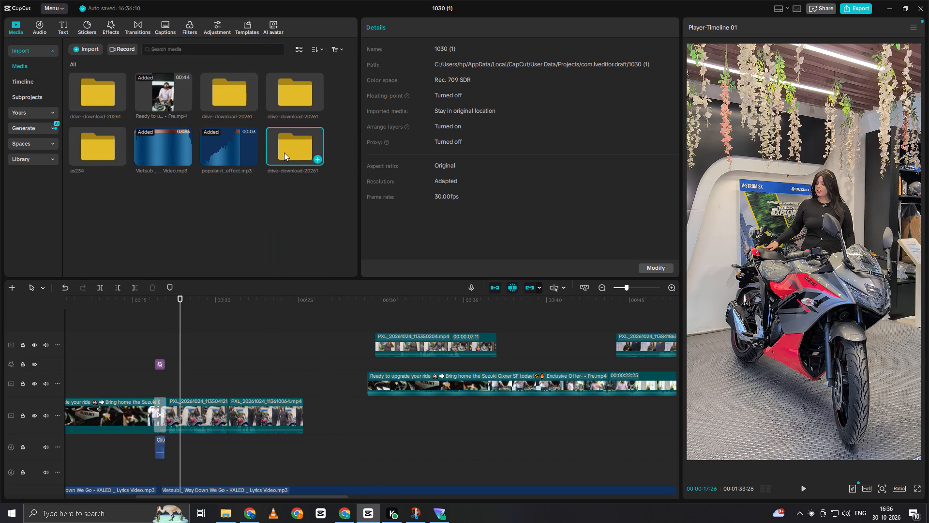
click(288, 145)
double_click(288, 145)
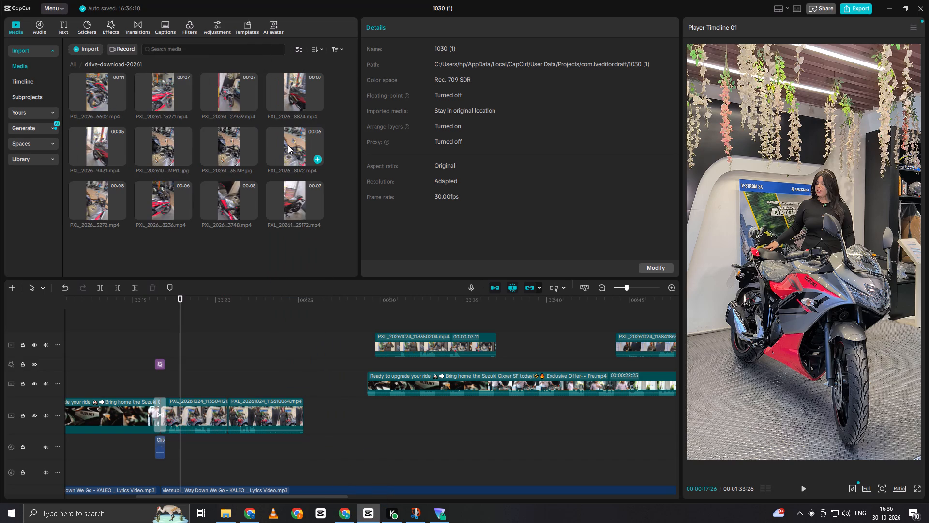
Play the timeline from about 00:05, through the second showroom clip and into the Suzuki B-roll.
key(space)
click(131, 323)
drag(123, 318, 68, 346)
click(90, 341)
drag(90, 341, 172, 359)
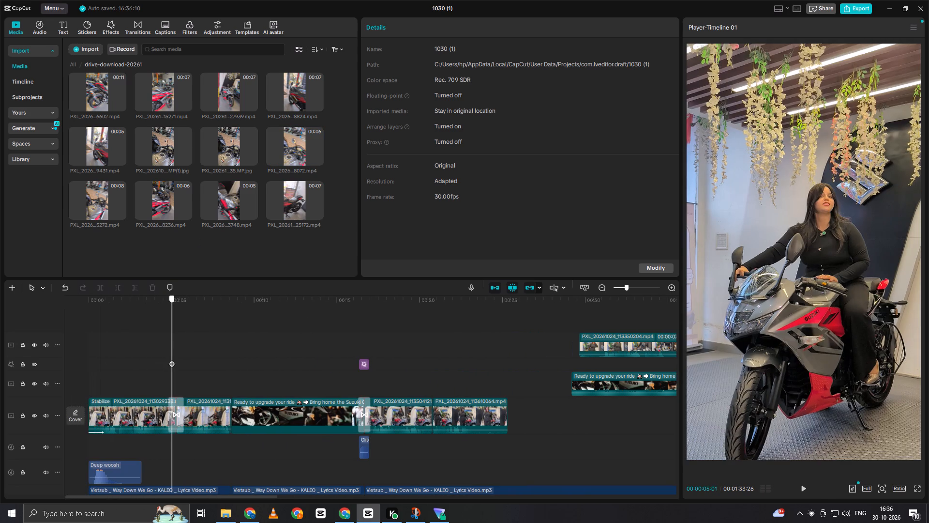
drag(172, 359, 184, 359)
key(space)
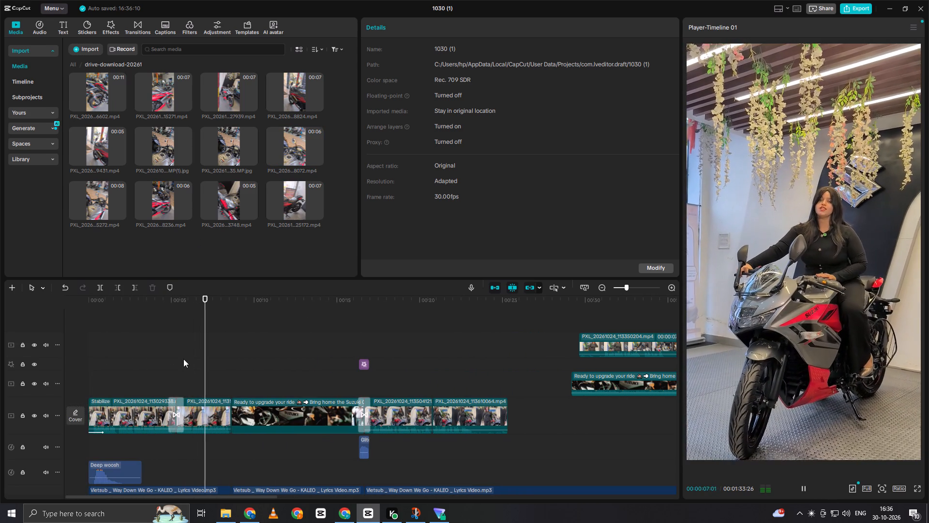
key(space)
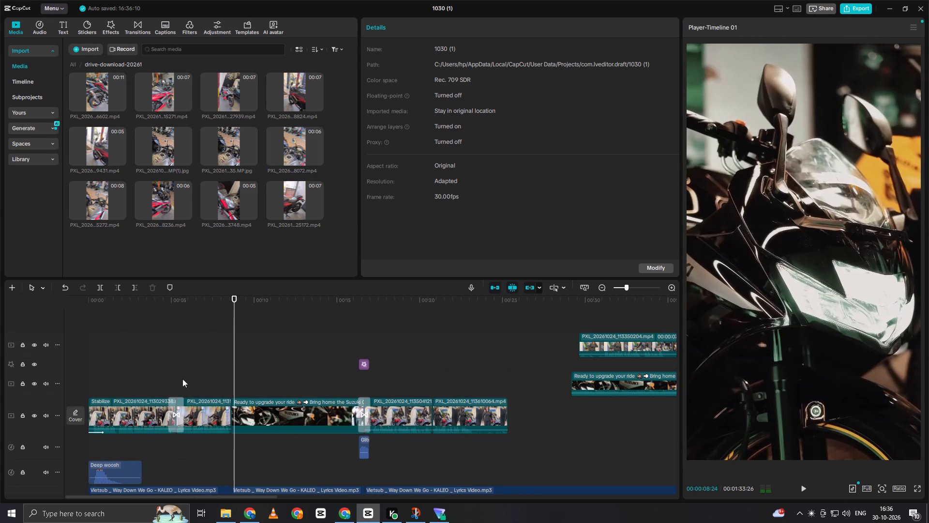
Stabilize the second showroom clip, just before the Suzuki B-roll, at the Recommended level, and play the start of the B-roll.
click(198, 408)
click(331, 285)
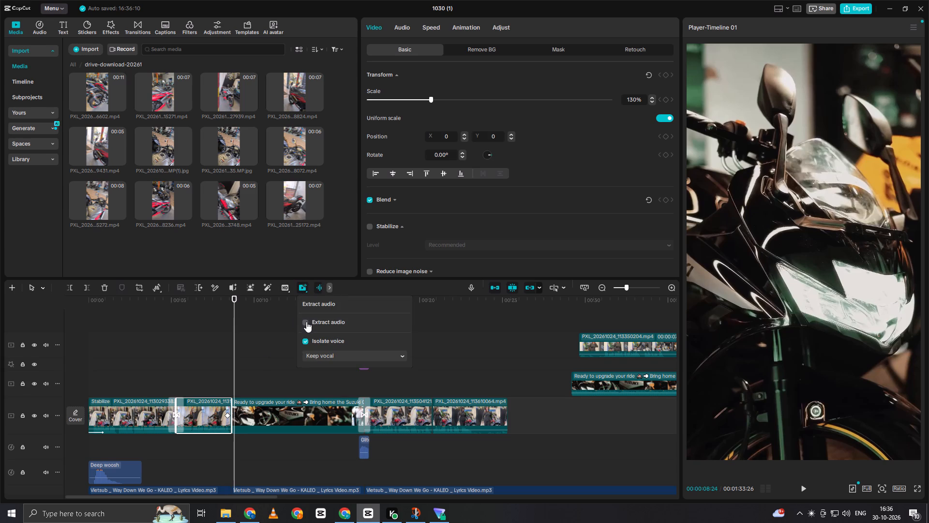
click(286, 322)
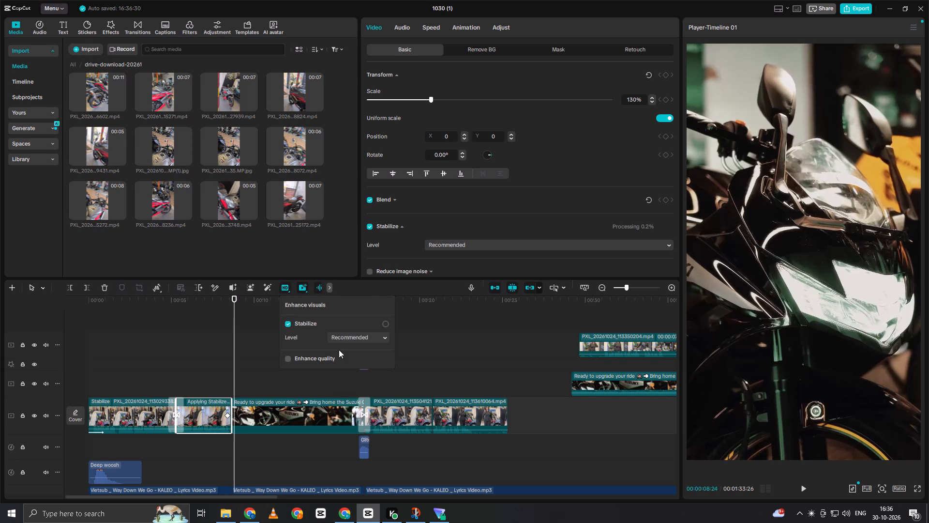
click(348, 337)
click(343, 385)
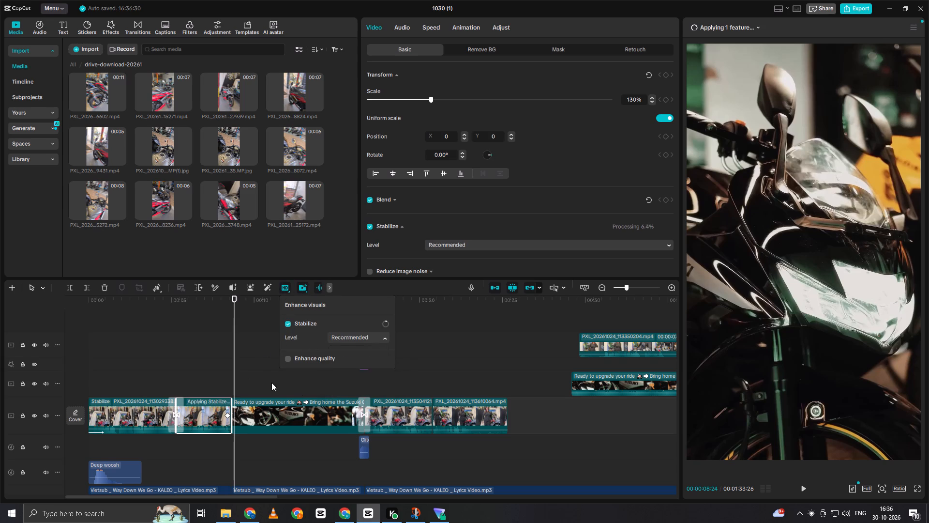
click(206, 356)
key(space)
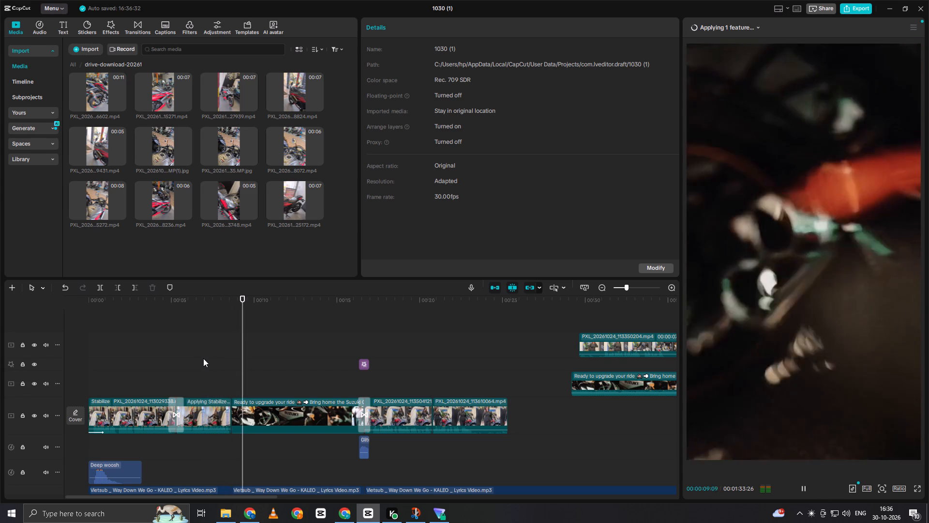
key(space)
double_click(225, 368)
key(space)
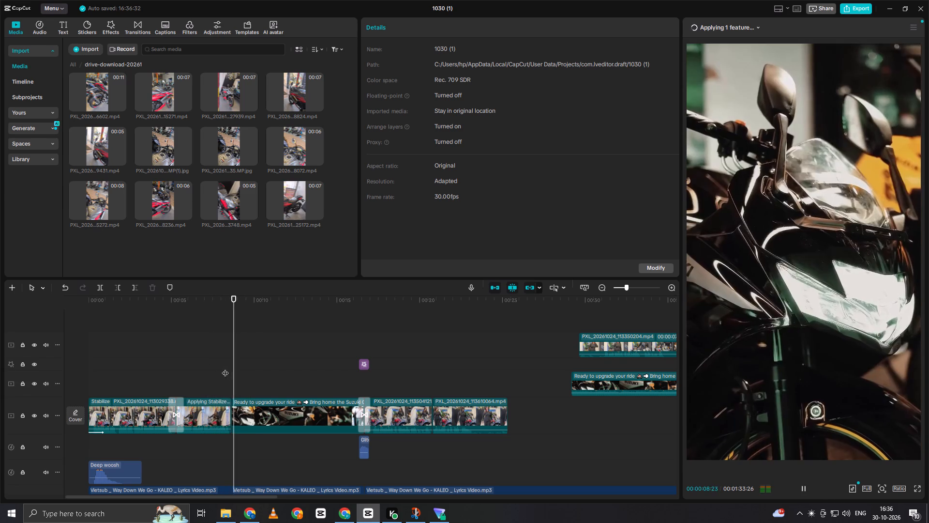
key(space)
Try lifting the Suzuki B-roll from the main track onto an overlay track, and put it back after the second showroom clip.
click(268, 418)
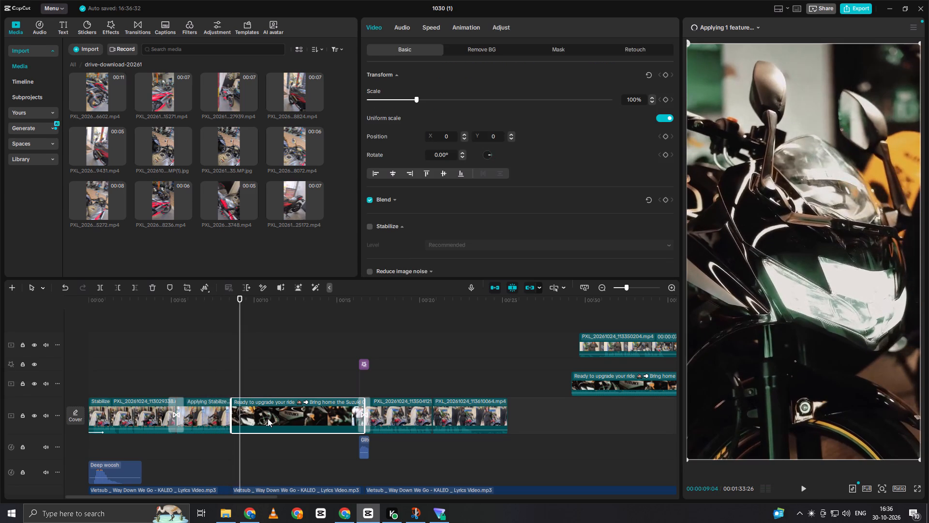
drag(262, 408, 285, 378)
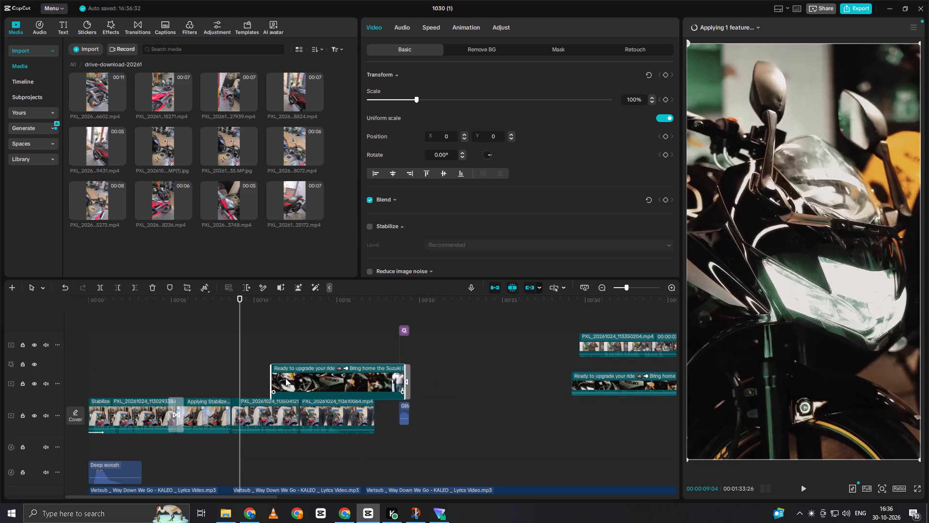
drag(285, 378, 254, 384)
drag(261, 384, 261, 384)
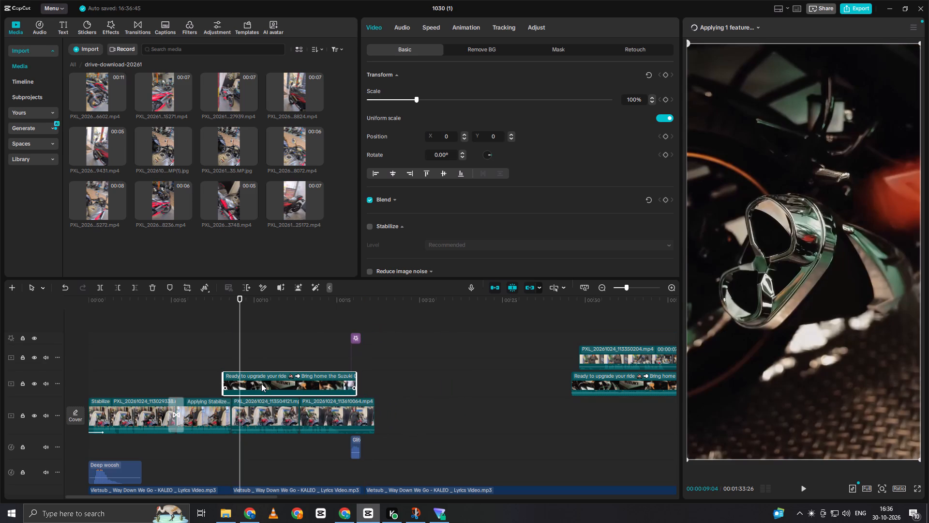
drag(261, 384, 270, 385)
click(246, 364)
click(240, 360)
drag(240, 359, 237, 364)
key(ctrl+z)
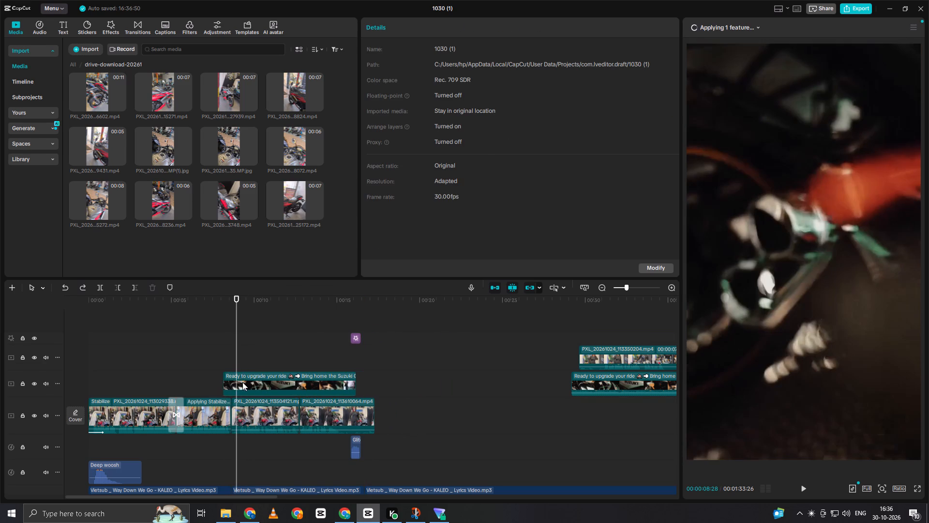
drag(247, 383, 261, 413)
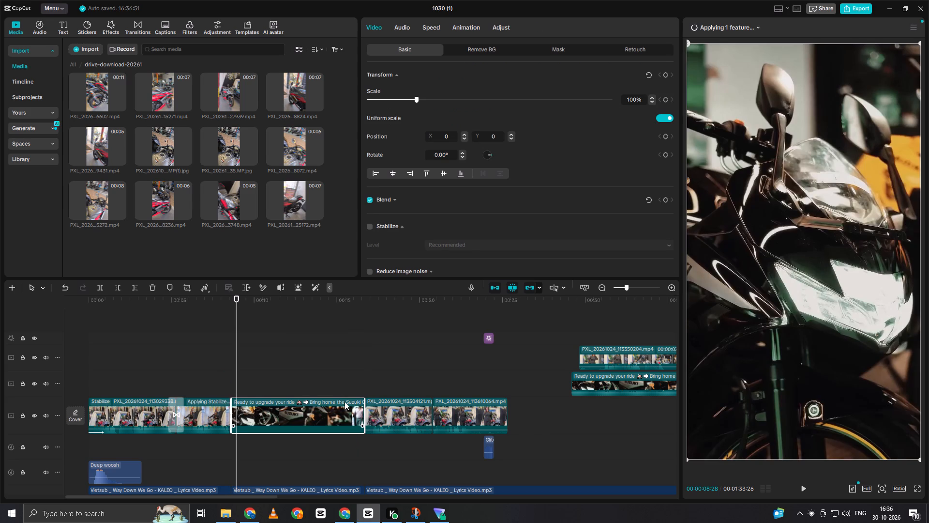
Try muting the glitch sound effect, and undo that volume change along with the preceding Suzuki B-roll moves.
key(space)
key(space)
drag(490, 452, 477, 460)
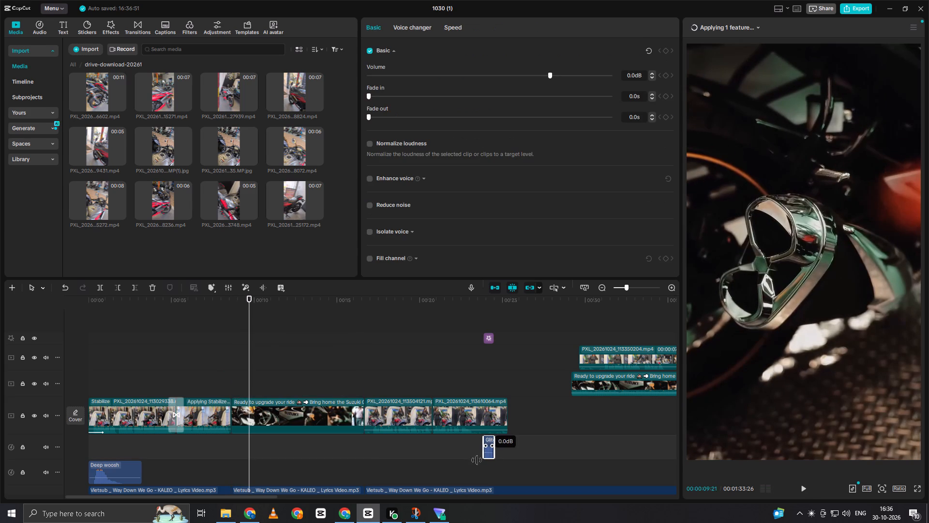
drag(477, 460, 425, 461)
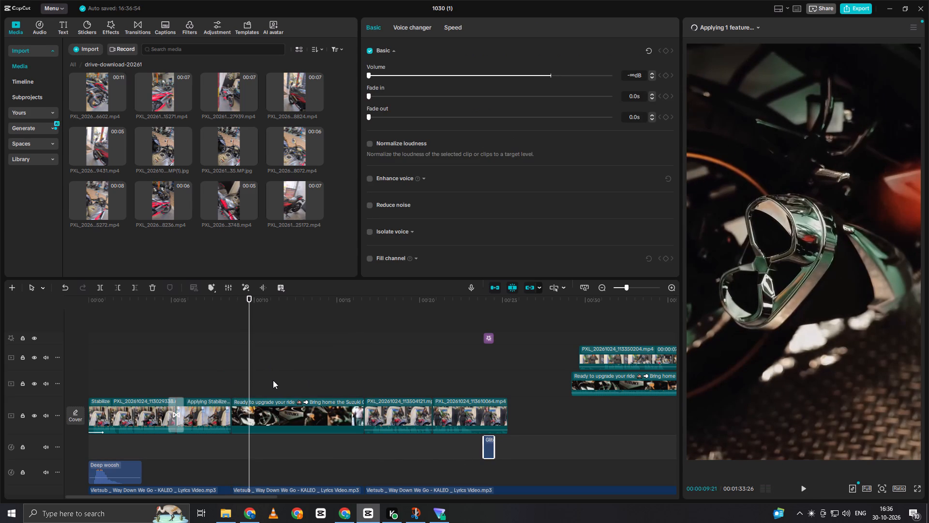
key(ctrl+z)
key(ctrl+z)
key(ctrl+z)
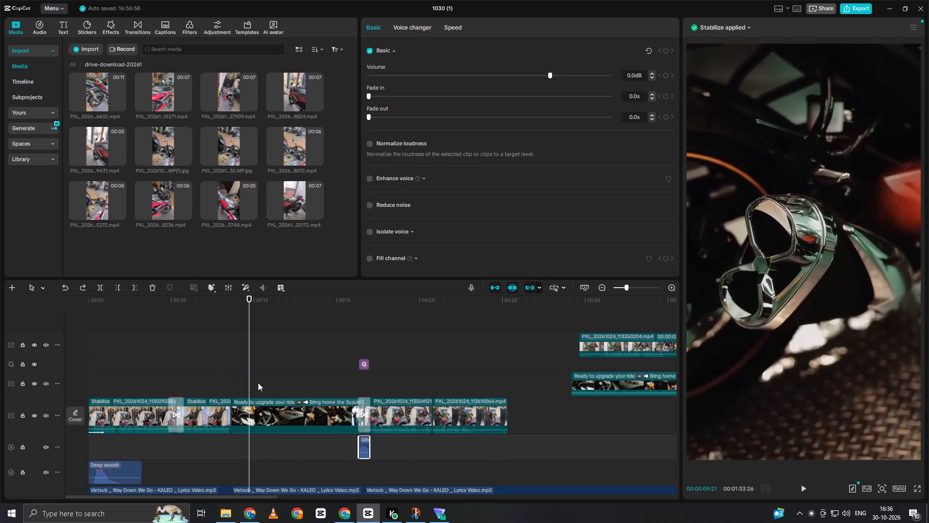
Play and scrub the timeline between about 00:07 and 00:12 to check the cut from the second showroom clip into the Suzuki B-roll.
double_click(258, 383)
key(space)
click(270, 378)
drag(270, 378, 239, 395)
key(space)
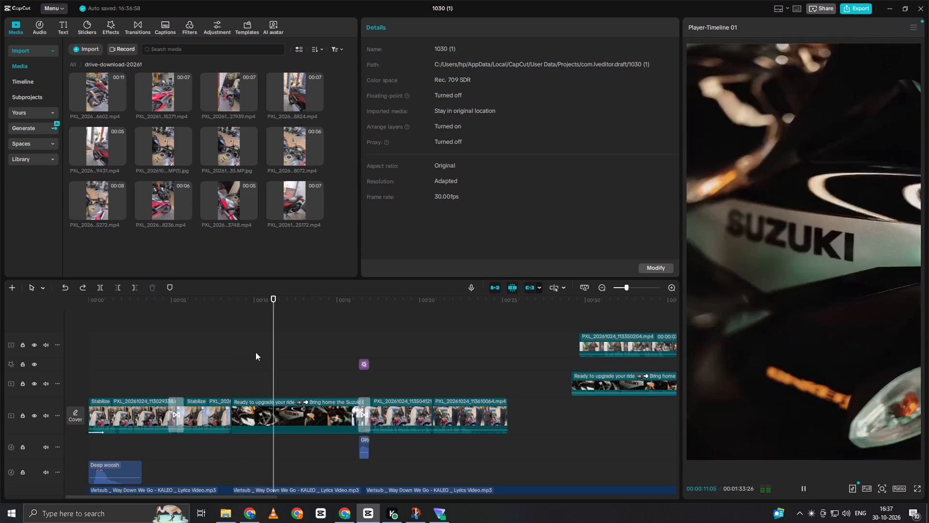
click(250, 366)
drag(249, 366, 240, 372)
key(space)
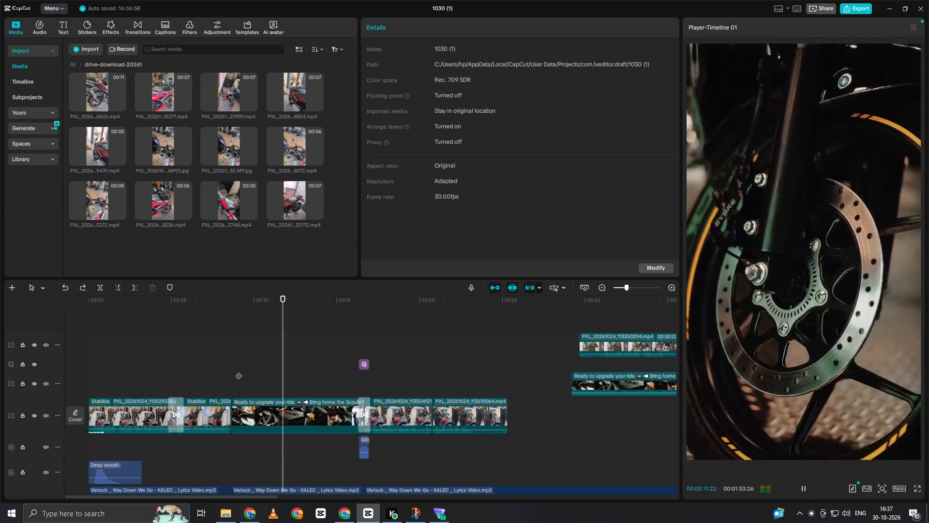
key(space)
click(239, 371)
drag(239, 371, 214, 377)
key(space)
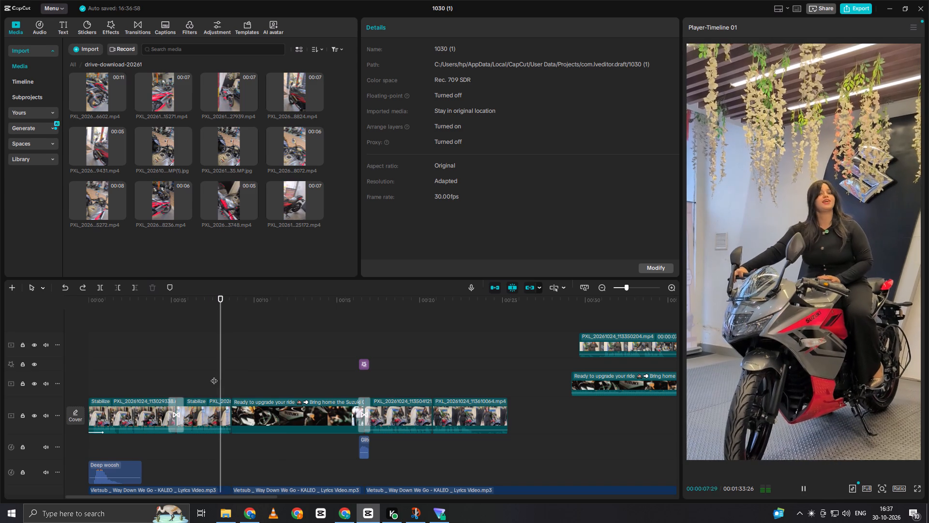
key(space)
click(229, 372)
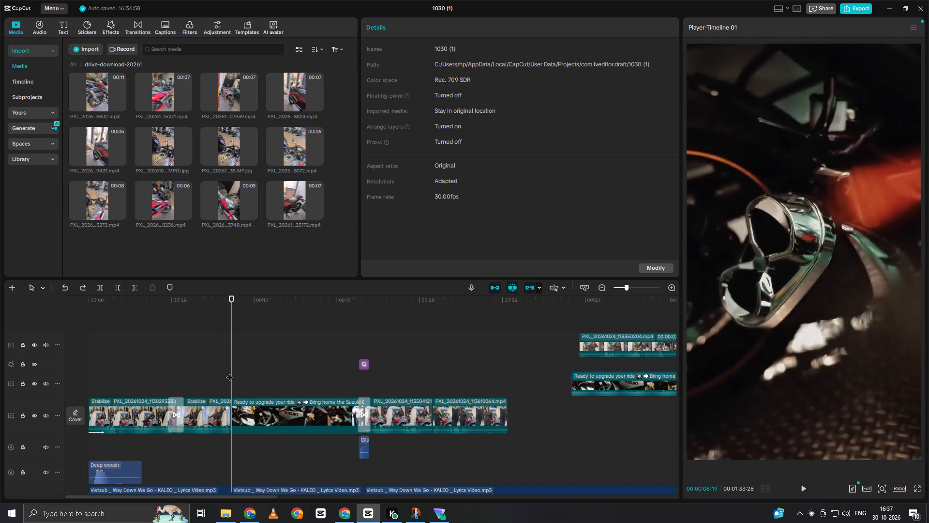
drag(229, 372, 238, 374)
Preview candidate bike clips and insert PXL_20261007_070108236.mp4 on the main track between the second showroom clip and the Suzuki B-roll.
click(166, 205)
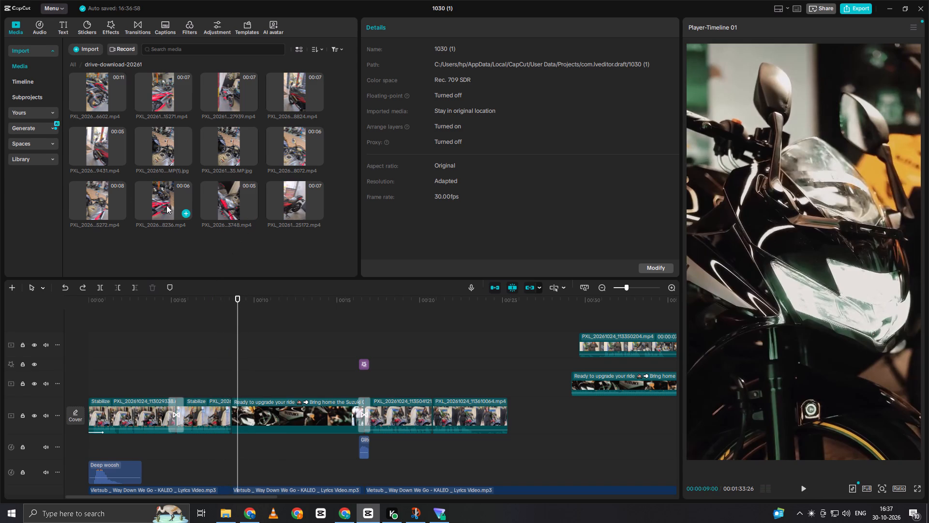
key(space)
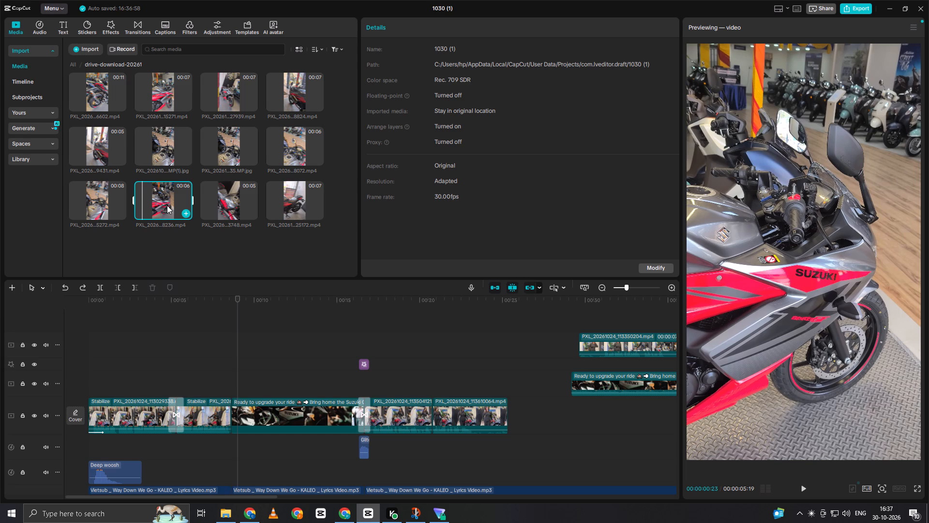
click(102, 157)
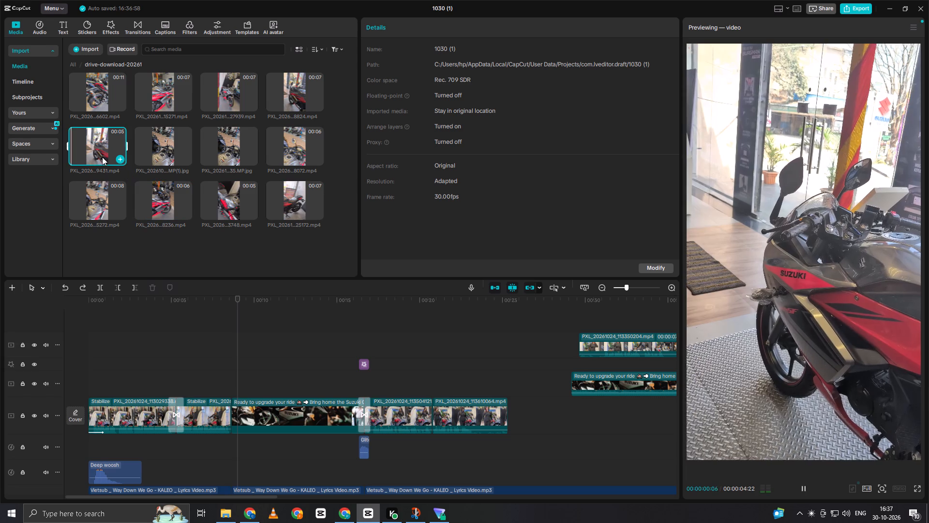
key(space)
click(159, 193)
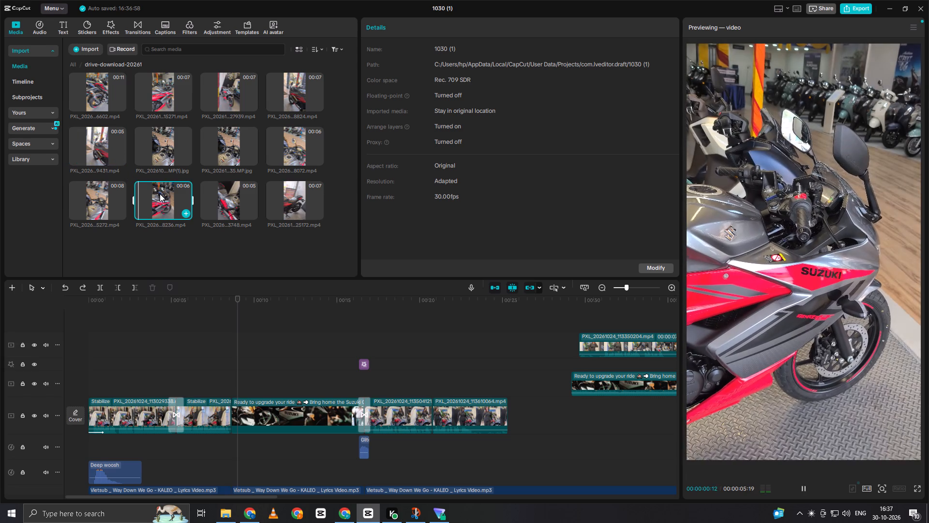
key(space)
drag(160, 194, 235, 401)
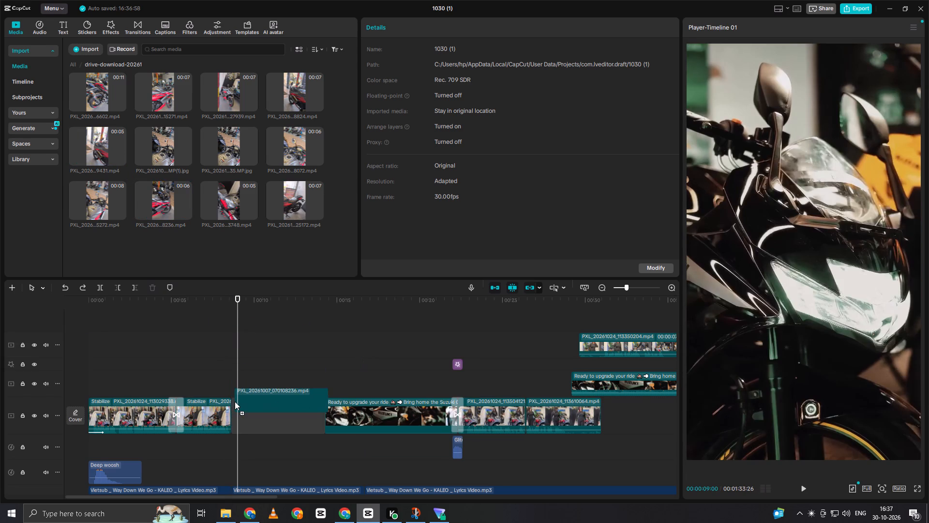
drag(235, 401, 235, 404)
Play the join between the second showroom clip and the newly inserted bike clip against the music.
scroll(255, 372, down, 4)
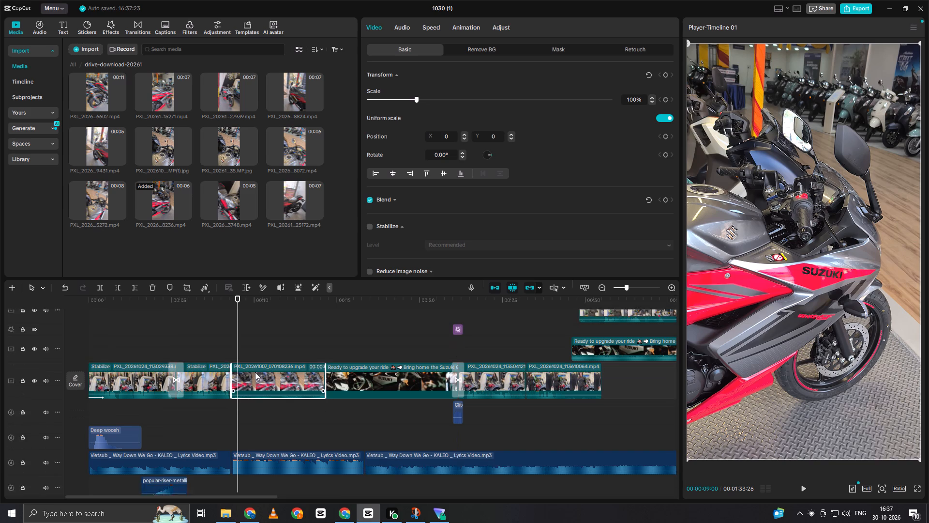
scroll(255, 372, down, 1)
click(226, 326)
key(space)
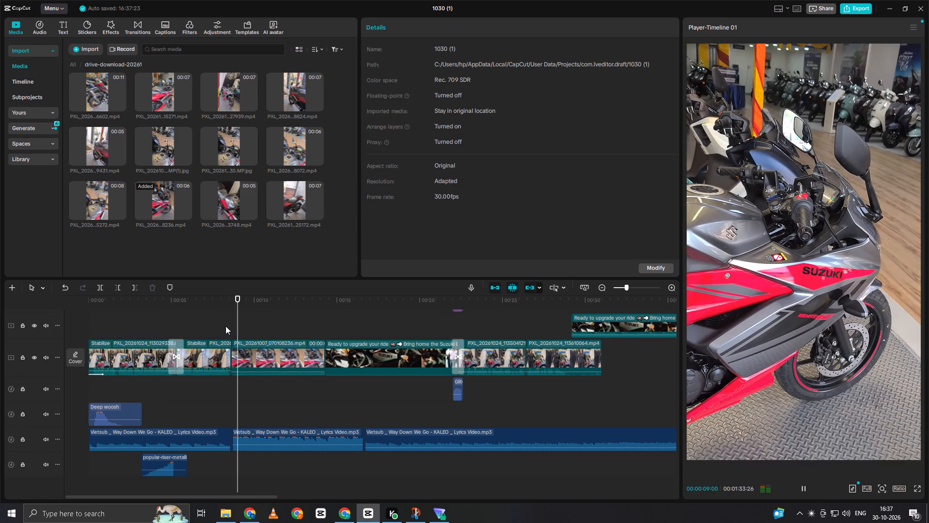
key(space)
drag(249, 324, 229, 337)
key(space)
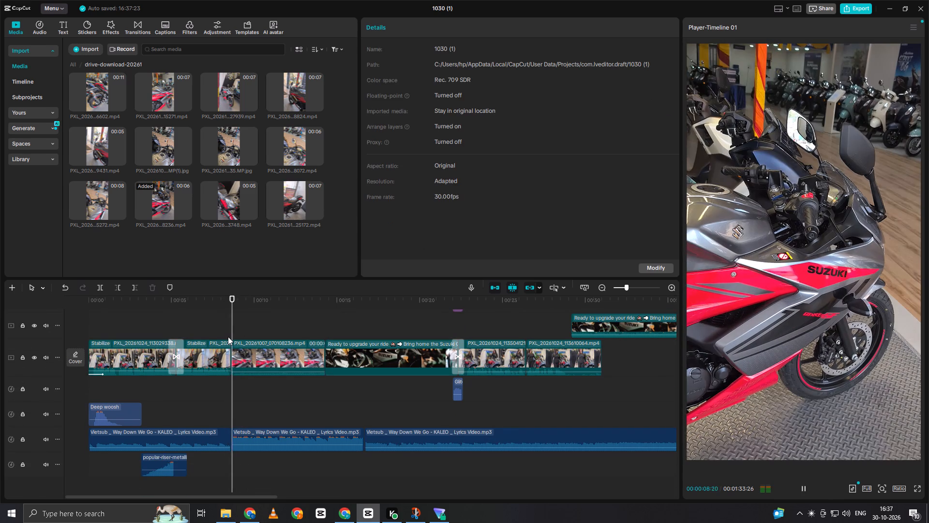
key(space)
double_click(237, 330)
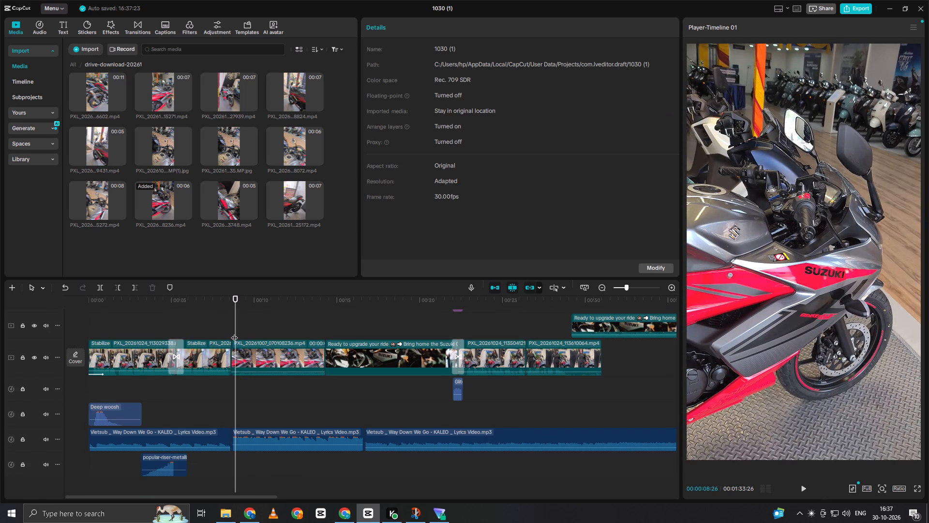
scroll(234, 333, up, 7)
double_click(231, 329)
key(space)
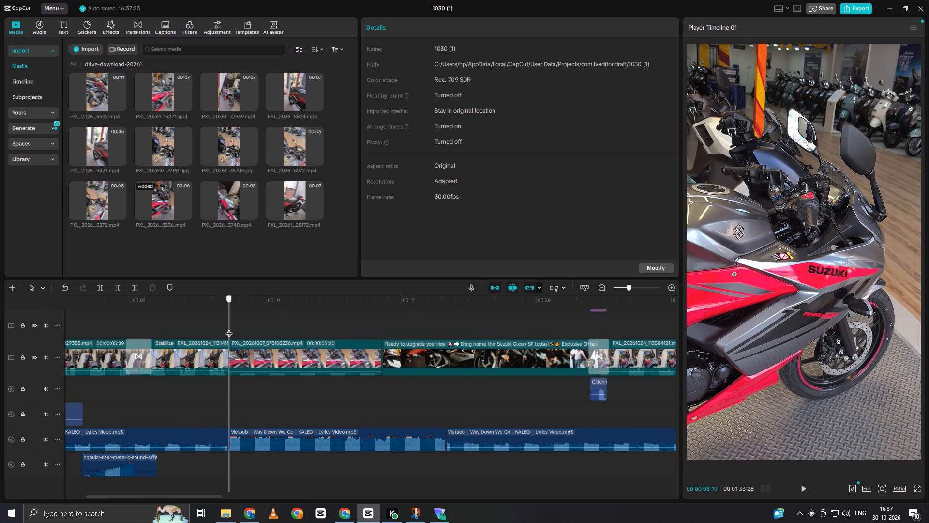
key(space)
Trim the end of the PXL_20261007_070108236.mp4 clip to the 00:00:09:22 mark, closing the gap behind it.
click(230, 328)
drag(230, 328, 248, 325)
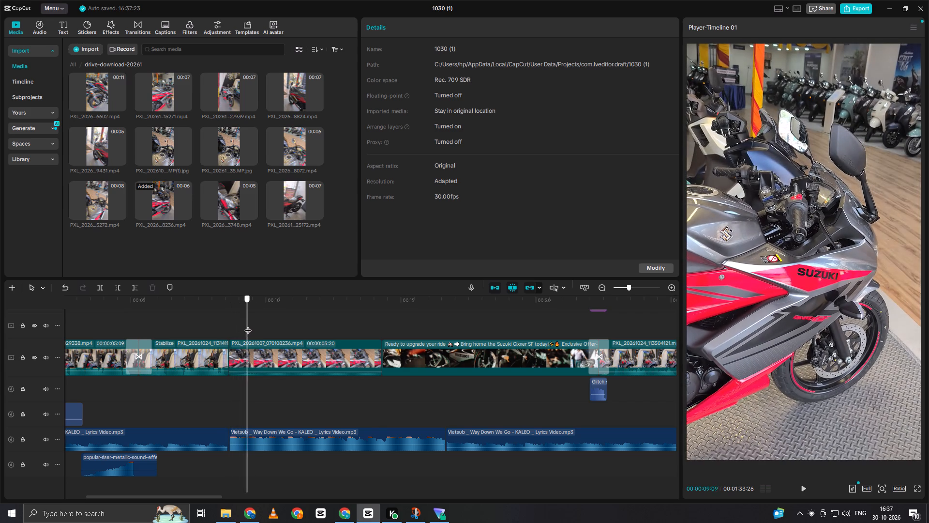
drag(248, 325, 263, 323)
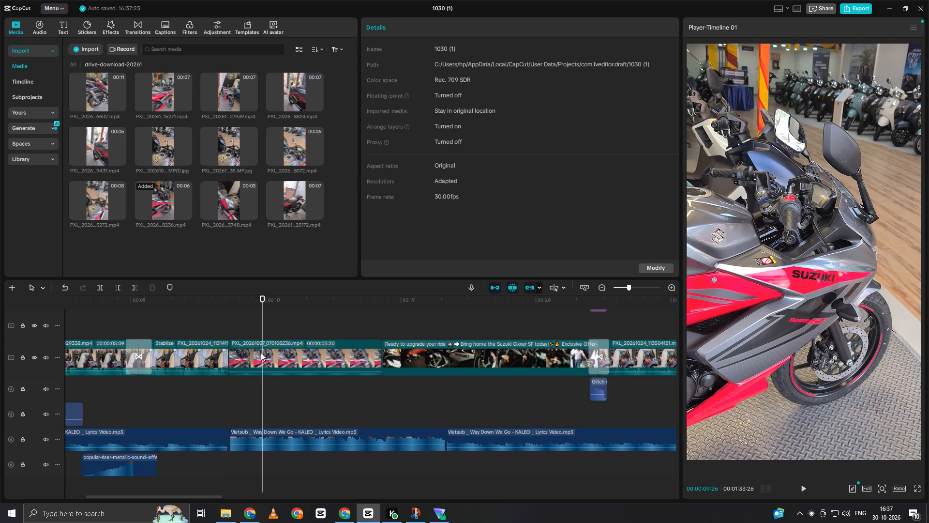
drag(264, 329, 258, 343)
click(255, 356)
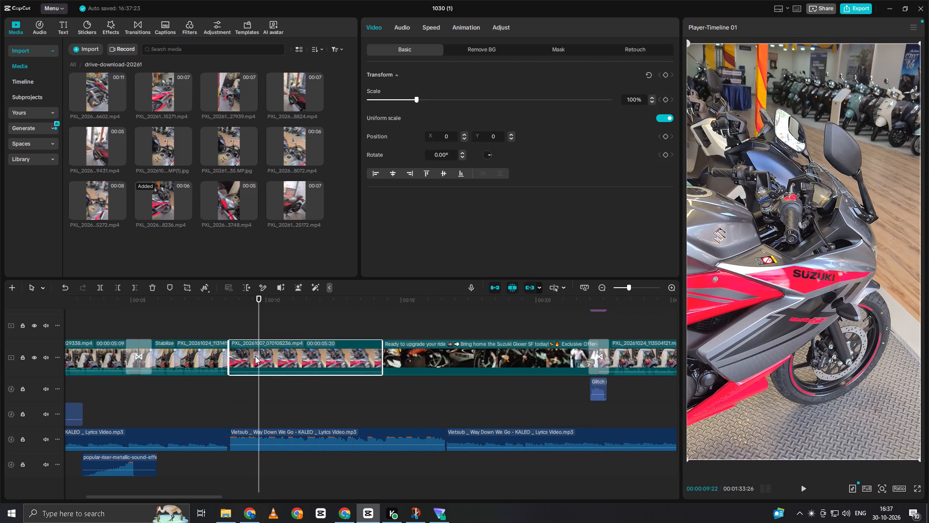
key(w)
click(240, 356)
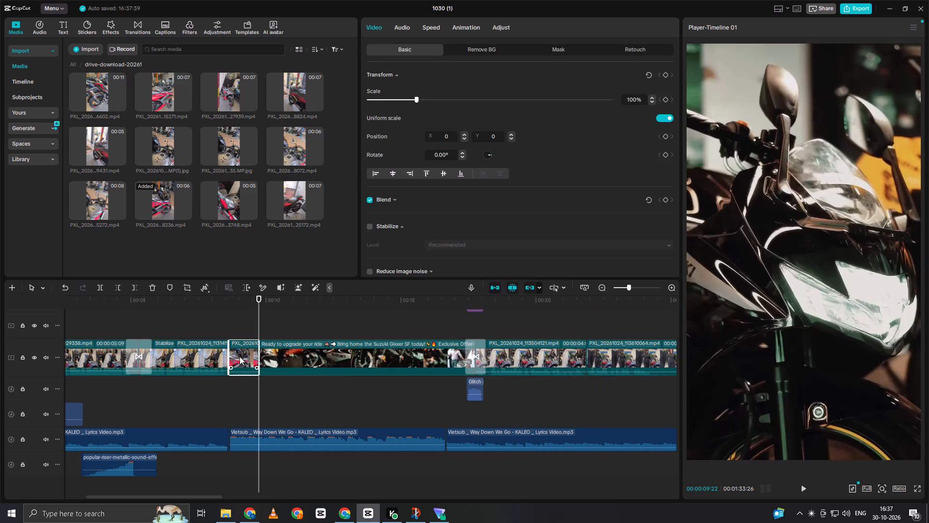
Shift the Glitch Storm effect and the glitch sound later, onto the start of the PXL_20261024_113504121.mp4 clip.
click(311, 344)
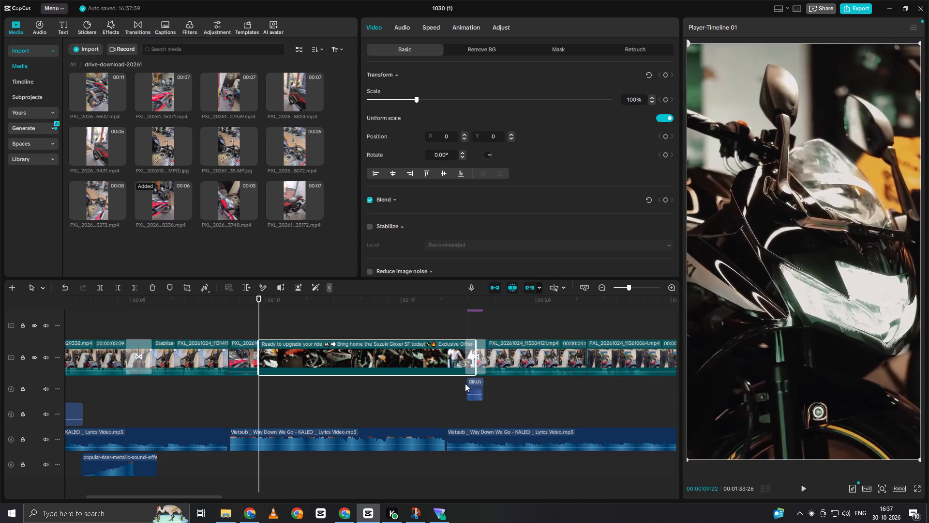
click(475, 310)
drag(475, 310, 494, 316)
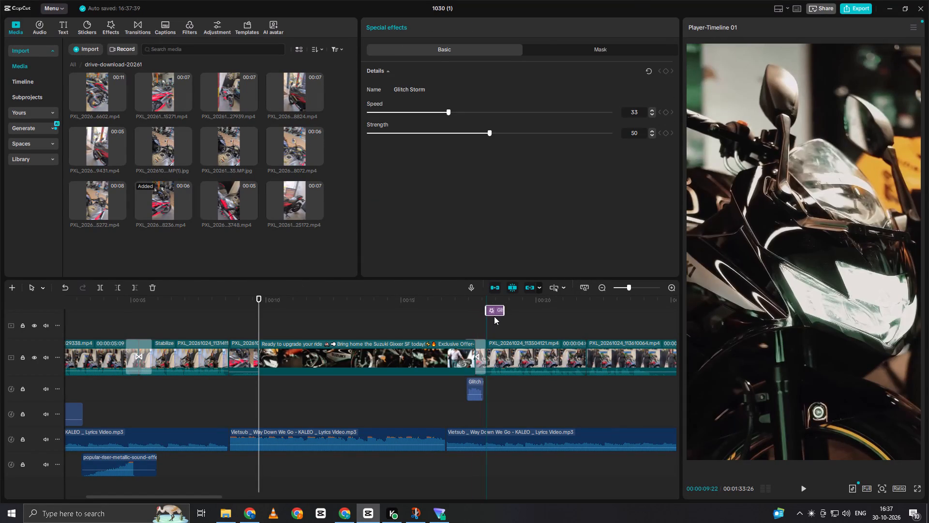
drag(494, 316, 493, 318)
drag(474, 401, 492, 400)
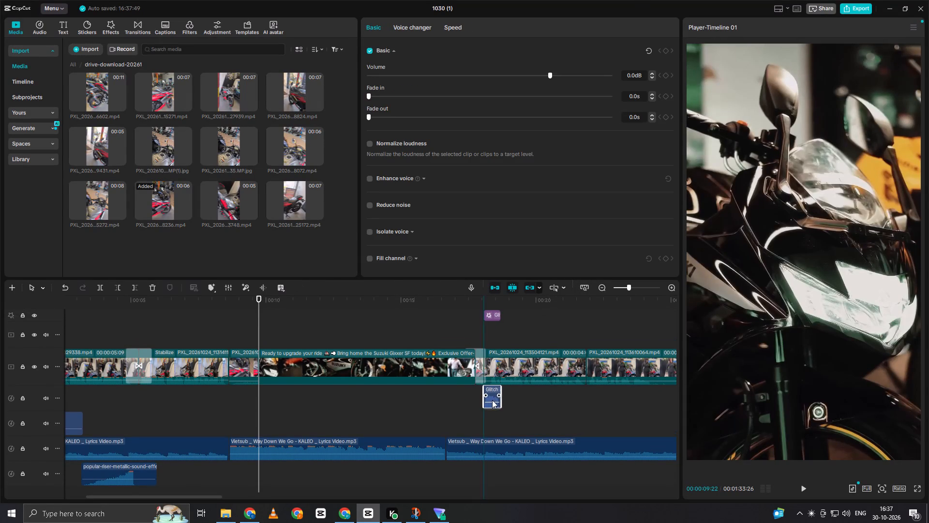
drag(492, 400, 494, 400)
Delete the Suzuki B-roll clip "Ready to upgrade your ride" from the main track and play the sequence up to the new join.
click(387, 371)
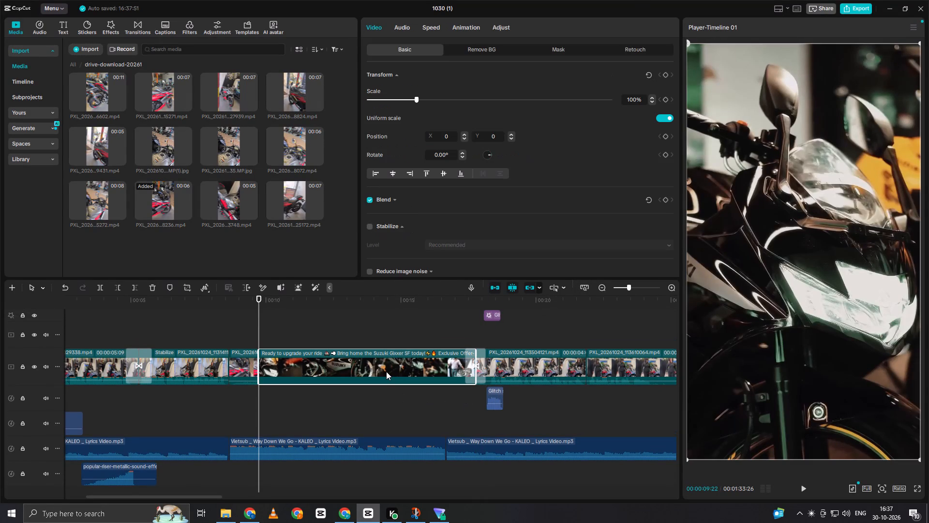
key(BackSpace)
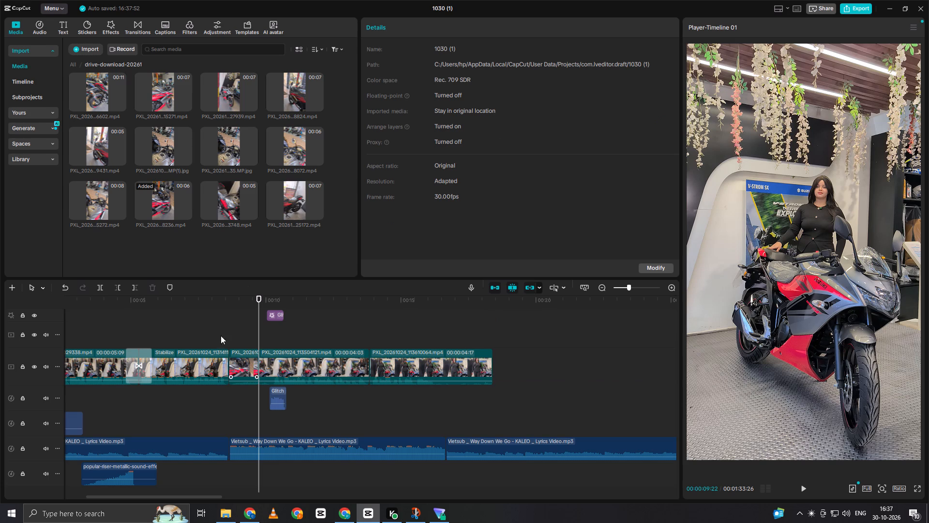
click(200, 323)
key(space)
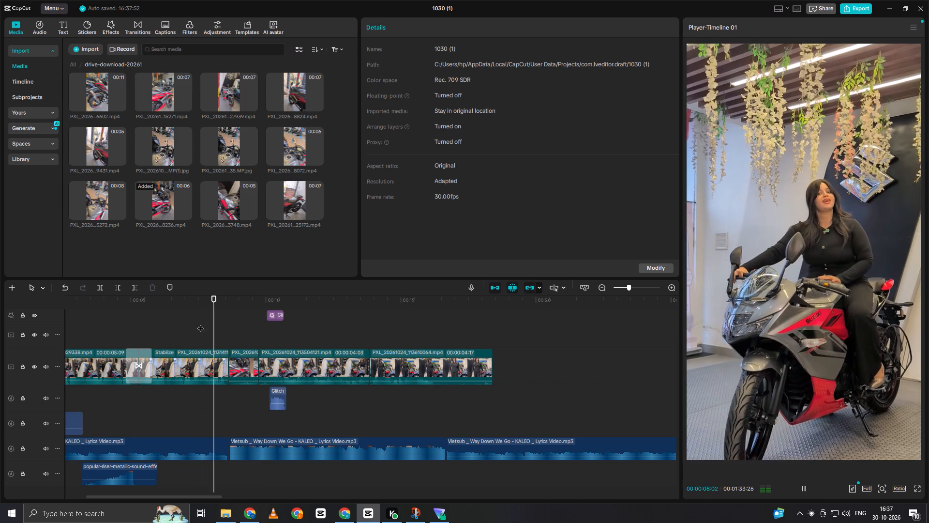
key(space)
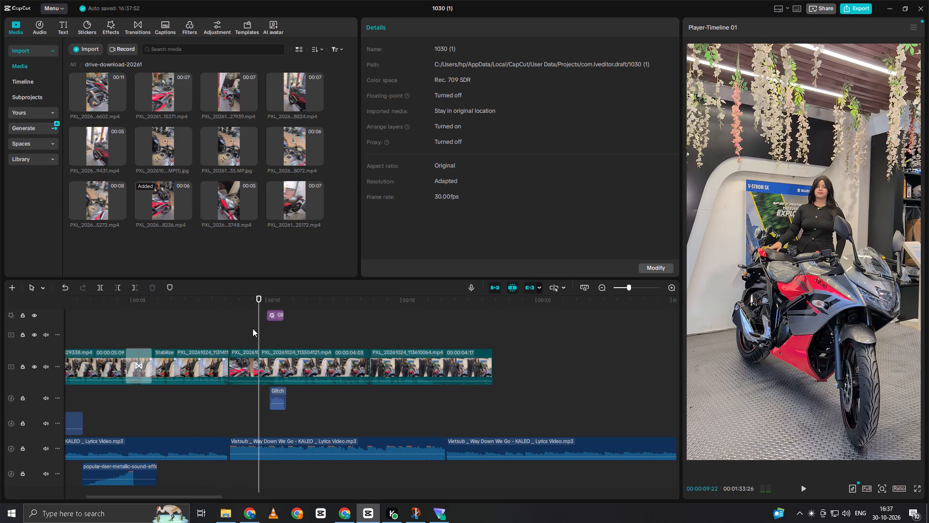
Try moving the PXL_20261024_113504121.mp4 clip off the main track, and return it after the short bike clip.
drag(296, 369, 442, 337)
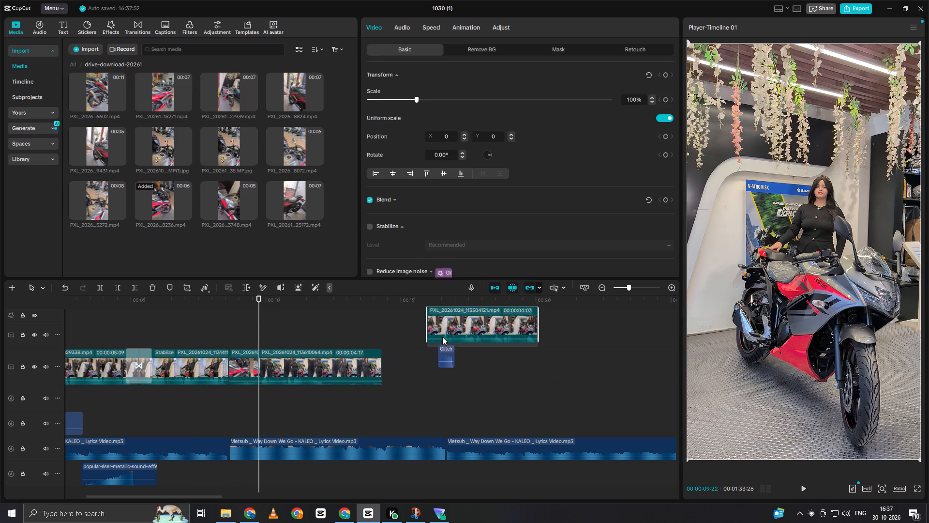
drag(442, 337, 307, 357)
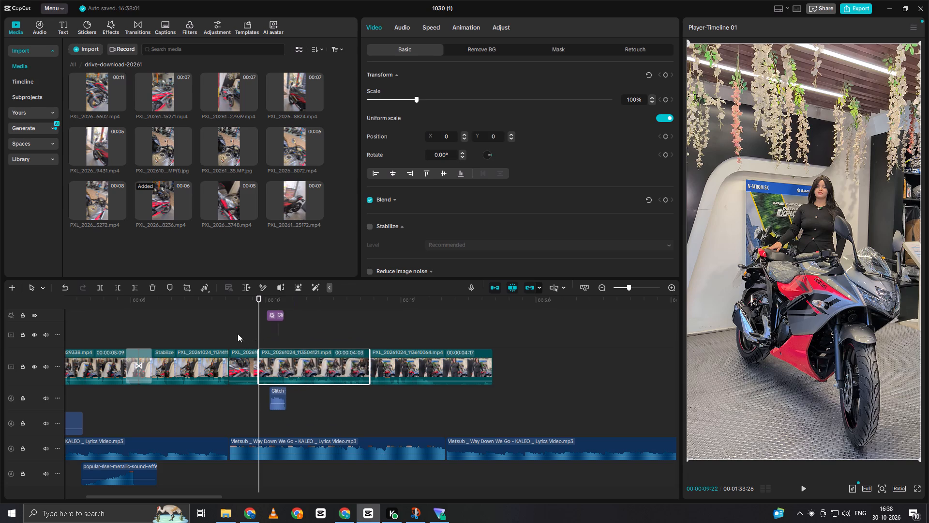
Play back the join between the short bike clip and the PXL_20261024_113504121.mp4 clip.
click(238, 334)
drag(238, 334, 230, 337)
key(space)
key(space)
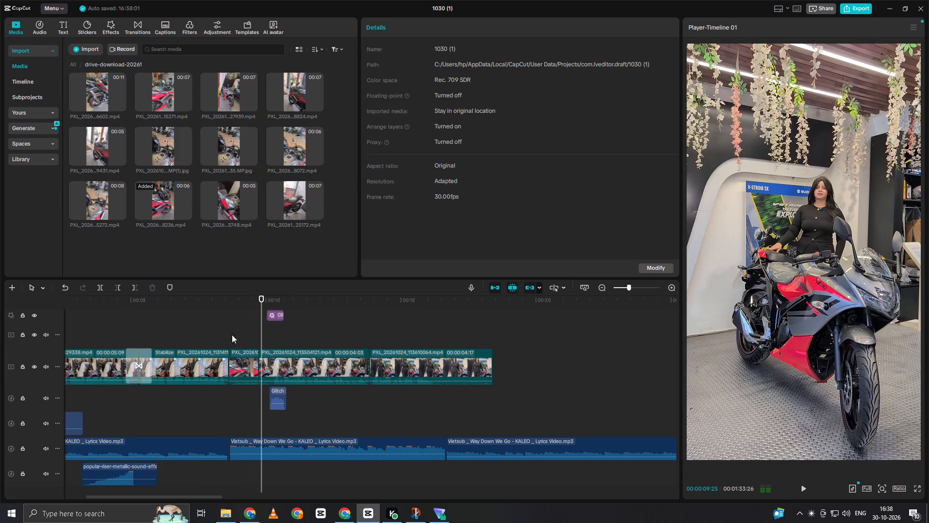
click(236, 330)
key(space)
key(space)
Try the Bullet speed curve on the short bike clip before the PXL_20261024_113504121.mp4 clip, and replace it with the Flash in curve.
click(247, 359)
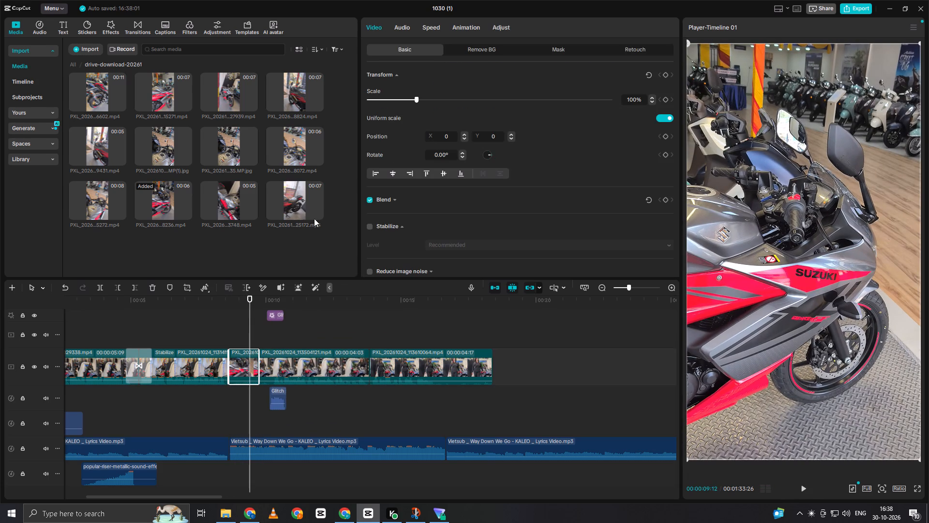
click(438, 29)
click(471, 26)
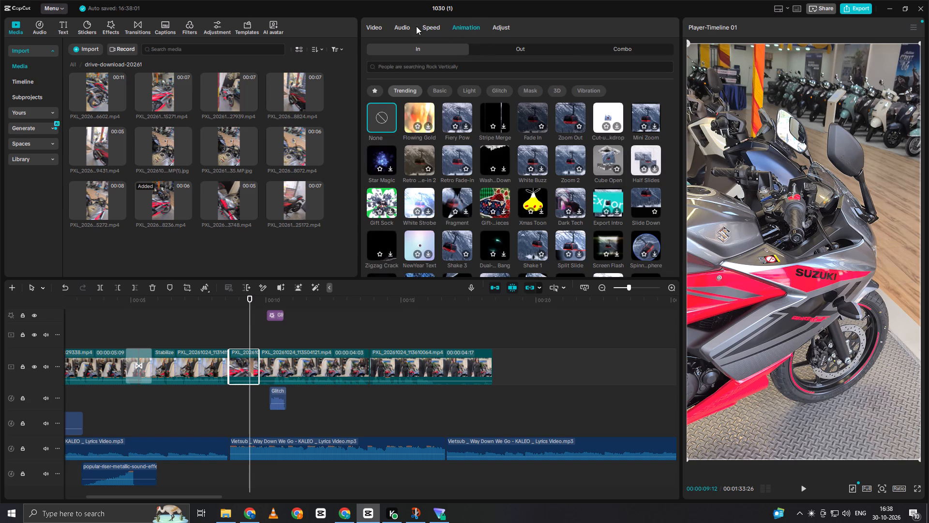
click(431, 31)
click(519, 53)
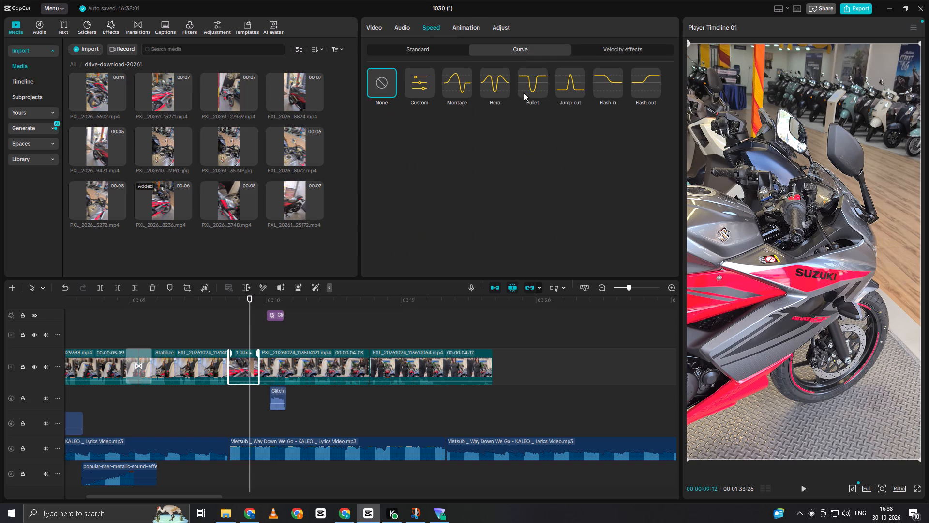
click(529, 81)
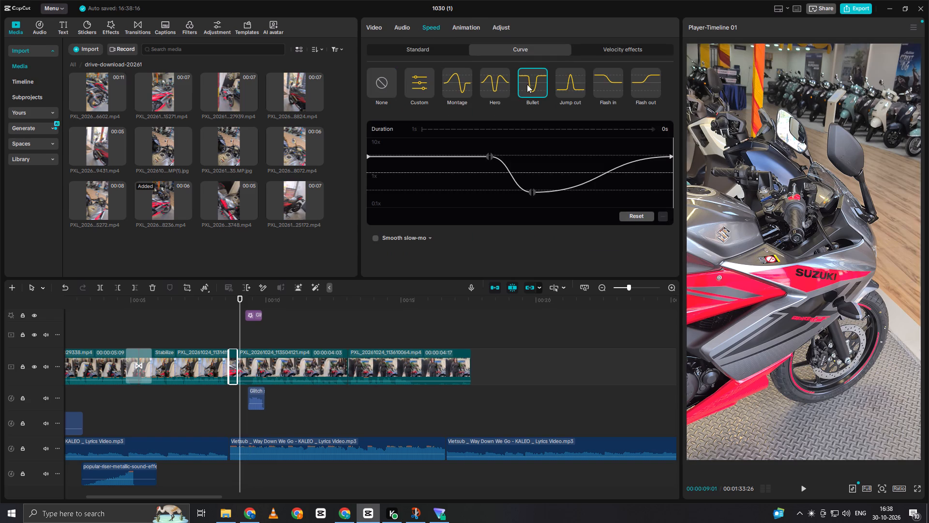
key(space)
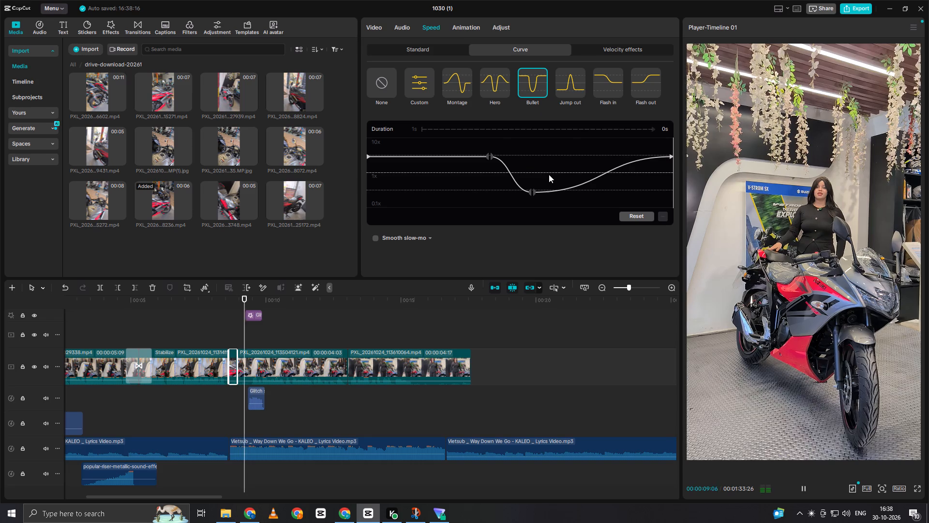
key(space)
click(565, 82)
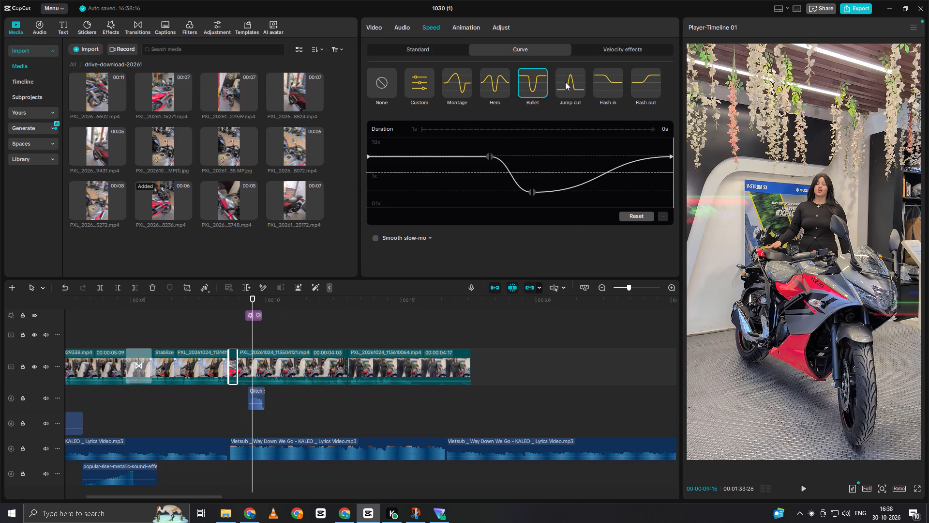
click(612, 81)
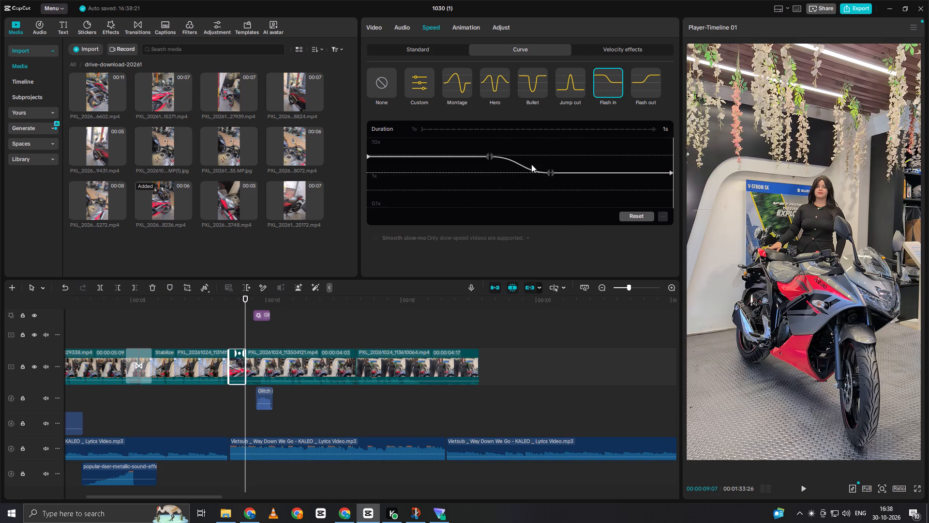
Lower the Flash in curve's second inner point and end point below 1x so the short bike clip ends in slow motion.
drag(549, 172, 551, 187)
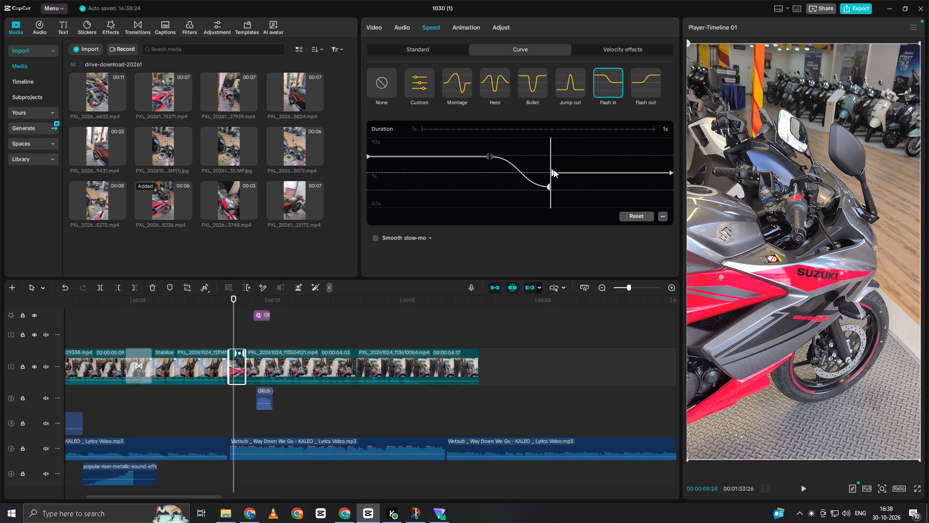
drag(554, 172, 549, 187)
drag(672, 172, 672, 185)
Play back the retimed short bike clip and its cut into the PXL_20261024_113504121.mp4 clip against the music and glitch.
click(228, 329)
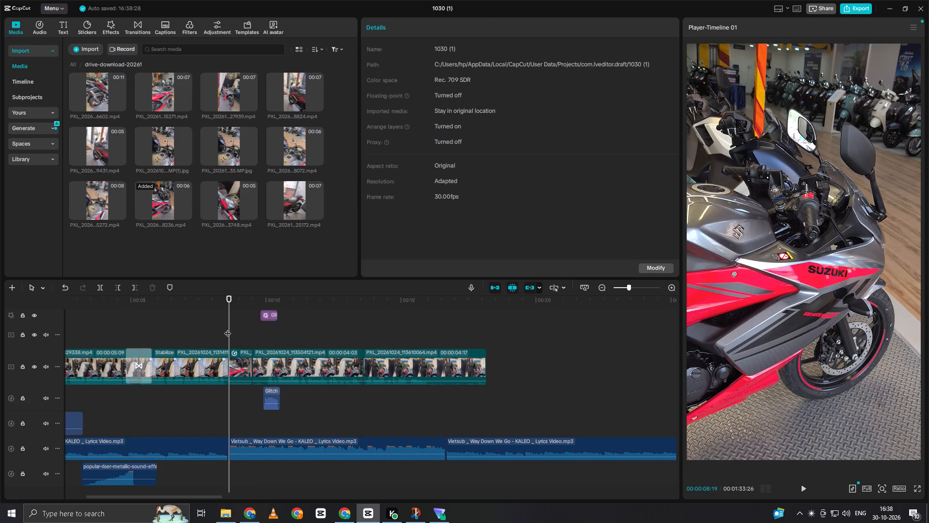
key(space)
key(space)
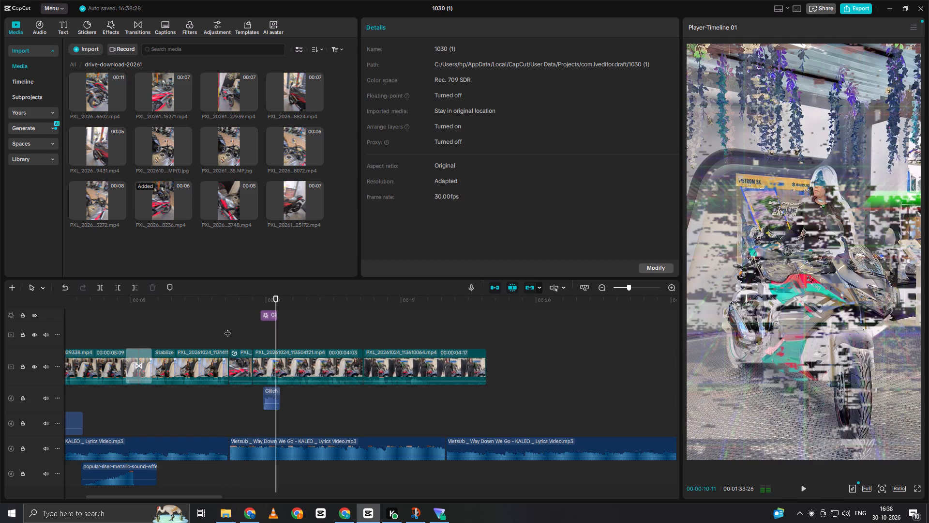
click(227, 328)
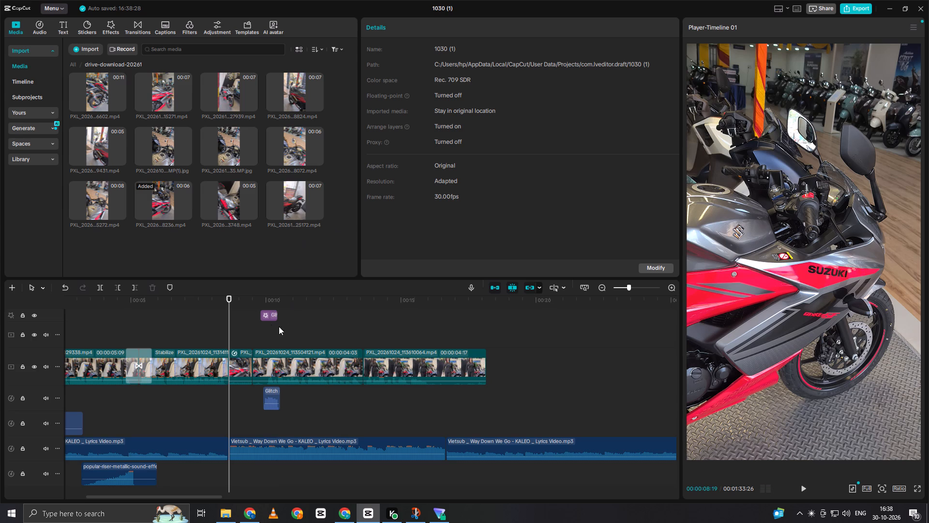
click(231, 323)
key(space)
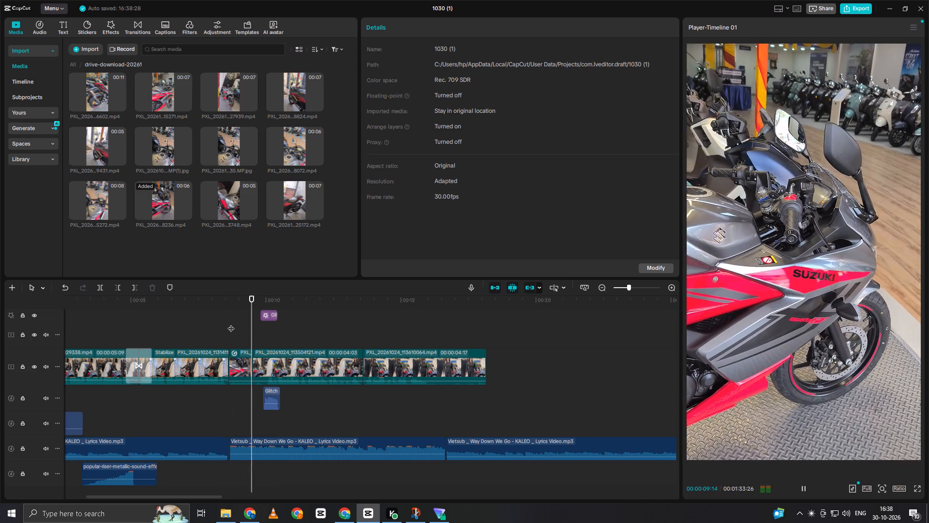
key(space)
click(233, 321)
drag(233, 321, 216, 335)
key(space)
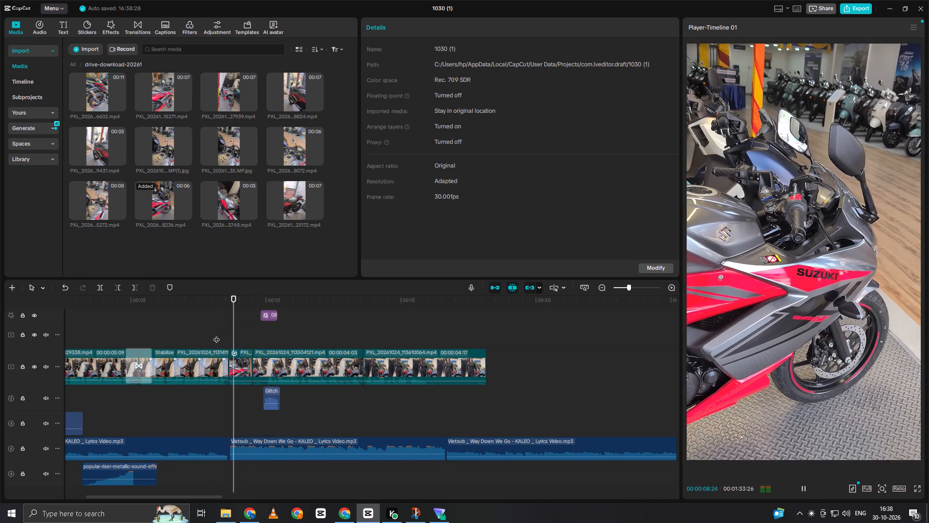
key(space)
click(245, 323)
drag(246, 323, 247, 323)
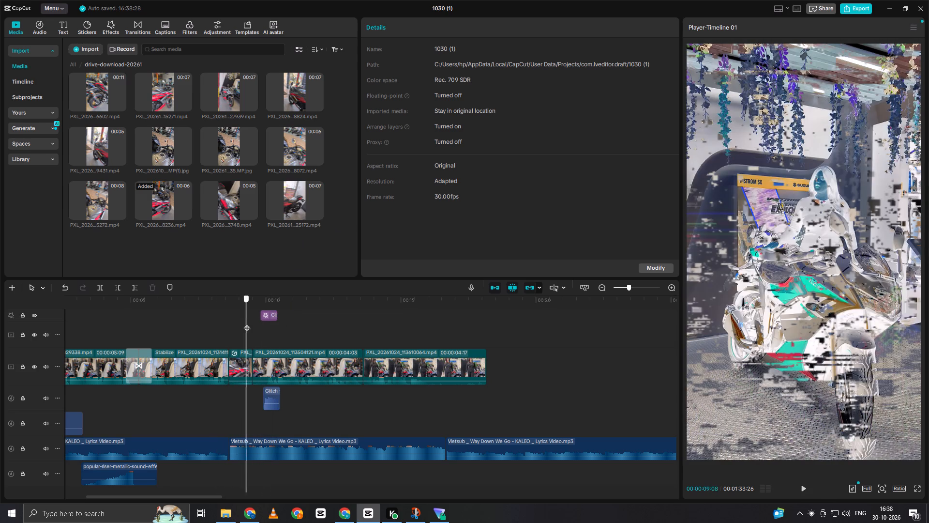
drag(247, 323, 246, 333)
key(space)
key(space)
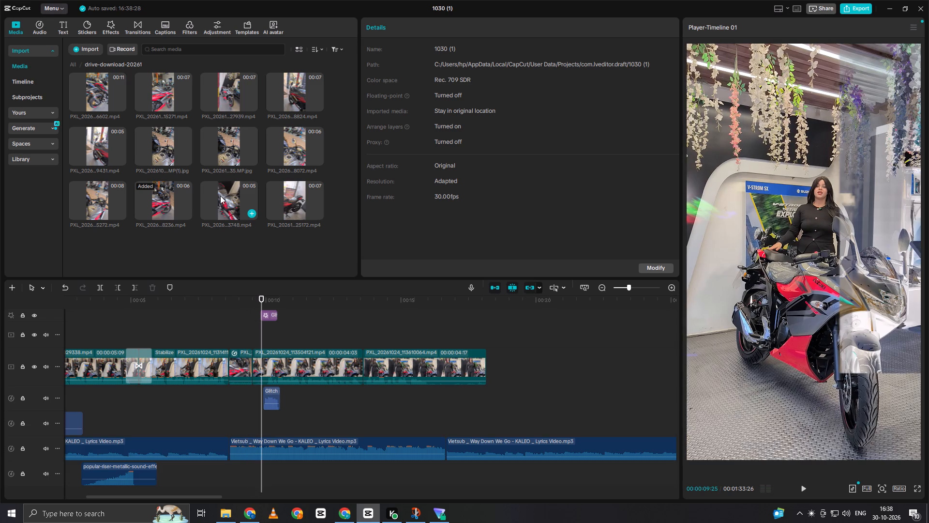
Insert PXL_20261007_070643748.mp4 from the imported media on the main track, directly after the retimed short bike clip.
click(220, 196)
key(space)
drag(220, 196, 270, 351)
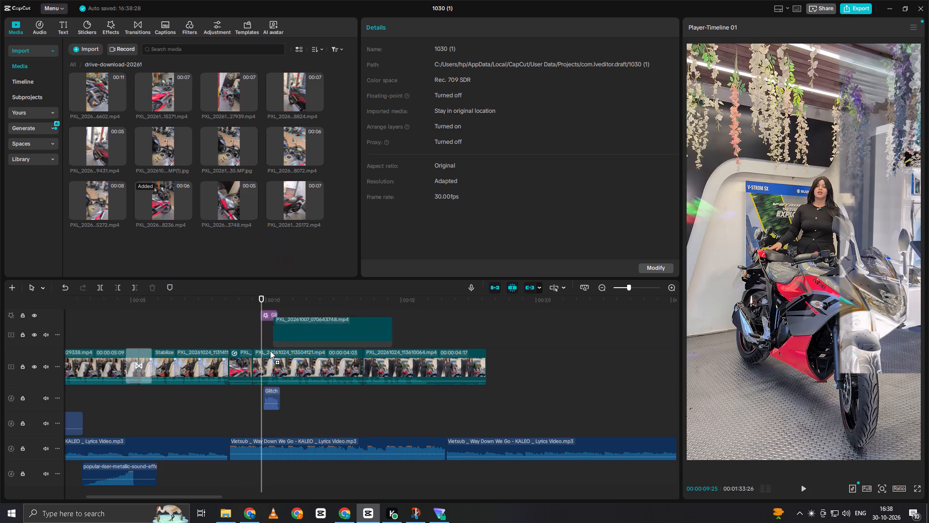
drag(270, 351, 260, 365)
Play the new join and trim the start of the PXL_20261007_070643748.mp4 clip at the 00:00:10:04 mark, closing the gap.
double_click(251, 339)
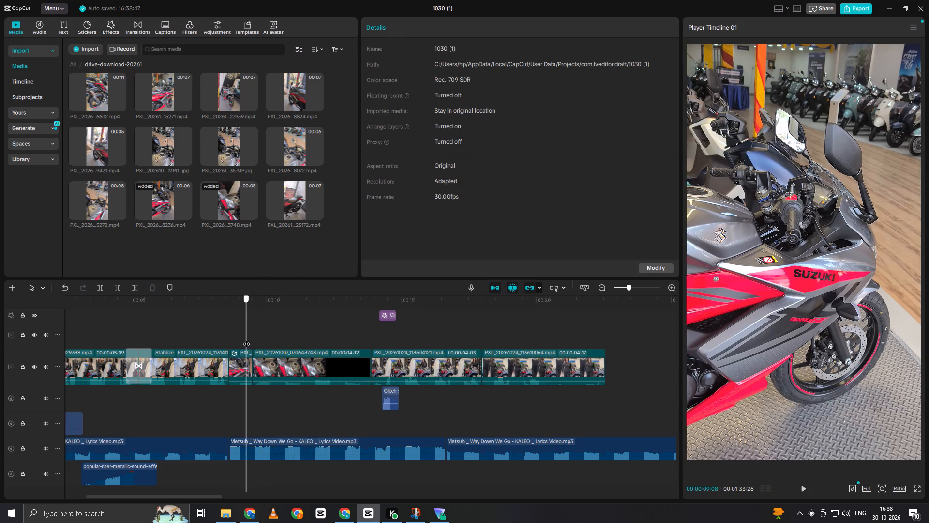
key(space)
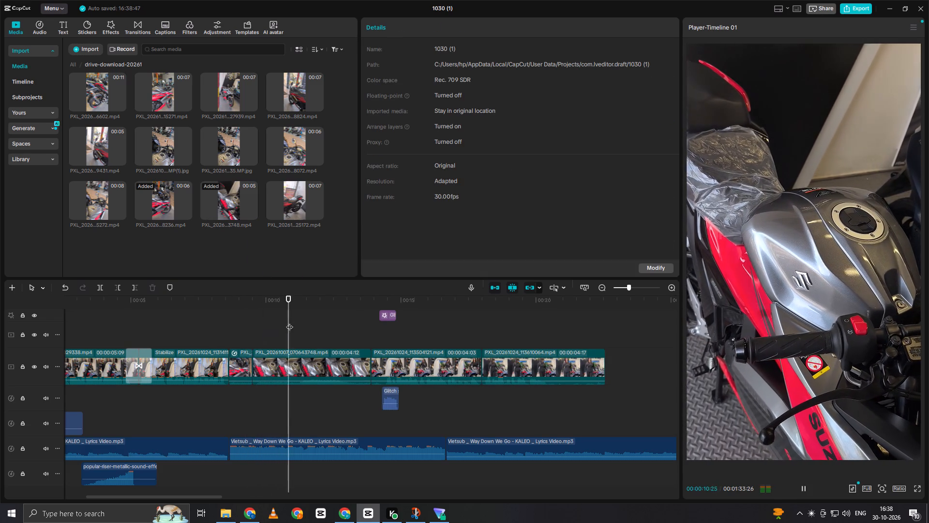
key(space)
click(289, 323)
drag(288, 323, 230, 342)
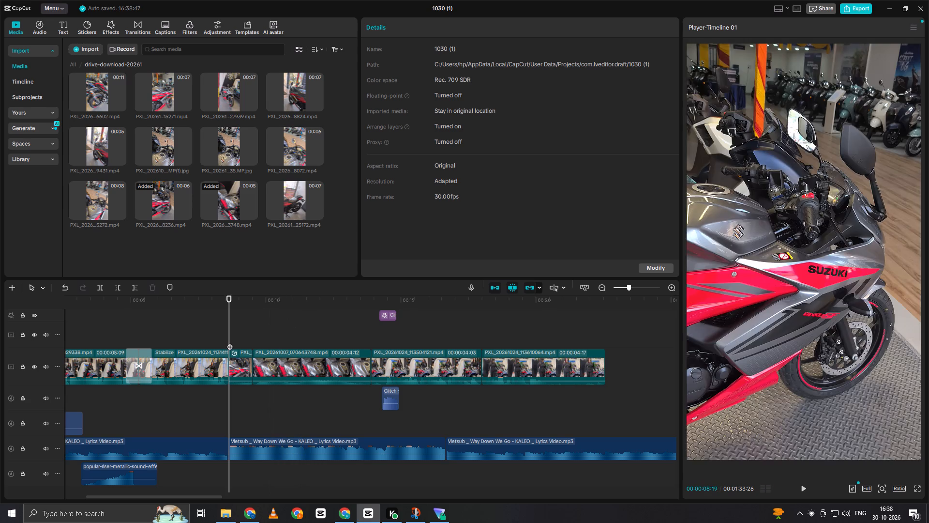
key(space)
key(space)
click(259, 320)
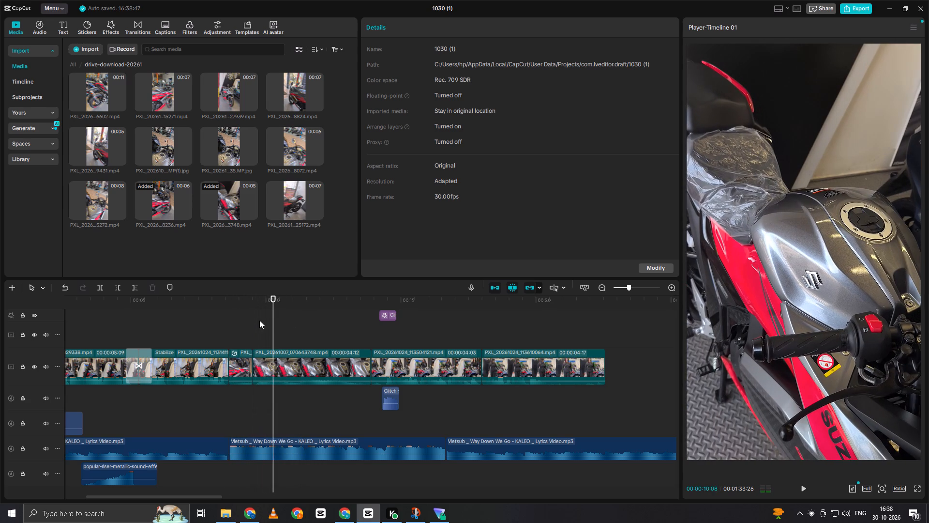
drag(259, 320, 253, 329)
key(space)
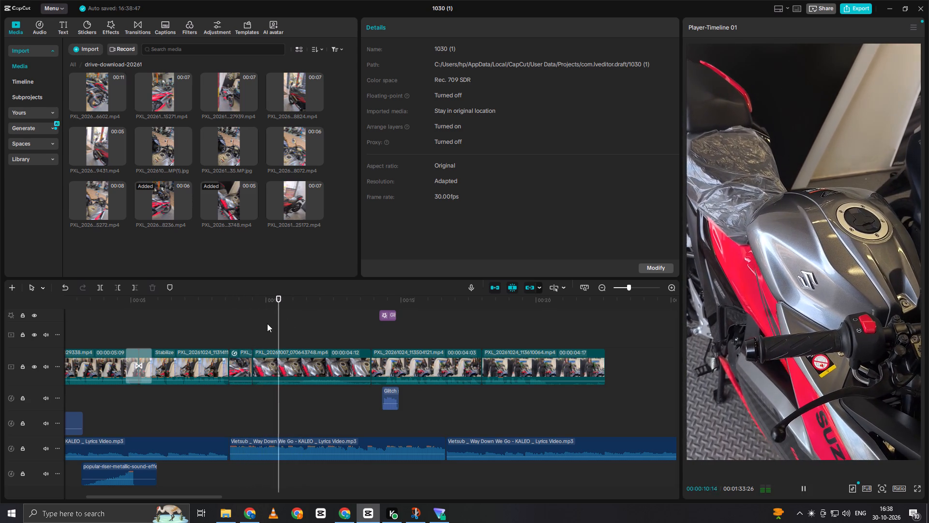
key(space)
click(281, 324)
drag(282, 324, 270, 335)
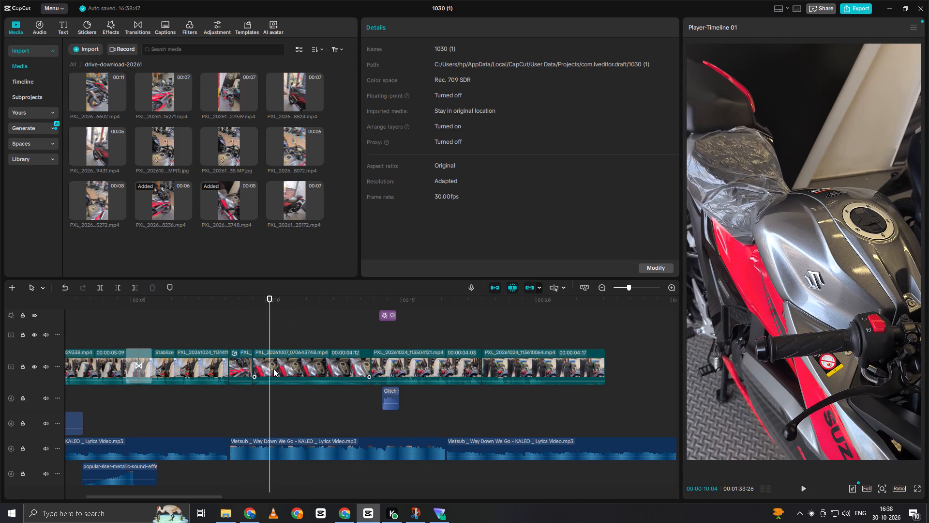
key(q)
Scrub through the PXL_20261007_070643748.mp4 clip and trim more off its start at the 00:00:10:22 mark, closing the gap.
click(277, 346)
drag(277, 343, 282, 340)
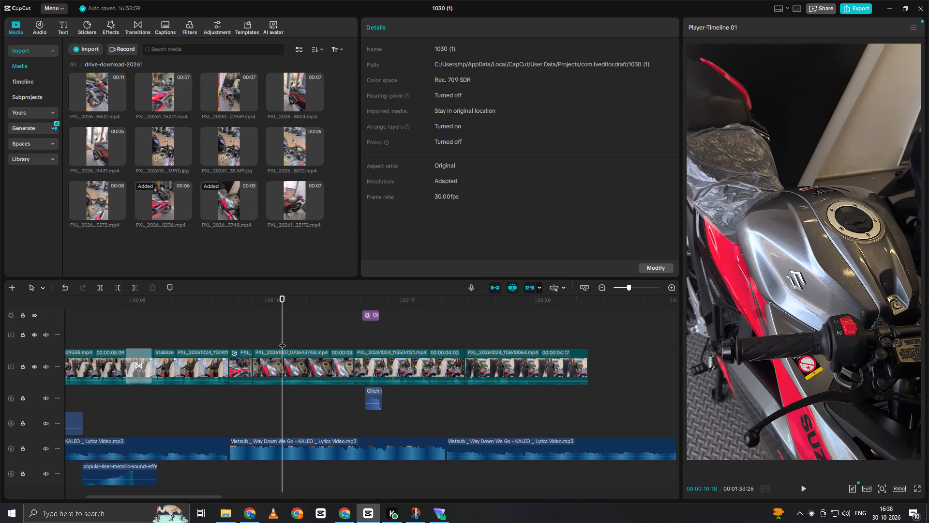
drag(289, 334, 308, 333)
drag(309, 333, 315, 349)
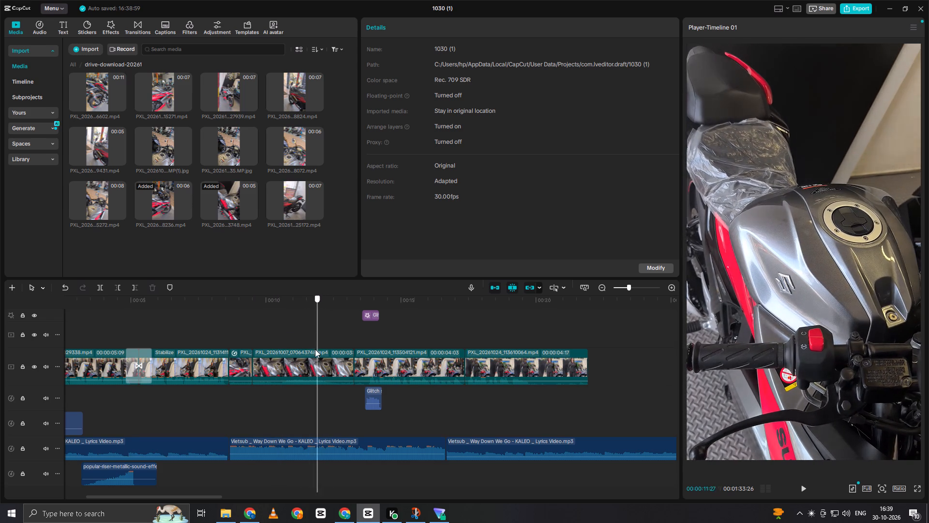
drag(315, 349, 310, 358)
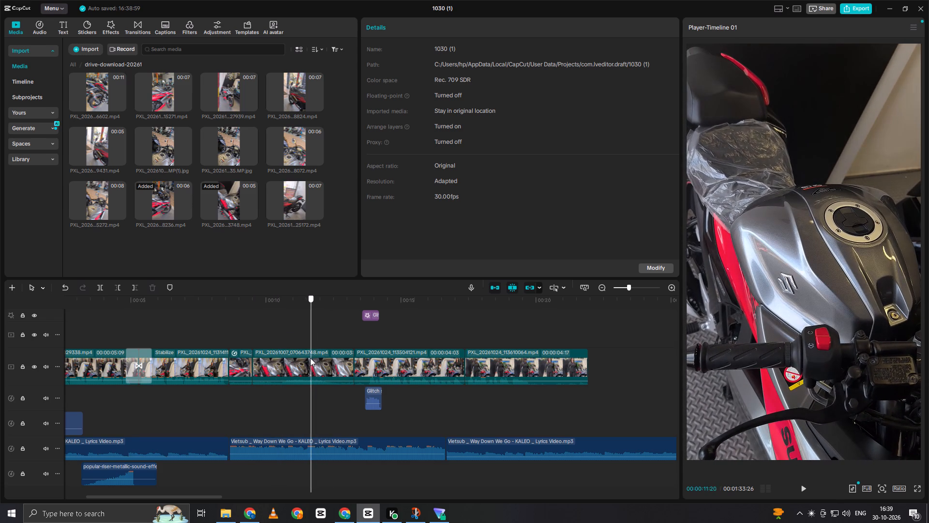
drag(310, 358, 295, 368)
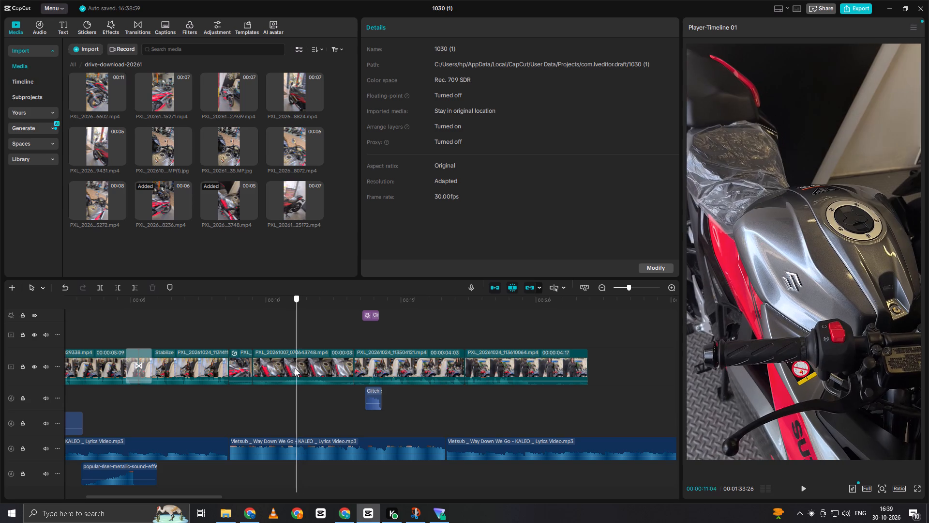
drag(295, 368, 301, 366)
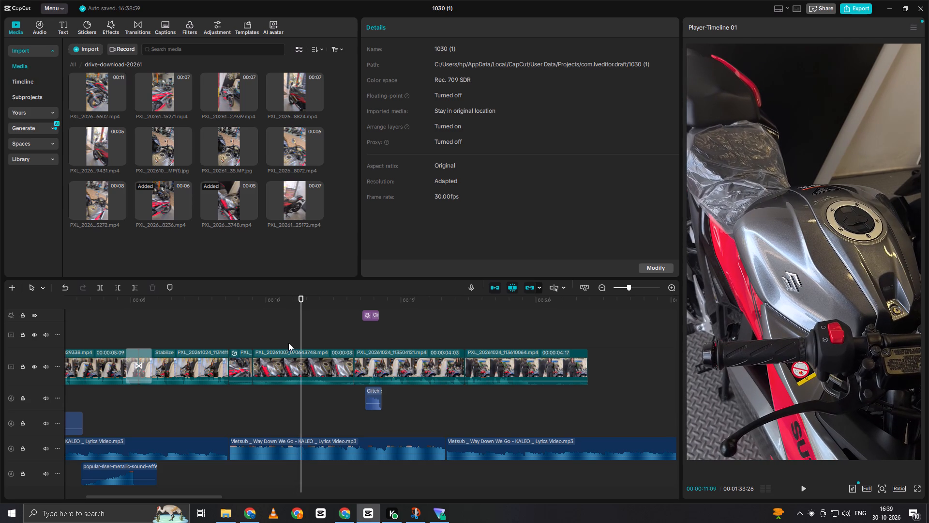
click(268, 340)
drag(267, 339, 281, 340)
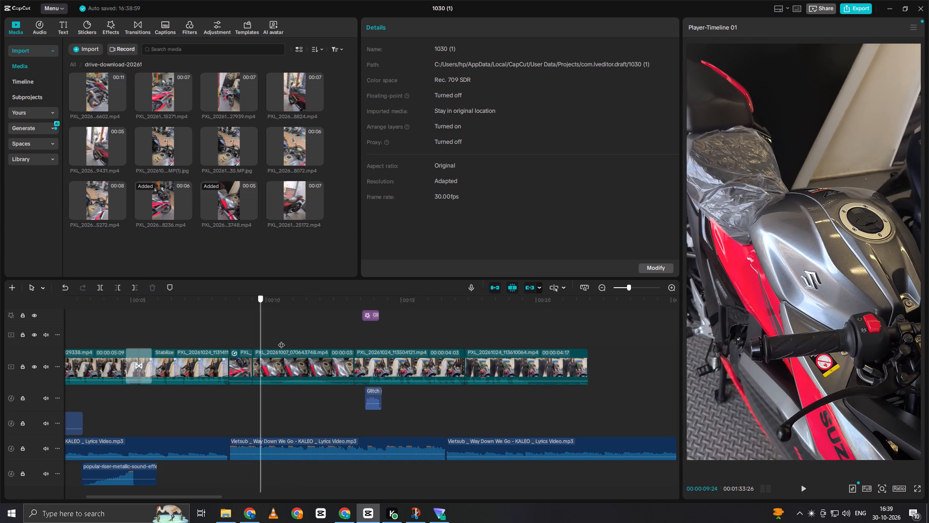
drag(281, 340, 329, 342)
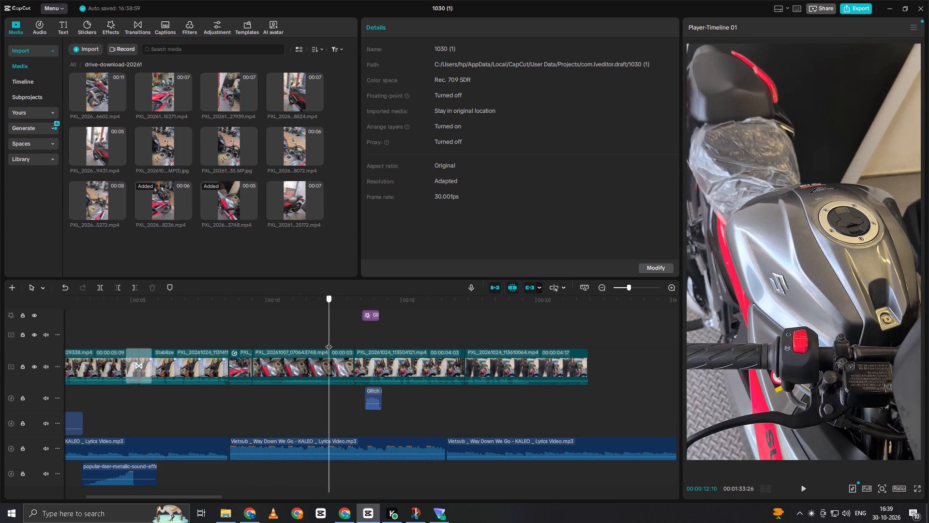
drag(329, 342, 290, 350)
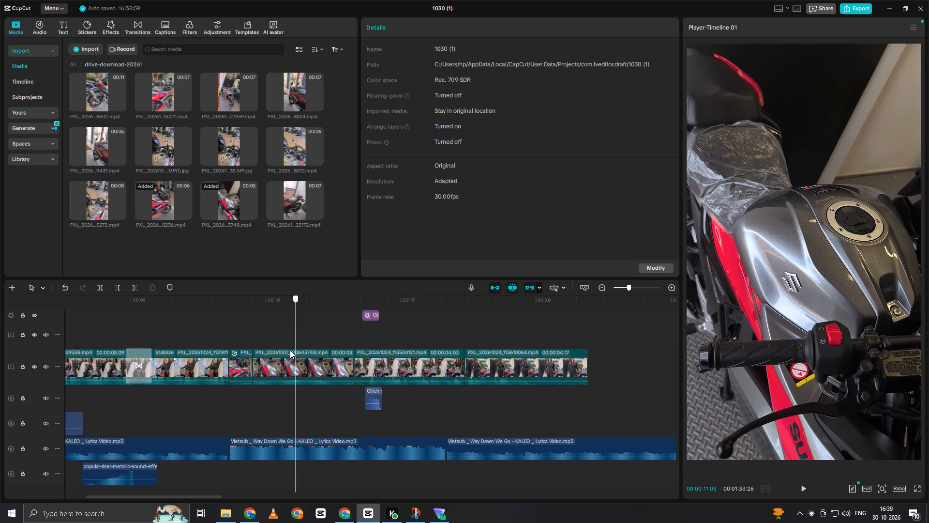
drag(290, 350, 278, 349)
key(space)
key(space)
double_click(286, 338)
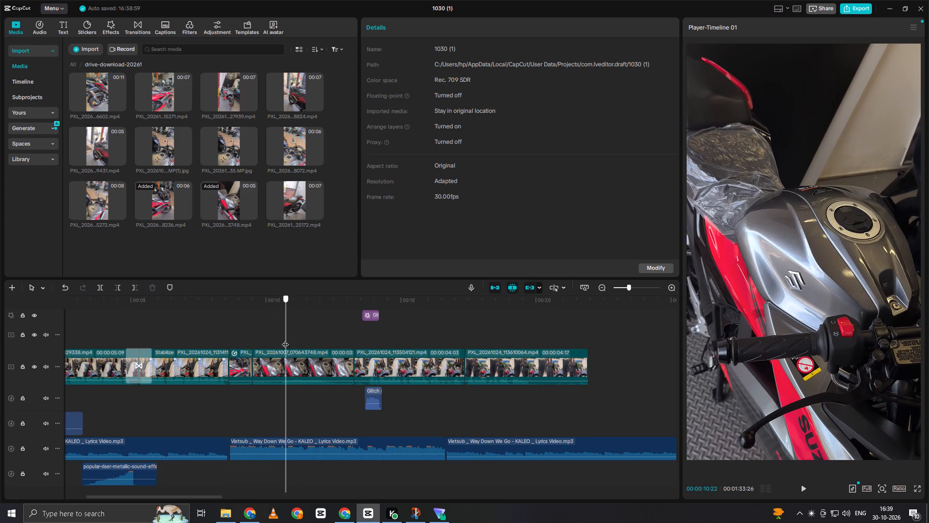
click(284, 356)
key(q)
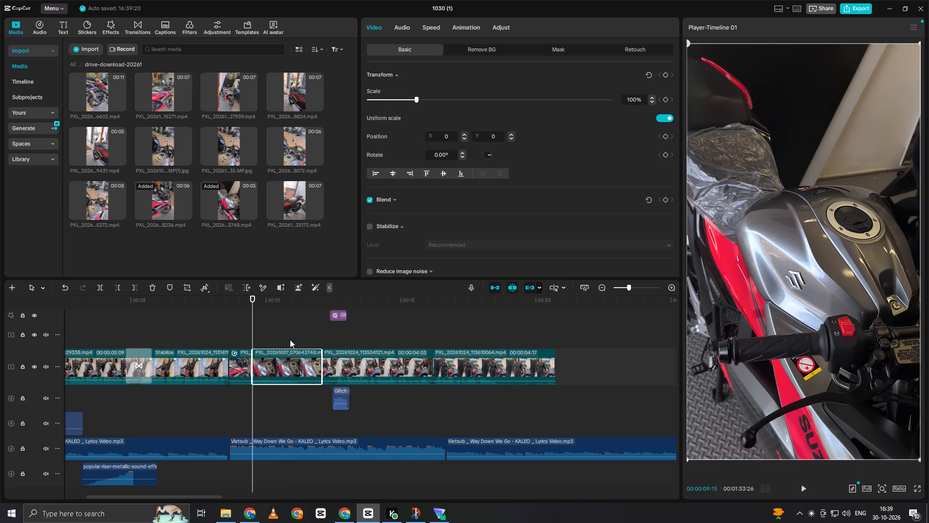
Trim the end of the PXL_20261007_070643748.mp4 clip at the 00:00:10:28 mark, closing the gap behind it.
double_click(290, 339)
click(291, 339)
key(w)
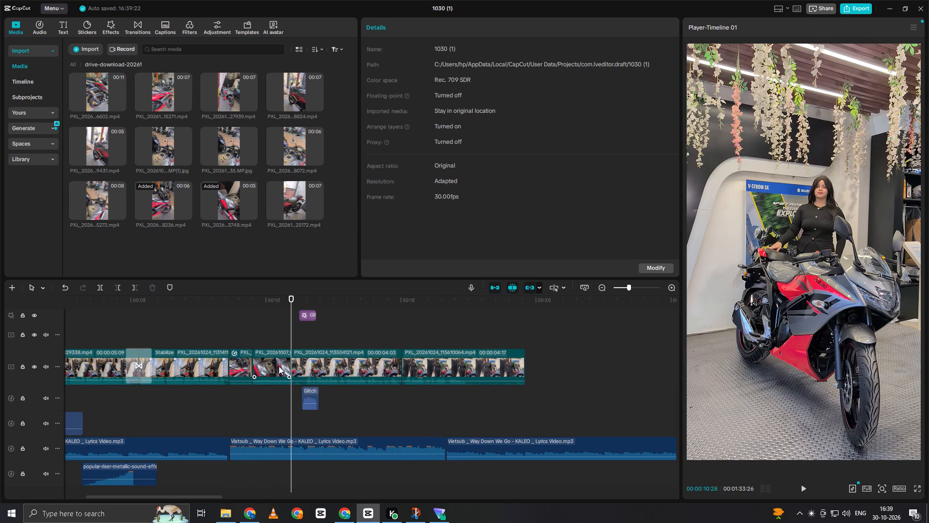
Apply the Flash in speed curve to the PXL_20261007_070643748.mp4 clip and lower its middle and end points below 1x.
click(279, 366)
click(437, 24)
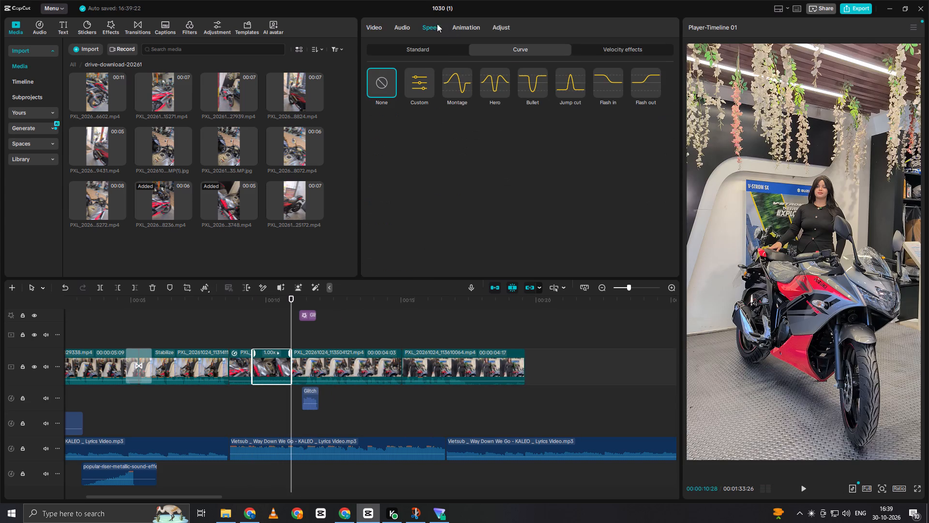
click(599, 77)
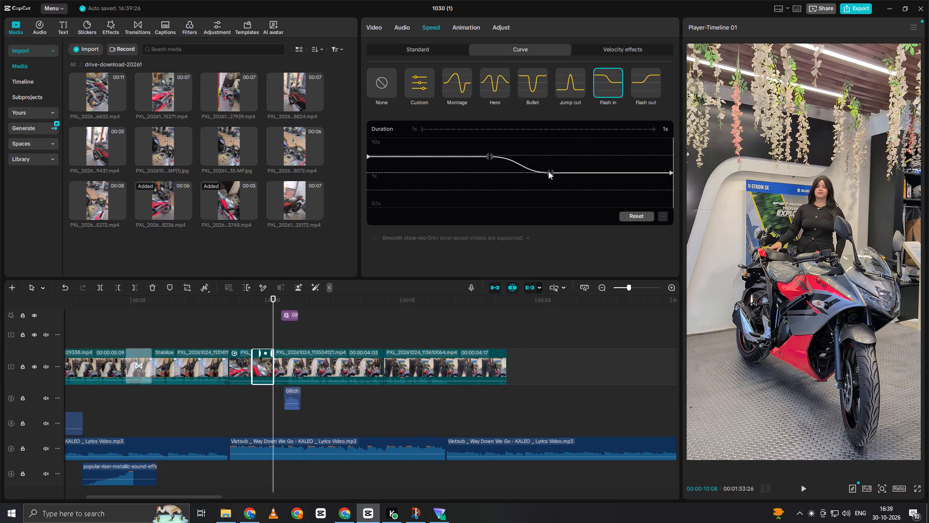
drag(551, 171, 545, 191)
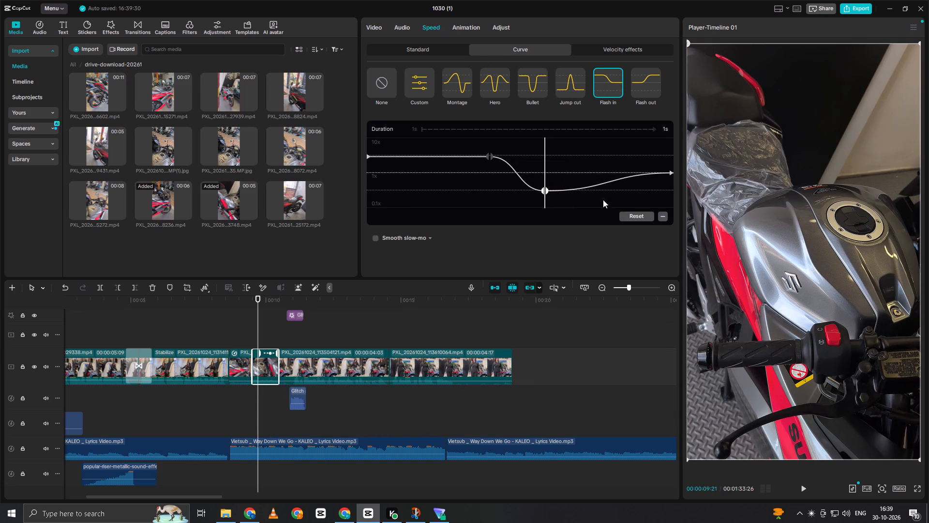
drag(671, 173, 668, 188)
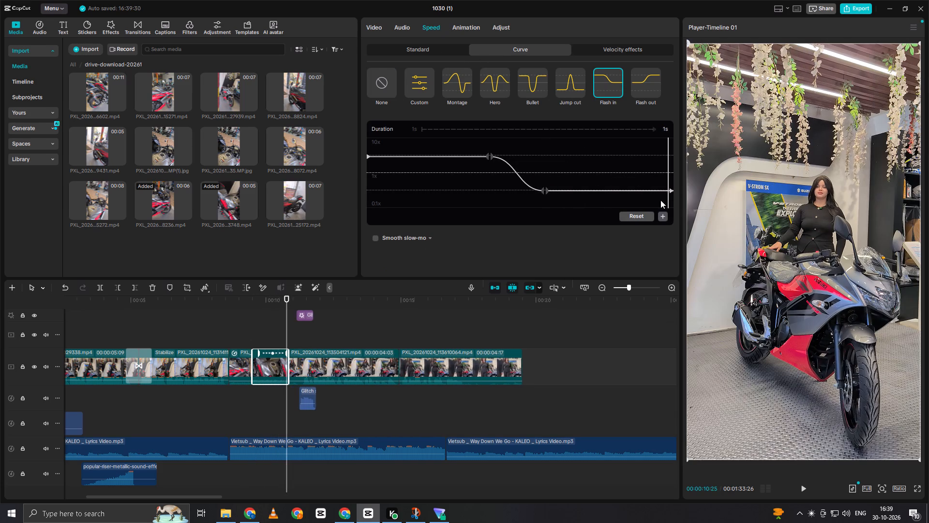
Replay the two retimed bike clips repeatedly to check the new speed curve and their join against the music.
click(246, 314)
drag(244, 317, 232, 332)
key(space)
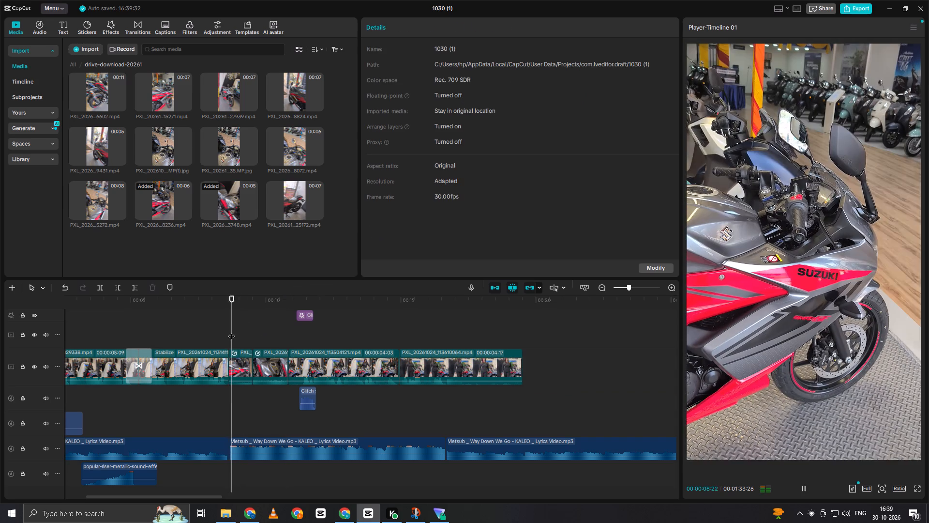
key(space)
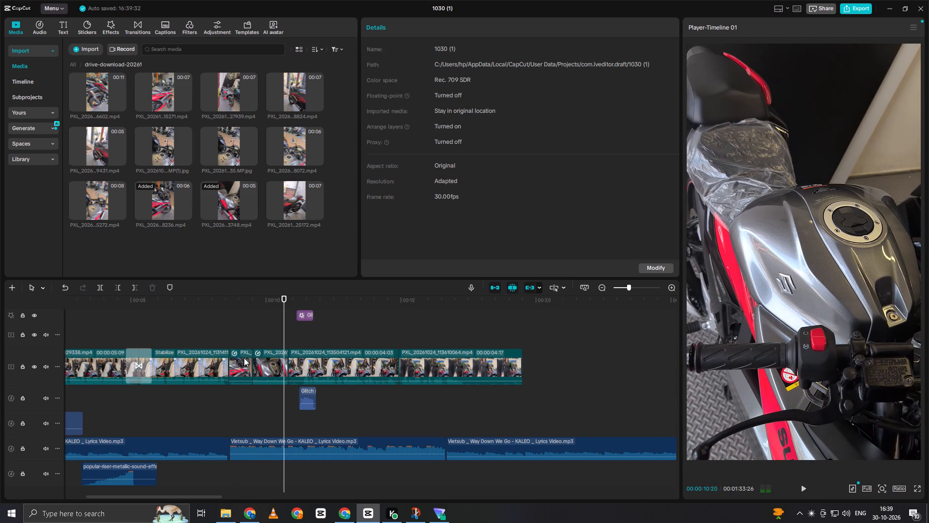
click(220, 333)
key(space)
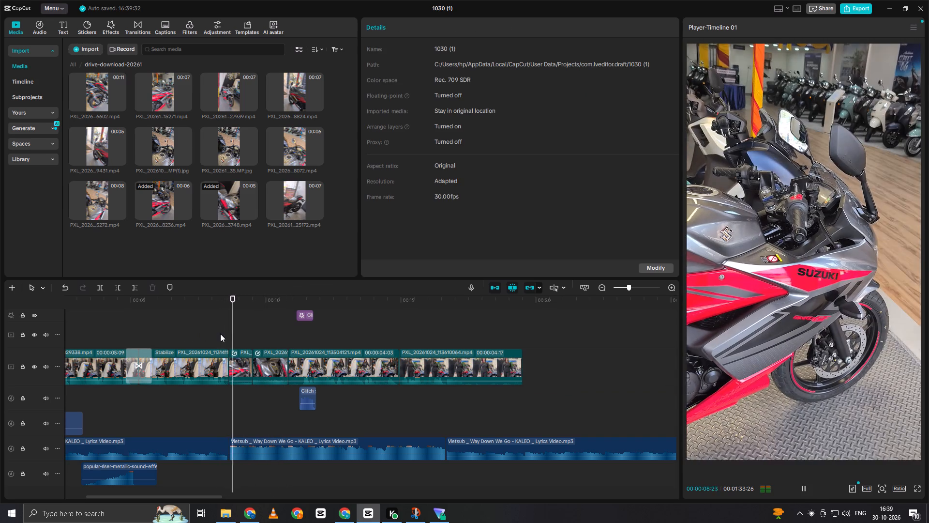
key(space)
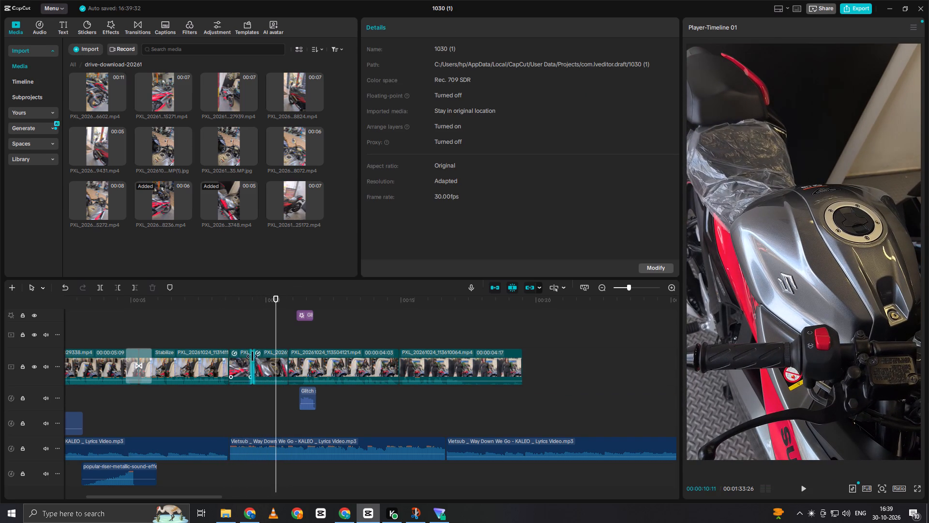
click(225, 332)
drag(224, 332, 217, 338)
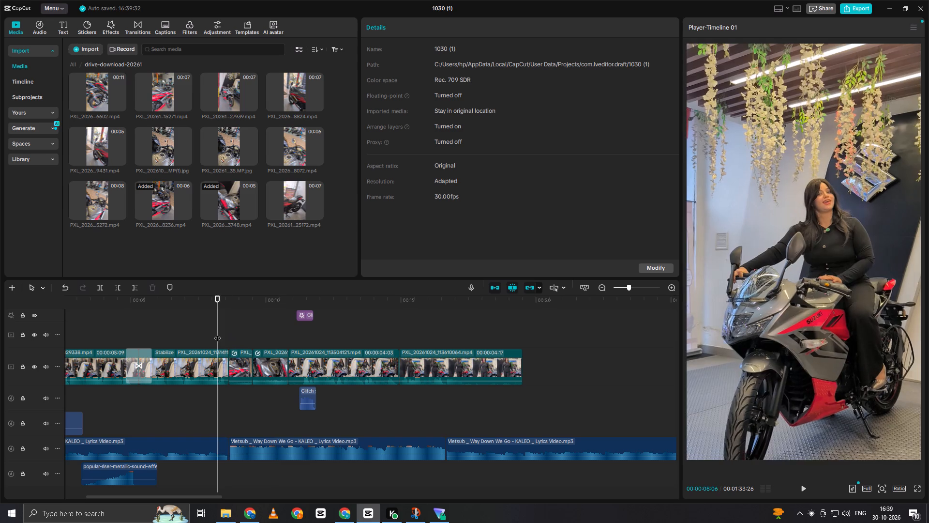
key(space)
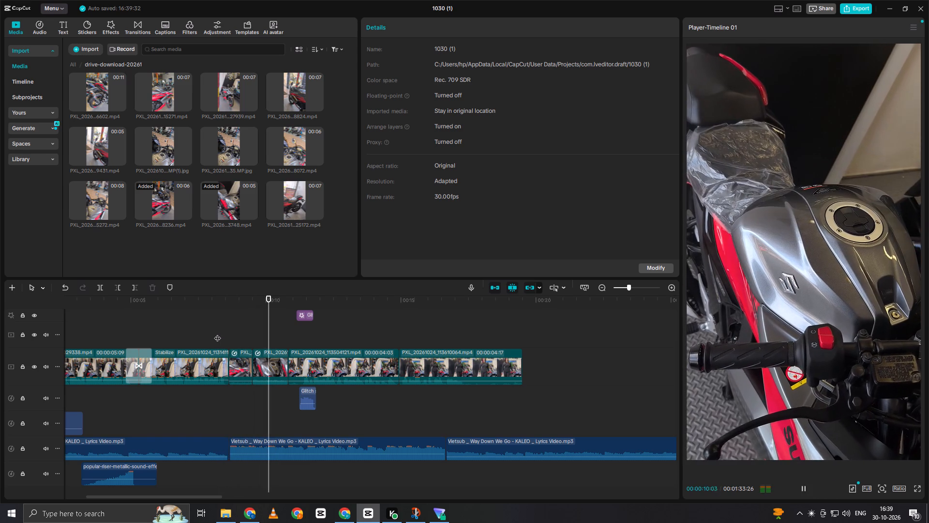
key(space)
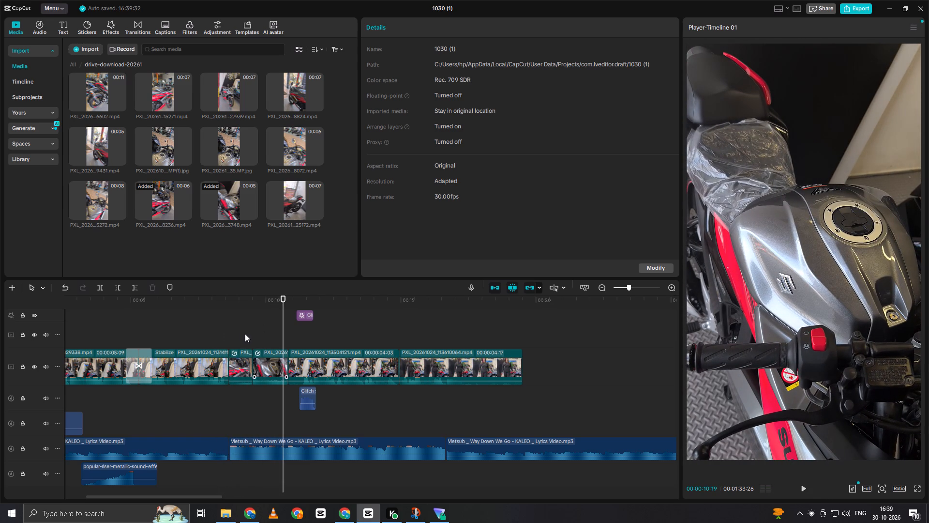
click(241, 331)
key(space)
key(space)
click(264, 323)
drag(264, 323, 264, 324)
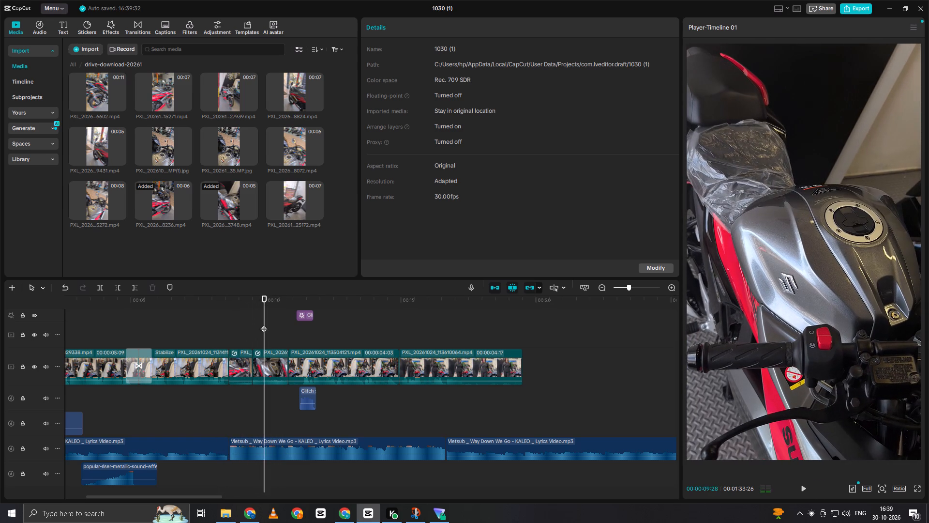
drag(264, 324, 254, 333)
key(space)
key(space)
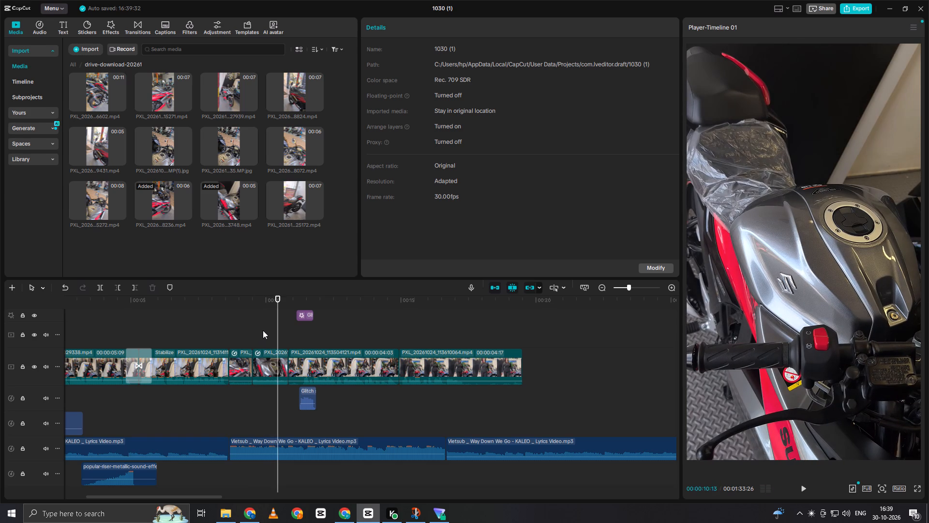
double_click(263, 330)
key(space)
click(272, 326)
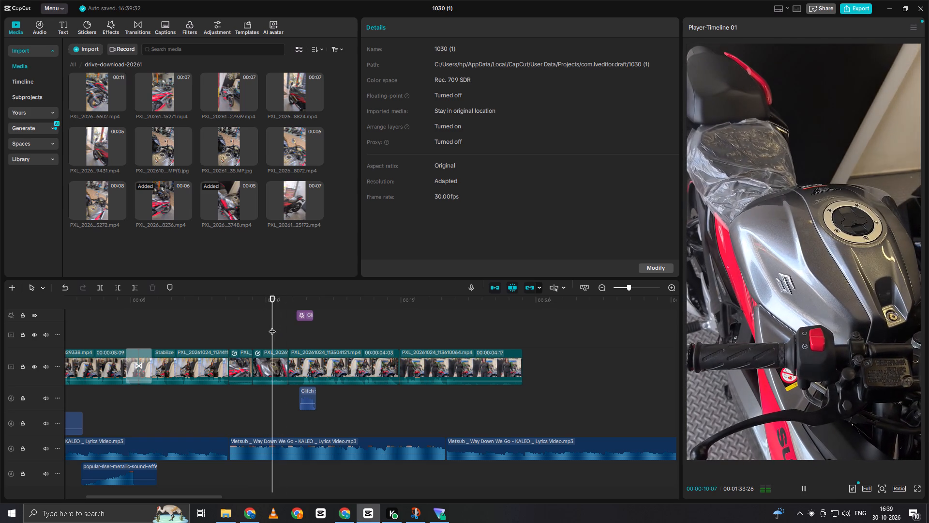
drag(272, 326, 269, 335)
click(260, 365)
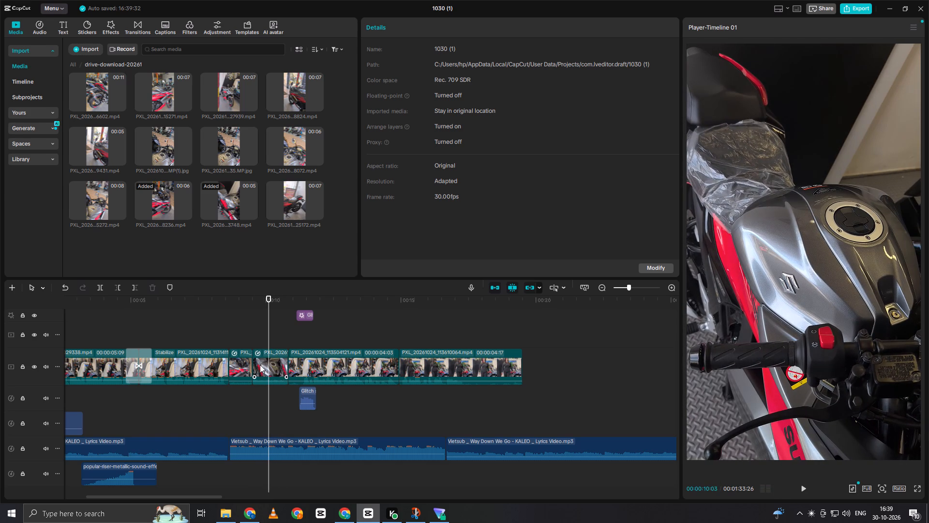
Play from the first retimed bike clip into the following showroom clip to check the timing of the cut and glitch effect.
click(230, 340)
key(space)
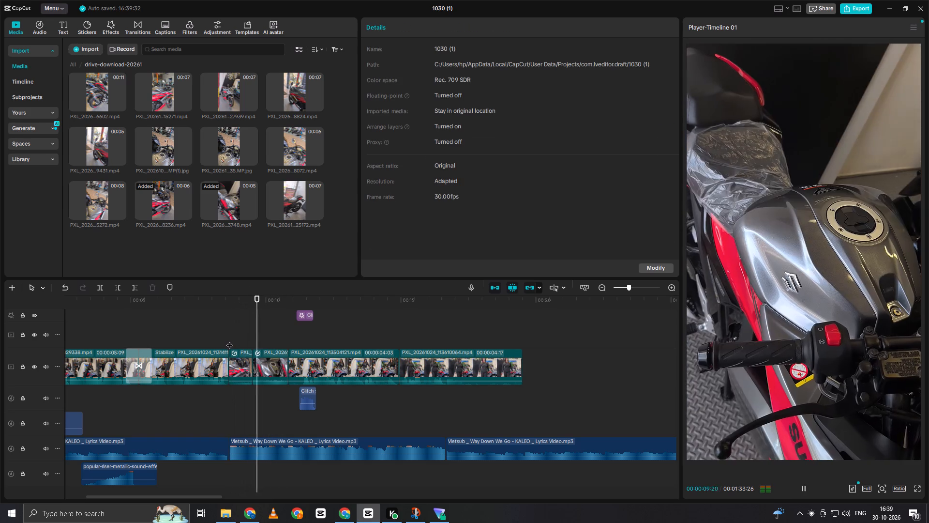
key(space)
double_click(280, 325)
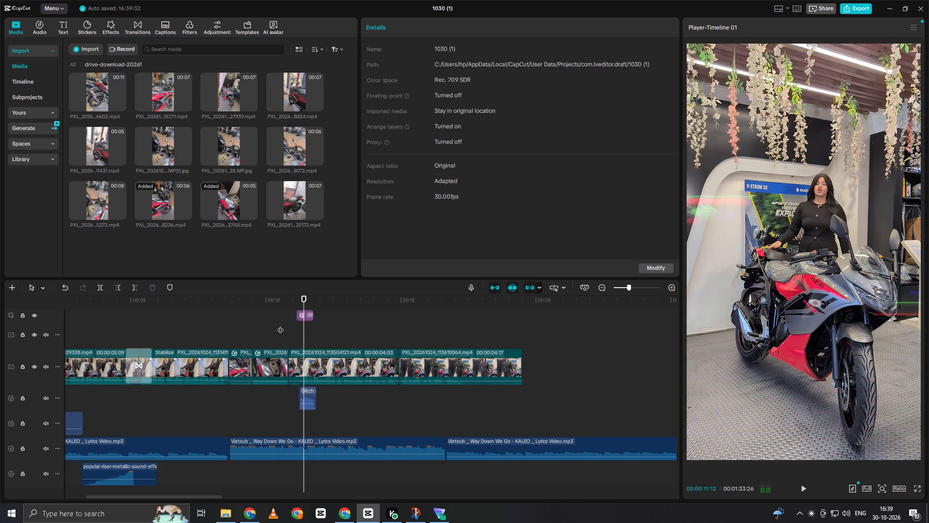
key(space)
key(space)
click(283, 322)
drag(283, 323, 277, 335)
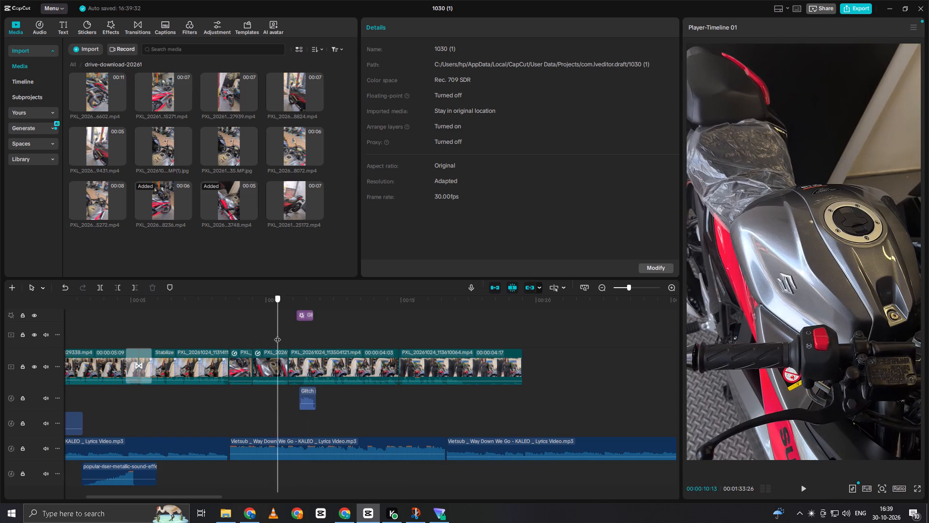
drag(277, 335, 271, 342)
key(space)
key(space)
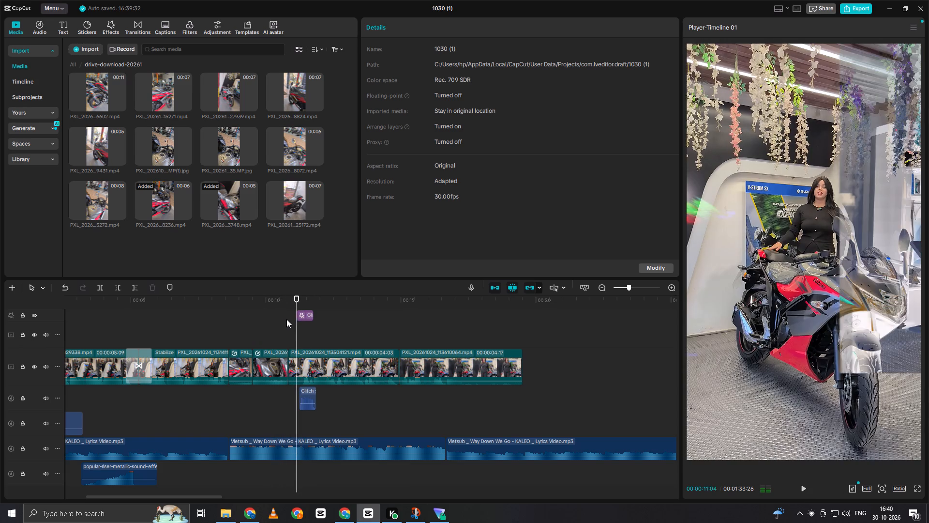
click(286, 319)
drag(286, 320, 224, 374)
key(space)
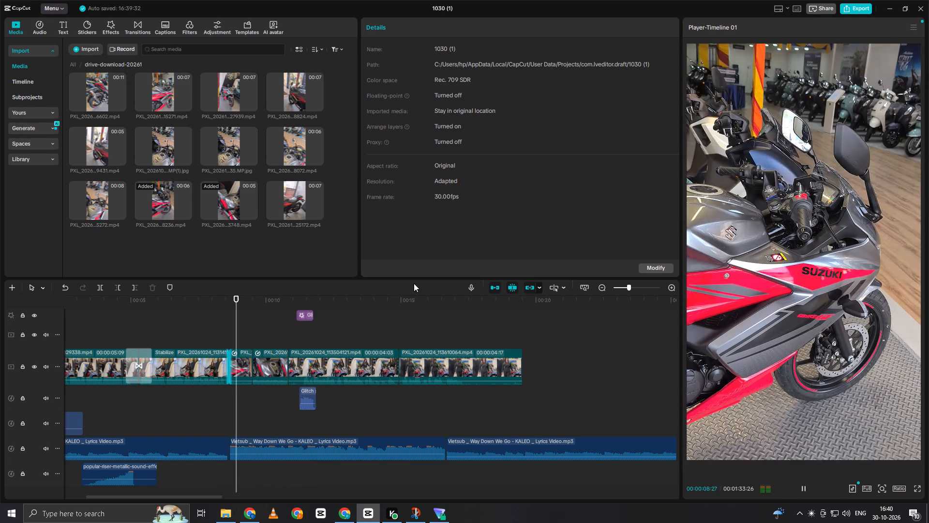
key(space)
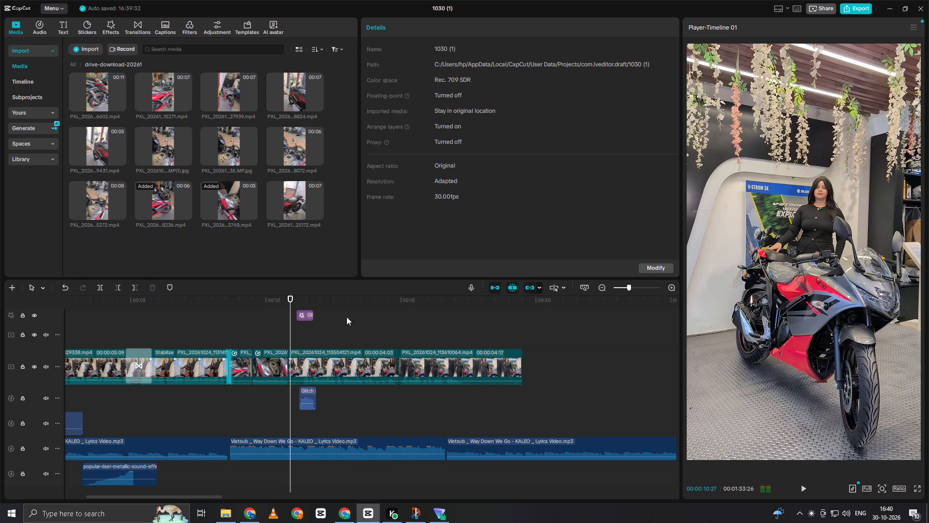
Replay from the end of the stabilized clip through both bike clips to find where the music beat falls.
click(250, 338)
drag(247, 338, 232, 347)
click(233, 330)
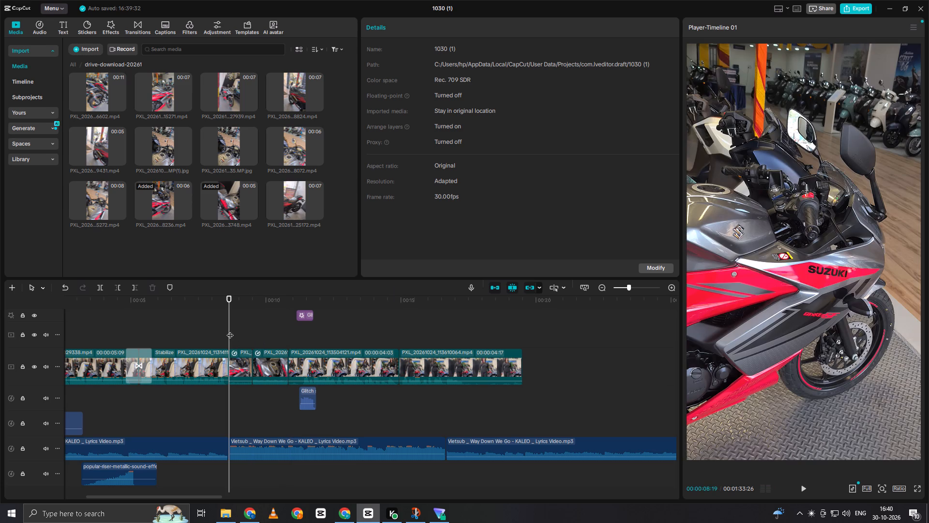
double_click(229, 330)
click(227, 329)
drag(226, 329, 201, 339)
key(space)
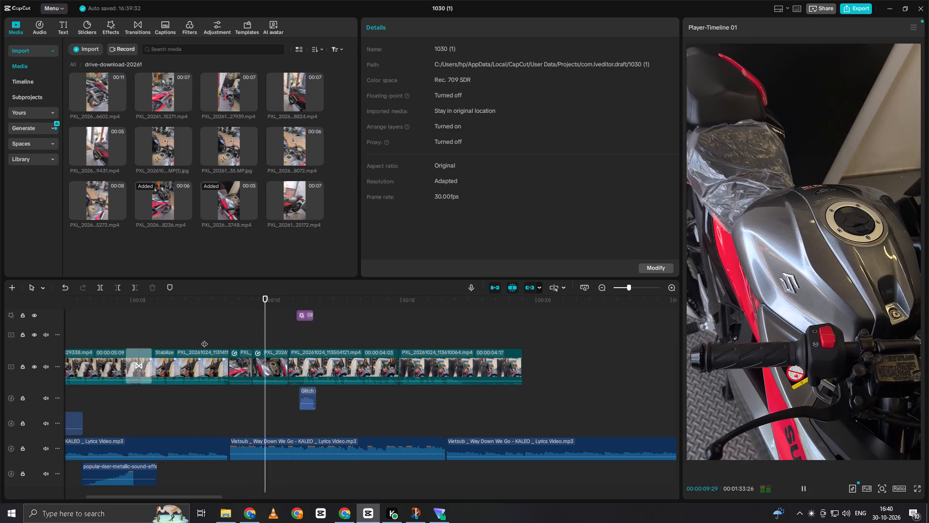
key(space)
click(247, 318)
drag(247, 318, 241, 324)
key(space)
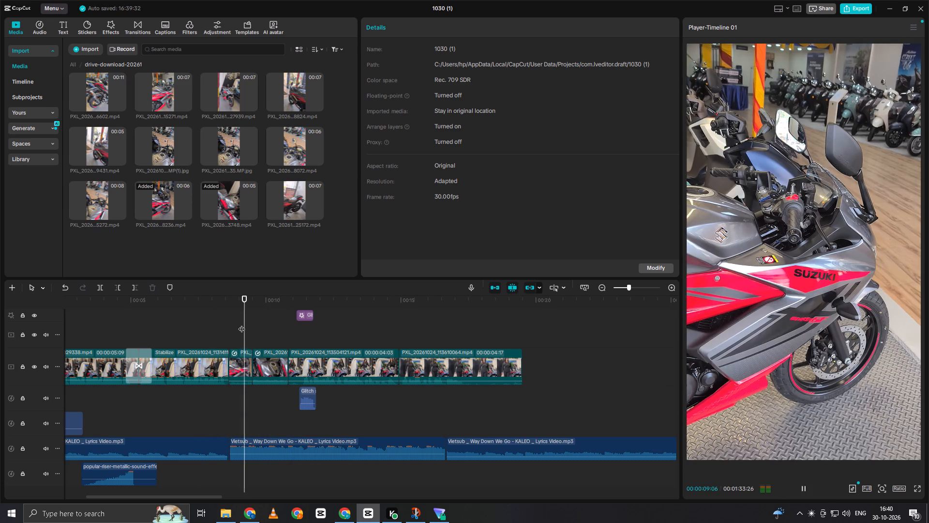
key(space)
click(262, 316)
drag(263, 316, 264, 317)
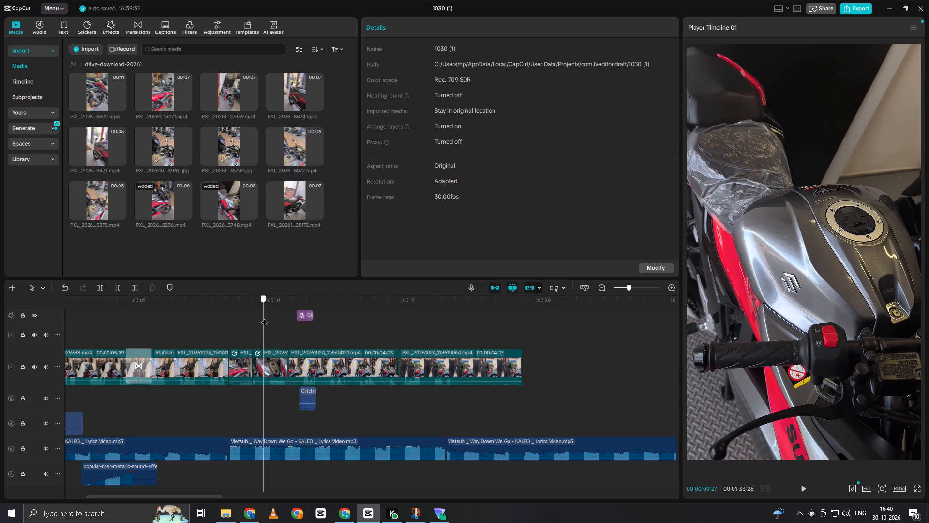
drag(264, 317, 270, 314)
click(271, 356)
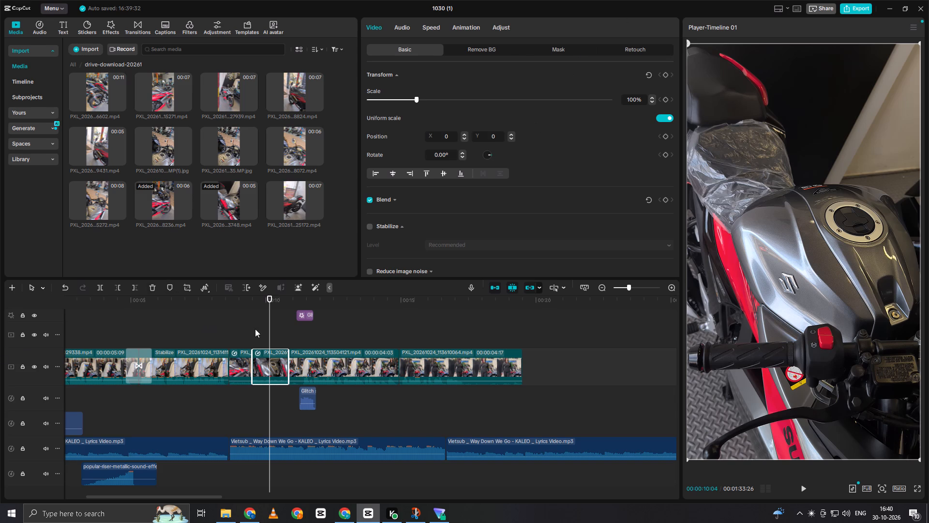
drag(255, 329, 251, 329)
click(234, 328)
click(231, 327)
key(space)
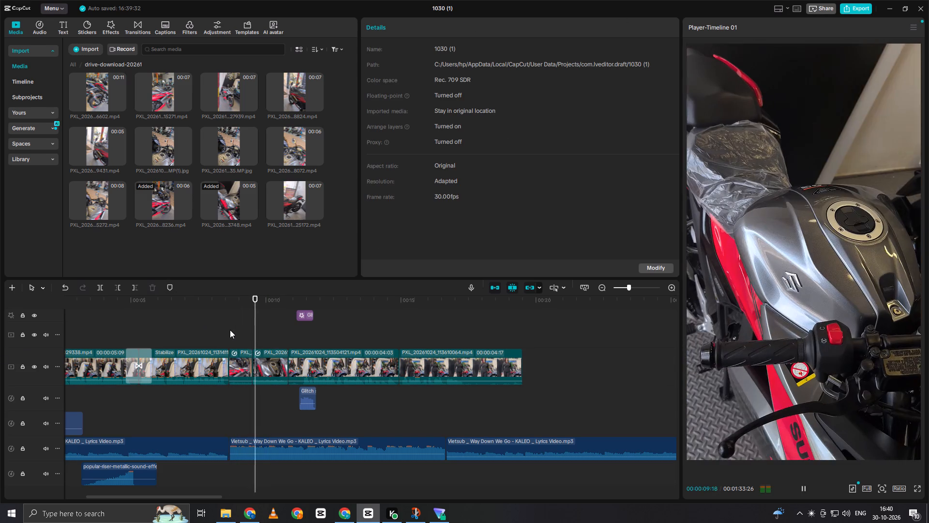
click(218, 338)
key(space)
key(space)
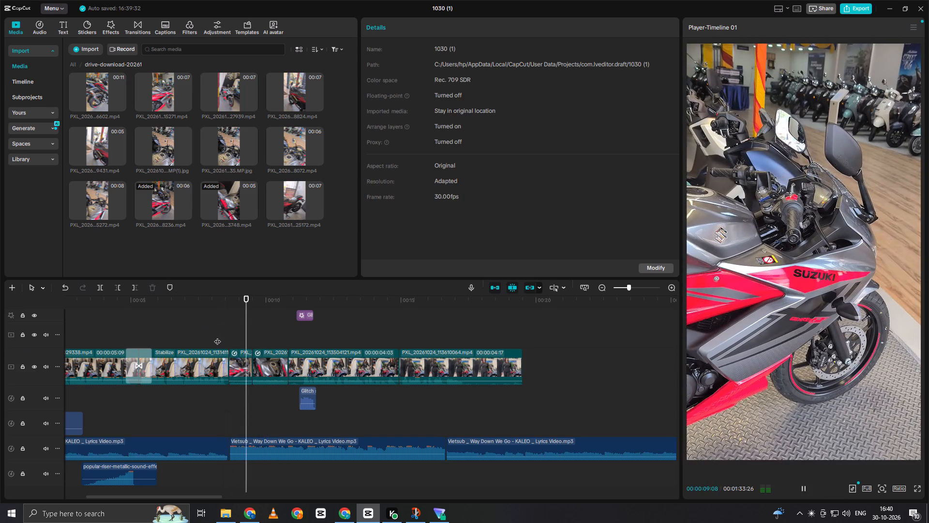
key(space)
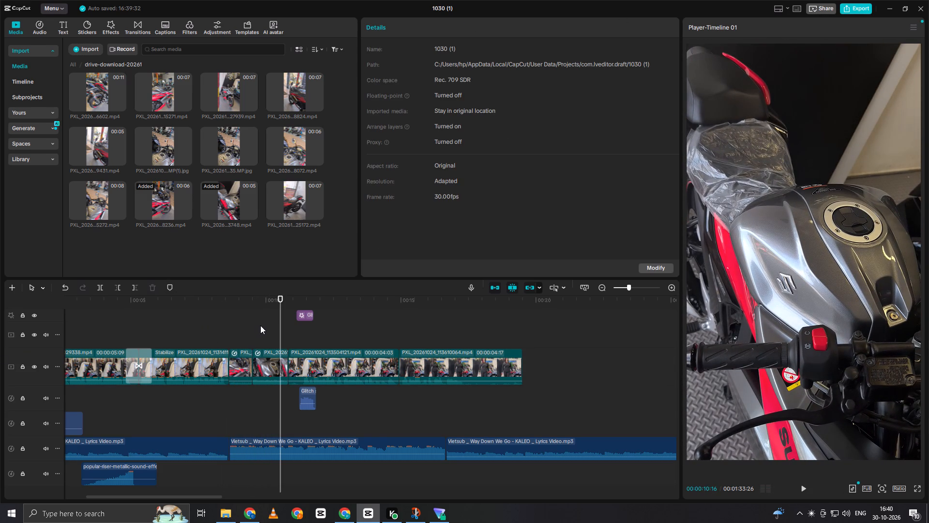
Locate the beat within the retimed PXL_20261007_070643748.mp4 clip and split the clip at the 00:00:10:03 mark.
click(267, 321)
key(space)
key(space)
click(277, 319)
drag(277, 320, 267, 330)
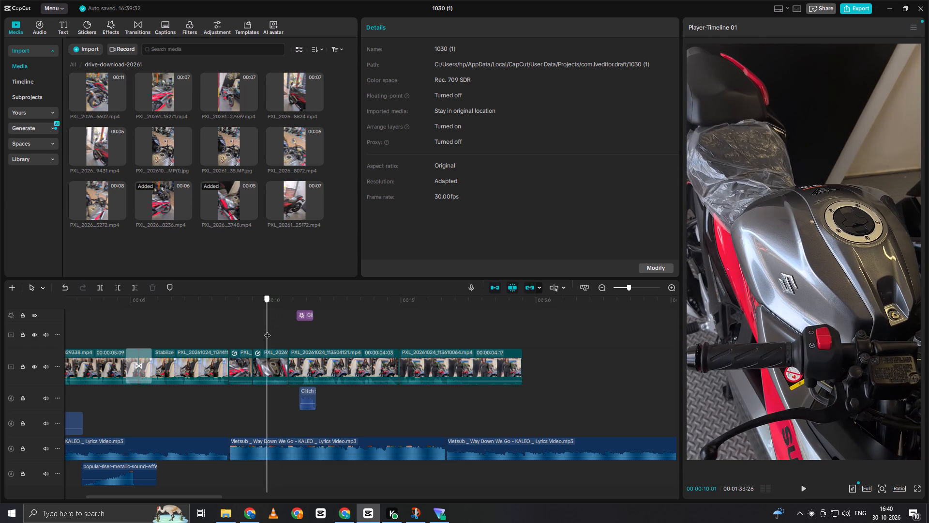
drag(267, 330, 269, 334)
click(272, 367)
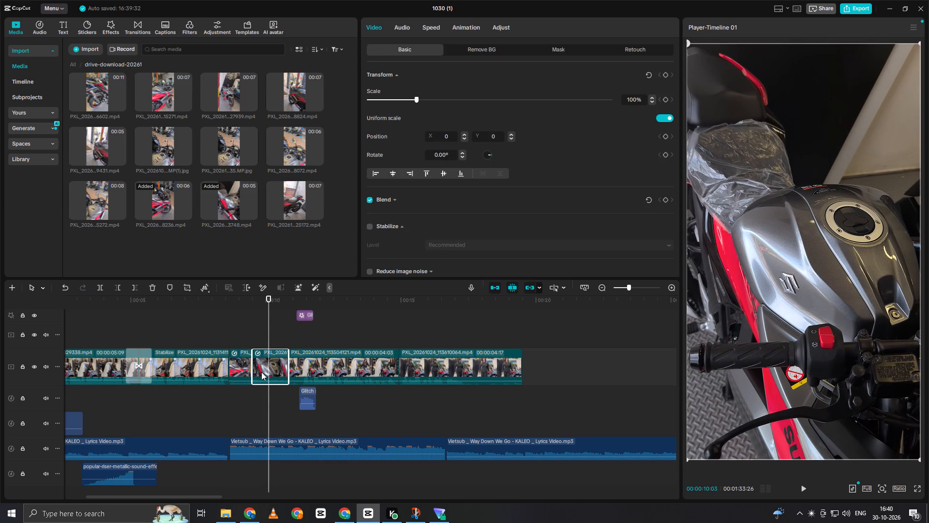
key(ctrl+b)
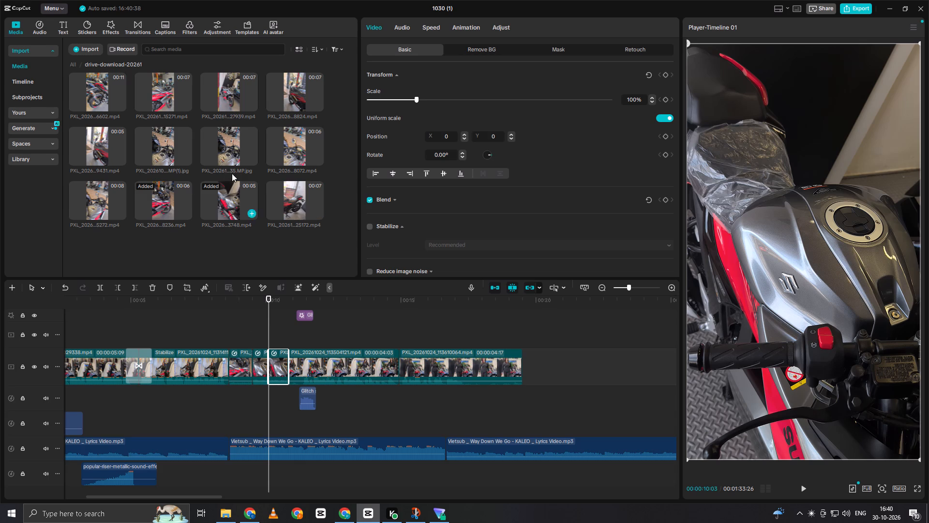
Preview the imported bike media and insert PXL_20261007_064258824.mp4 at the 00:00:10:03 split between the two halves of the retimed clip.
click(165, 142)
key(space)
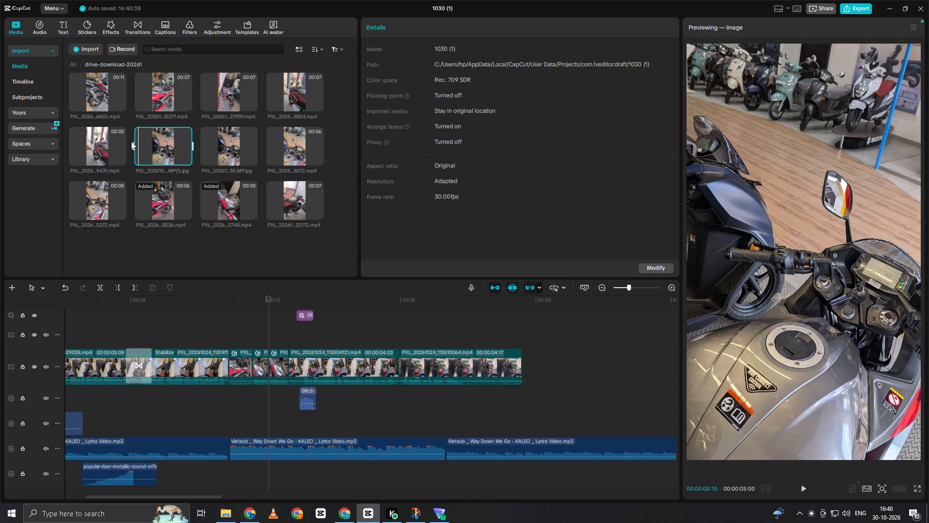
key(space)
click(173, 84)
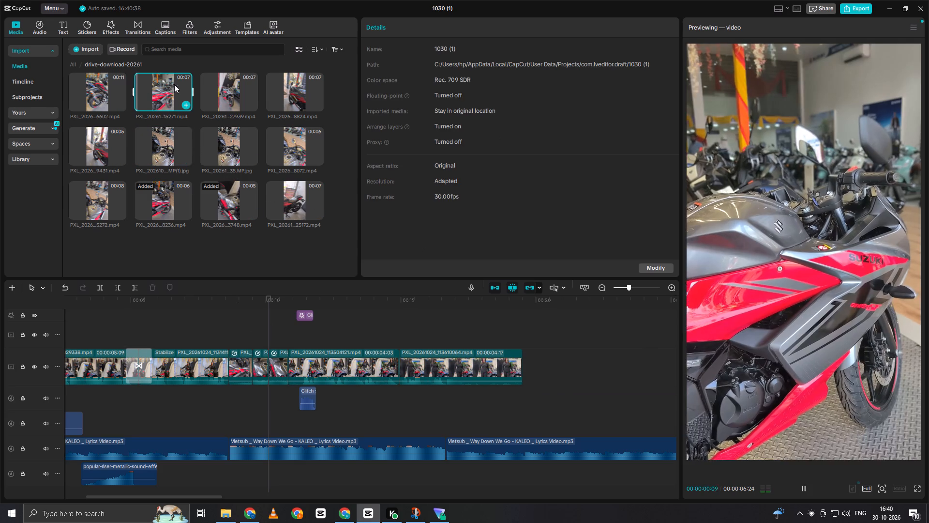
click(223, 93)
key(space)
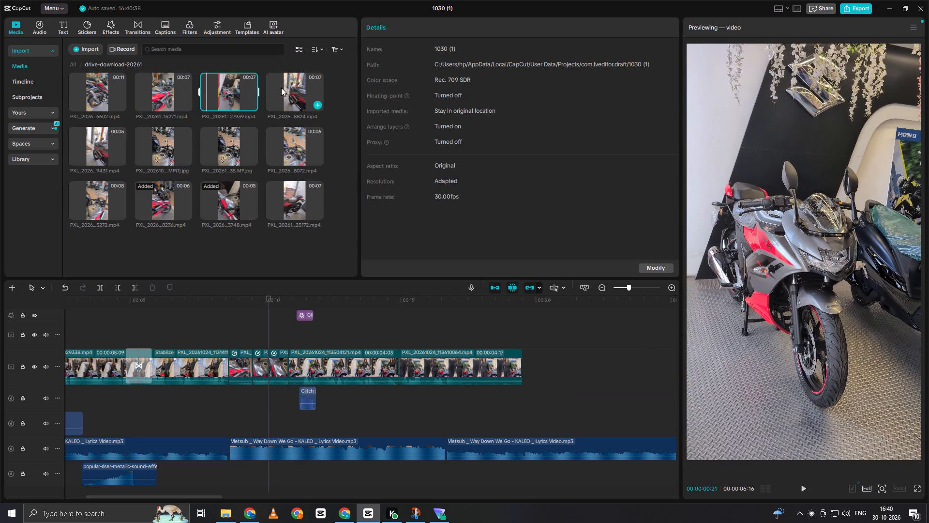
click(284, 89)
key(space)
drag(288, 89, 269, 366)
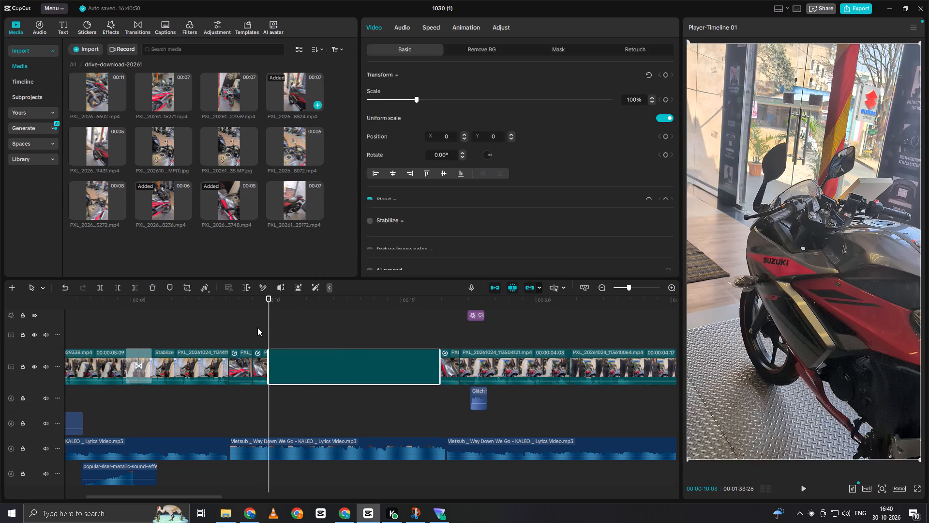
Play from the stabilized clip through the retimed bike clips into the inserted clip to check the cut against the music.
click(257, 327)
key(space)
key(space)
click(247, 315)
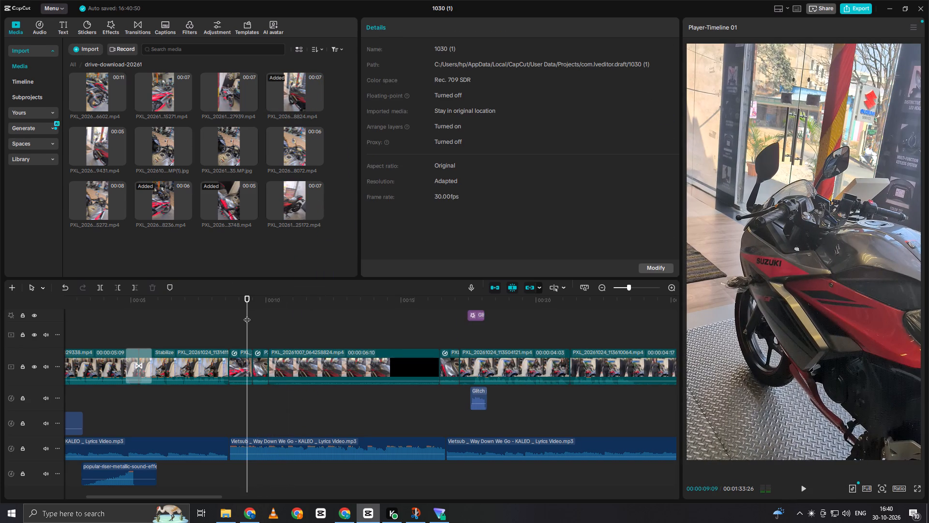
key(space)
click(221, 310)
drag(213, 316, 194, 324)
click(193, 324)
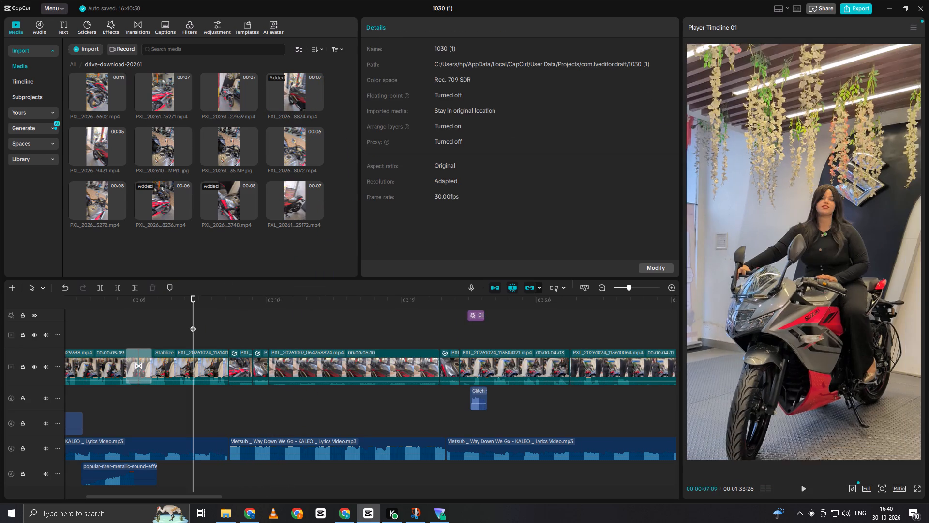
key(space)
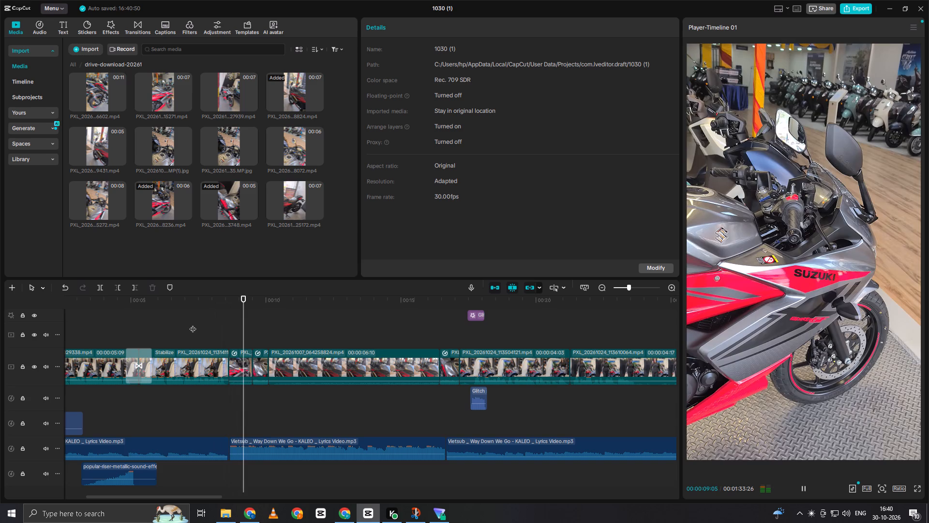
key(space)
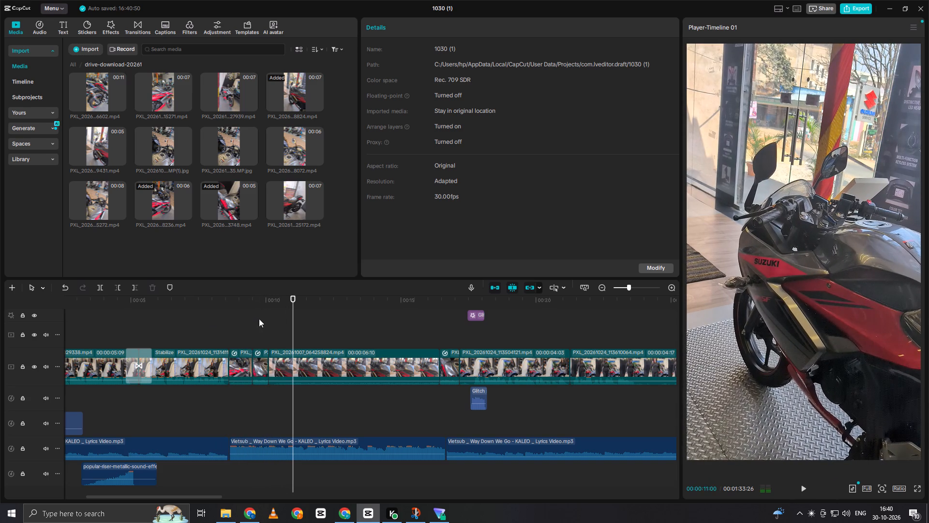
Locate the next beat within the inserted PXL_20261007_064258824.mp4 clip and trim away everything after the 00:00:10:25 mark.
click(273, 317)
key(space)
key(space)
double_click(282, 318)
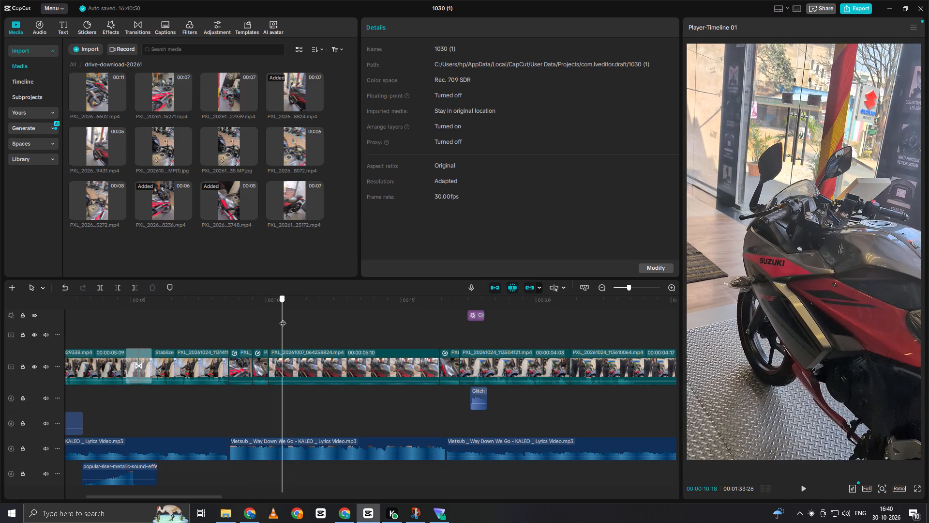
key(space)
key(space)
click(291, 316)
click(290, 317)
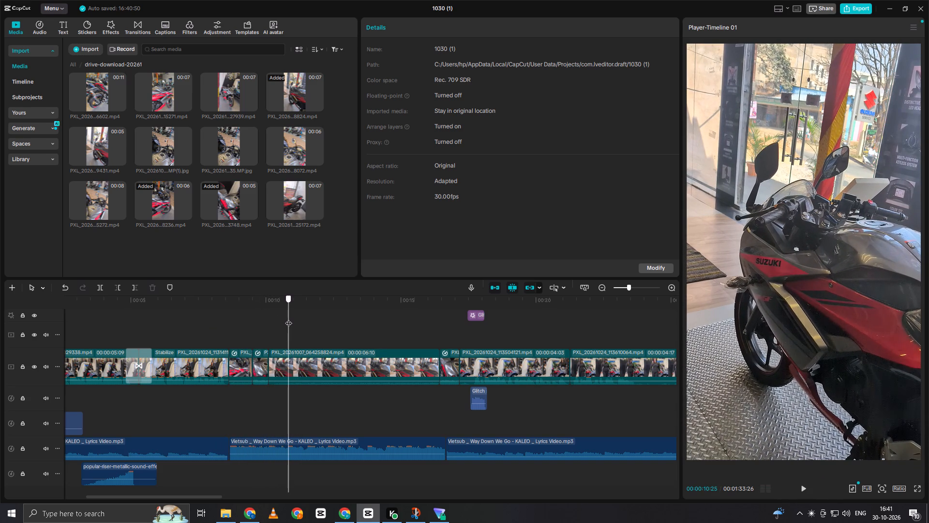
click(290, 362)
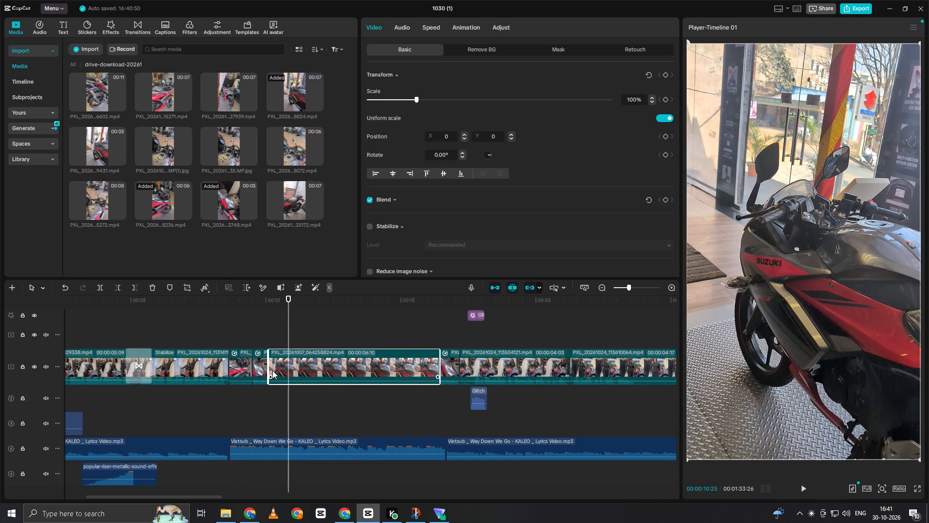
key(BackSpace)
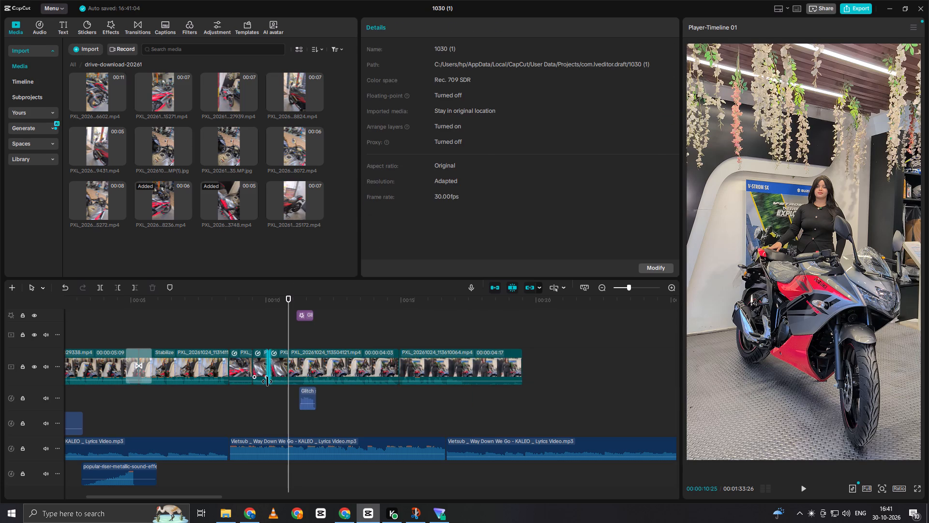
key(ctrl+z)
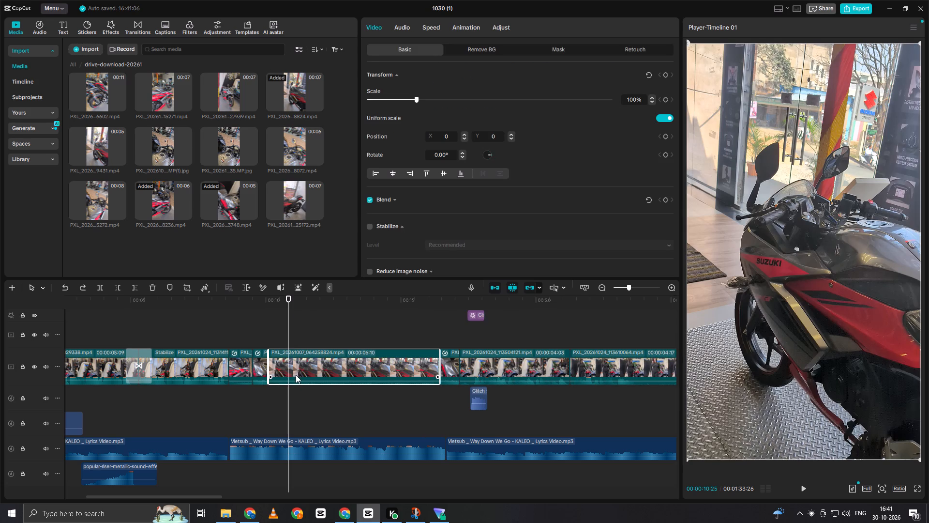
key(w)
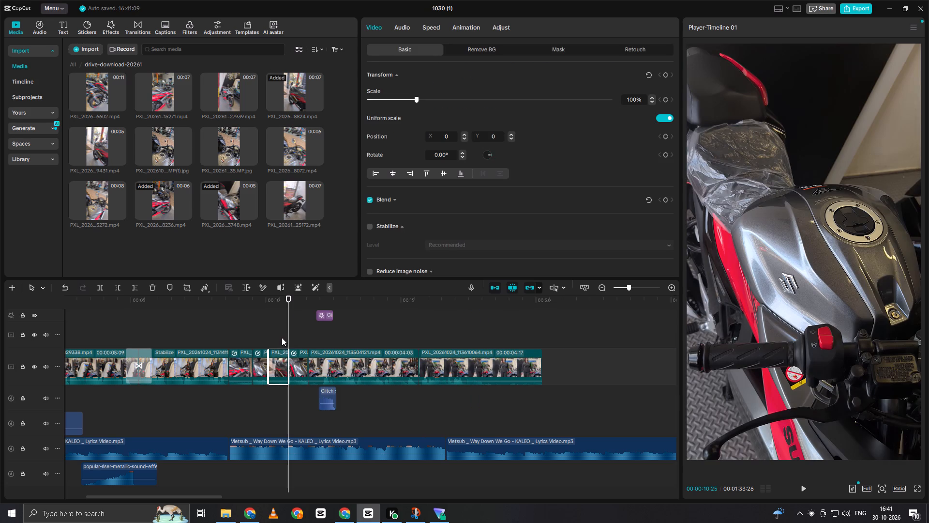
Play from before the trimmed bike clip into the showroom clip to check the cuts and glitch effect against the music.
click(256, 330)
key(space)
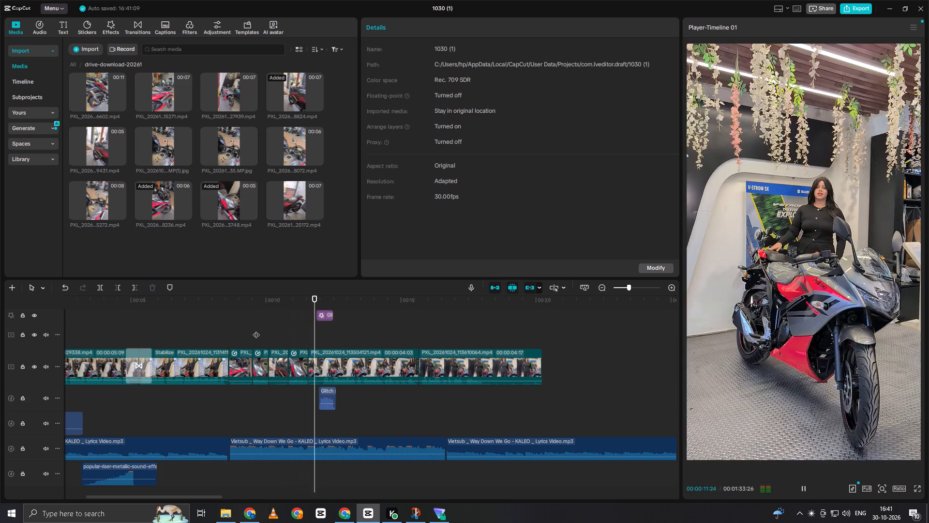
key(space)
click(241, 323)
drag(240, 323, 206, 330)
key(space)
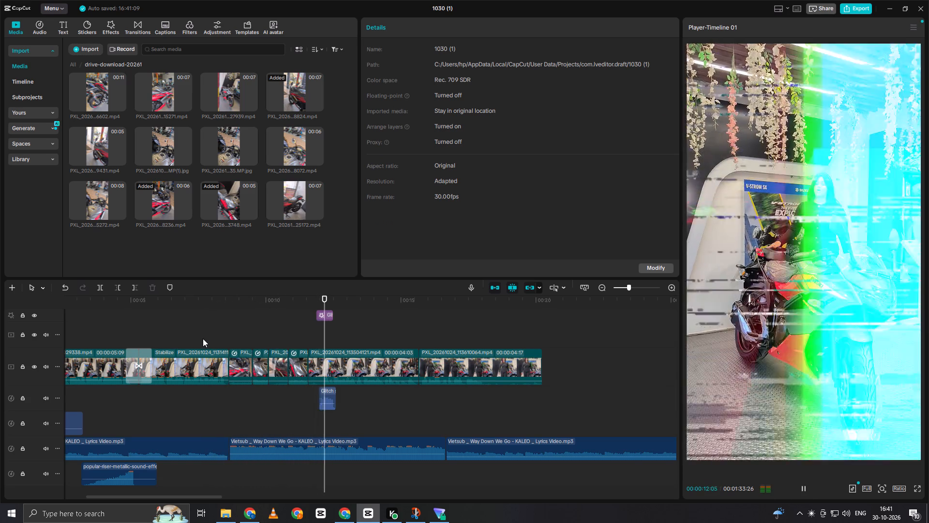
key(space)
double_click(301, 331)
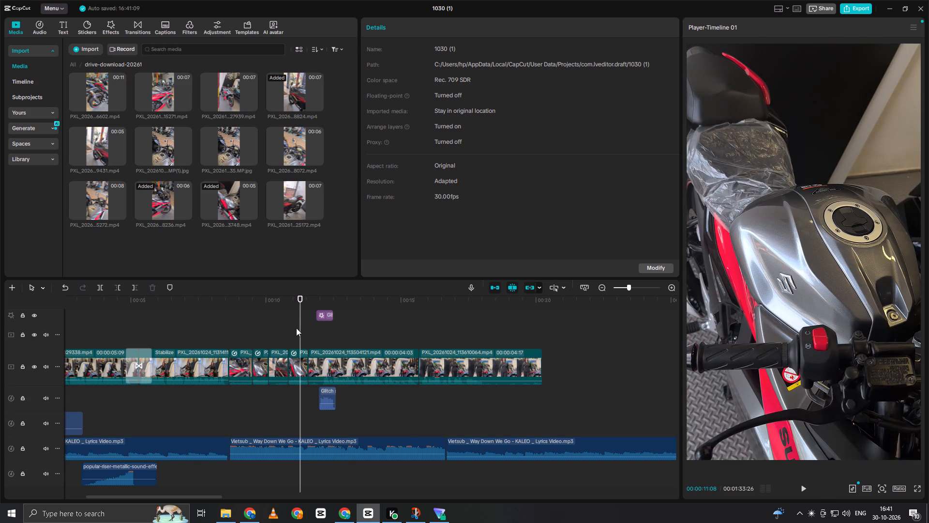
click(293, 326)
key(space)
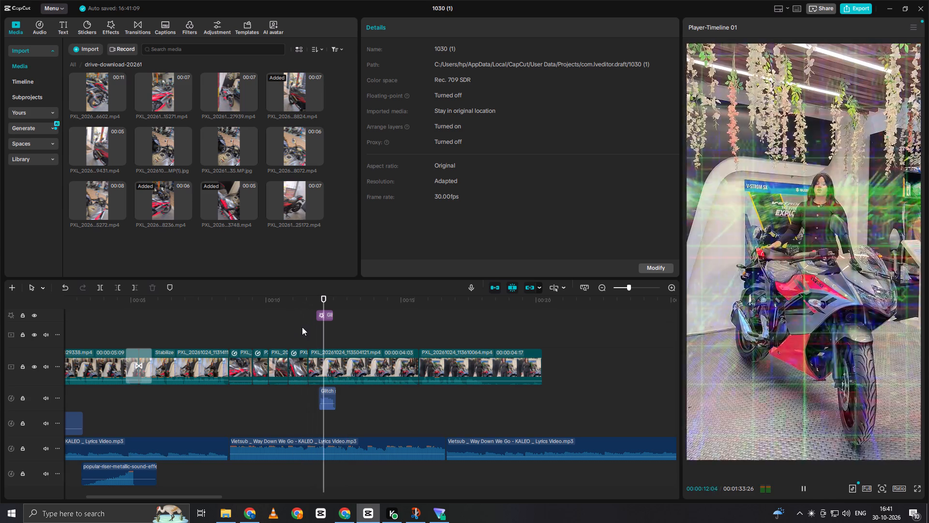
Replay from the end of the stabilized clip through the bike clips to judge the trimmed clip's pacing.
click(302, 327)
drag(298, 326, 290, 328)
click(277, 321)
double_click(252, 314)
click(238, 313)
click(232, 312)
triple_click(229, 311)
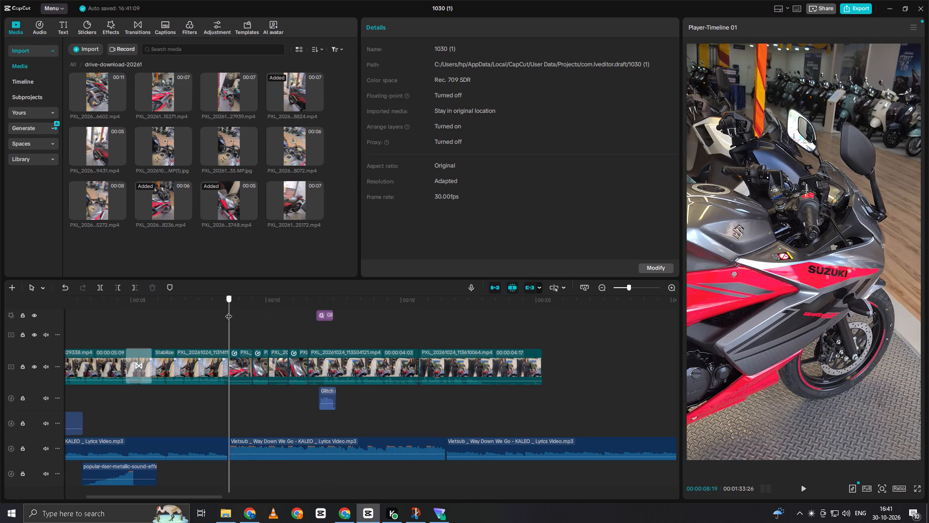
click(221, 314)
key(space)
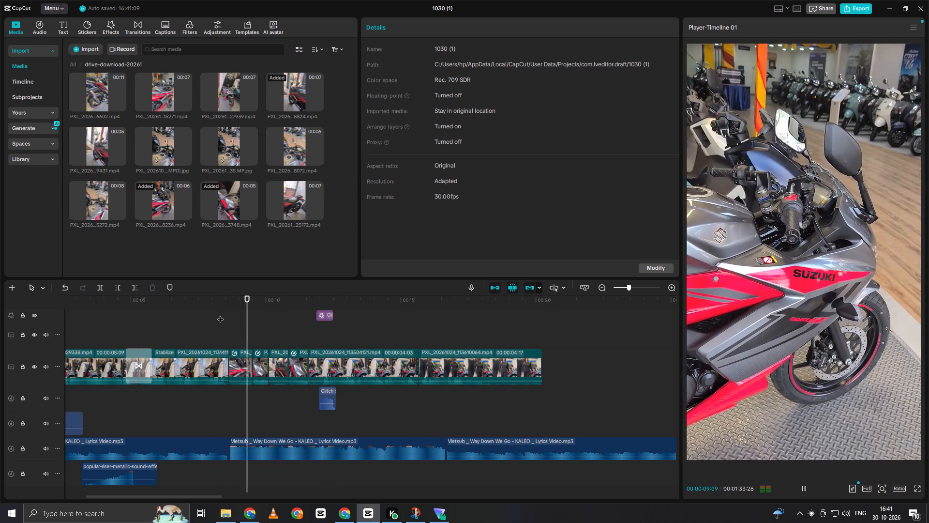
key(space)
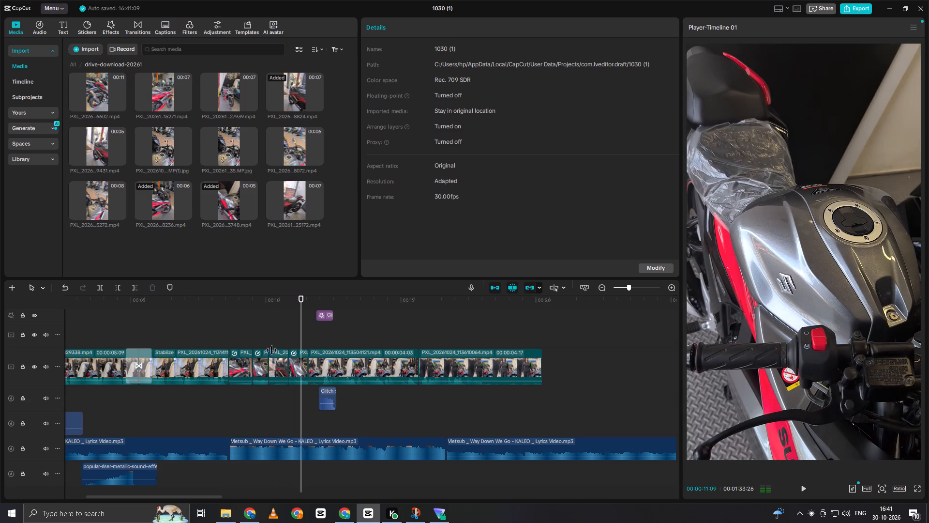
Apply the Flash in speed curve to the trimmed PXL_20261007_064258824.mp4 clip.
click(293, 368)
click(267, 365)
click(279, 368)
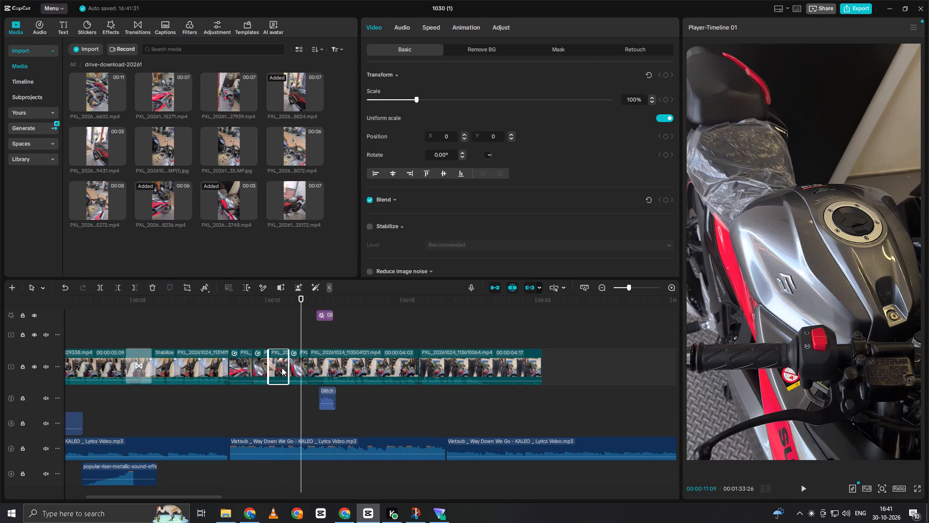
click(423, 24)
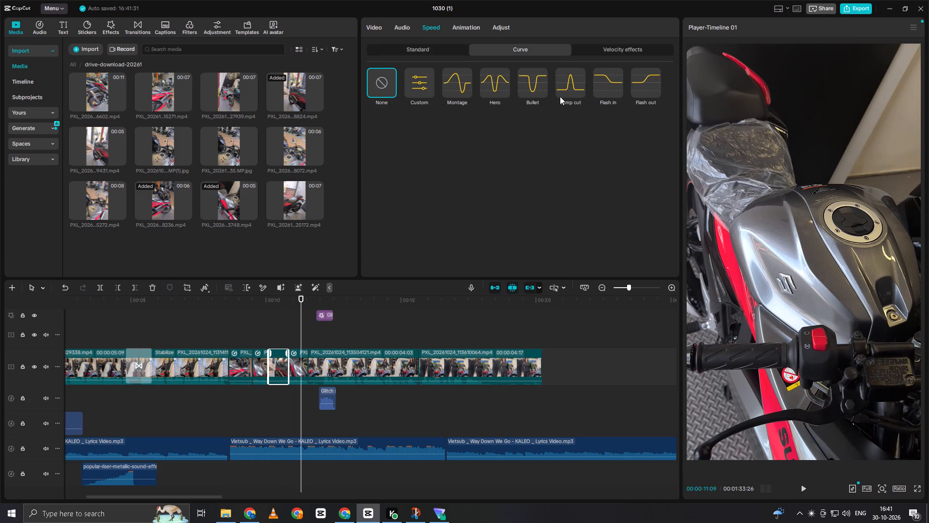
click(574, 88)
click(612, 90)
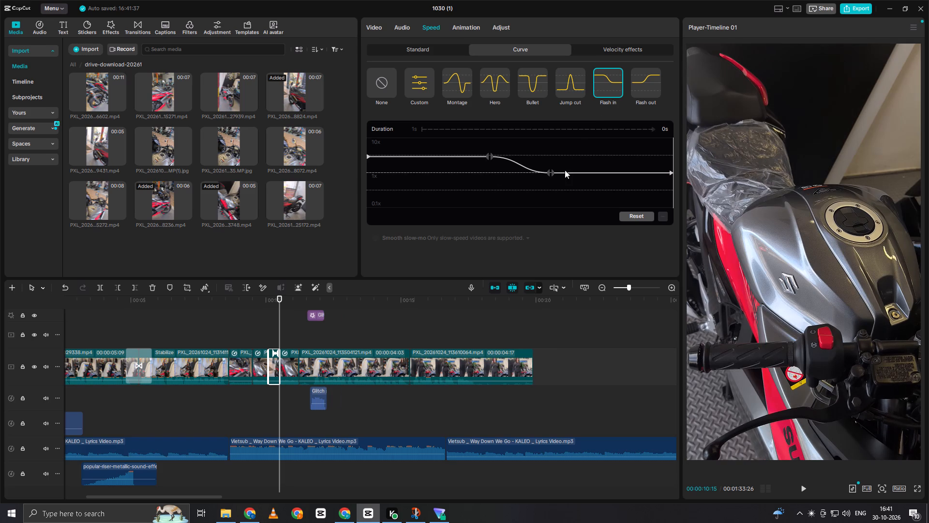
Reshape the Flash in curve by lowering its second point and end speed below 1x, extending the clip to about 00:00:10:25.
drag(550, 170, 538, 201)
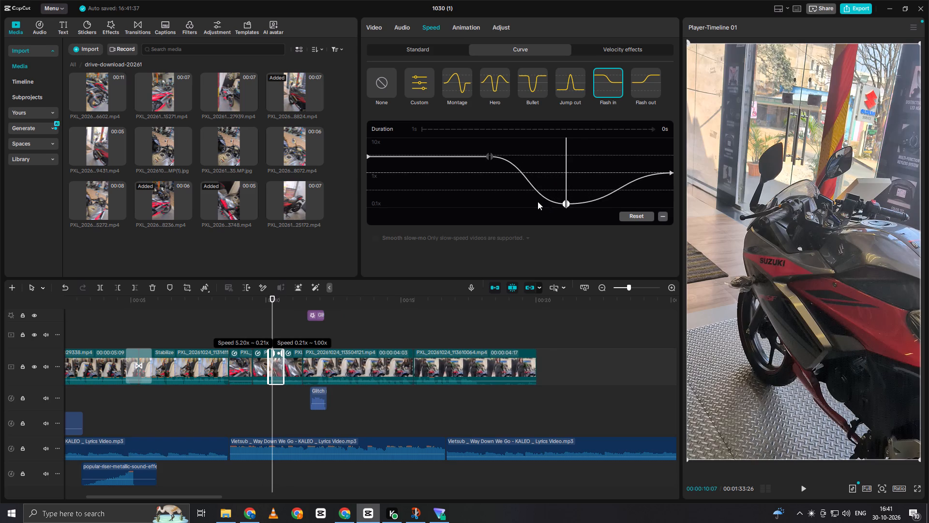
drag(538, 201, 512, 198)
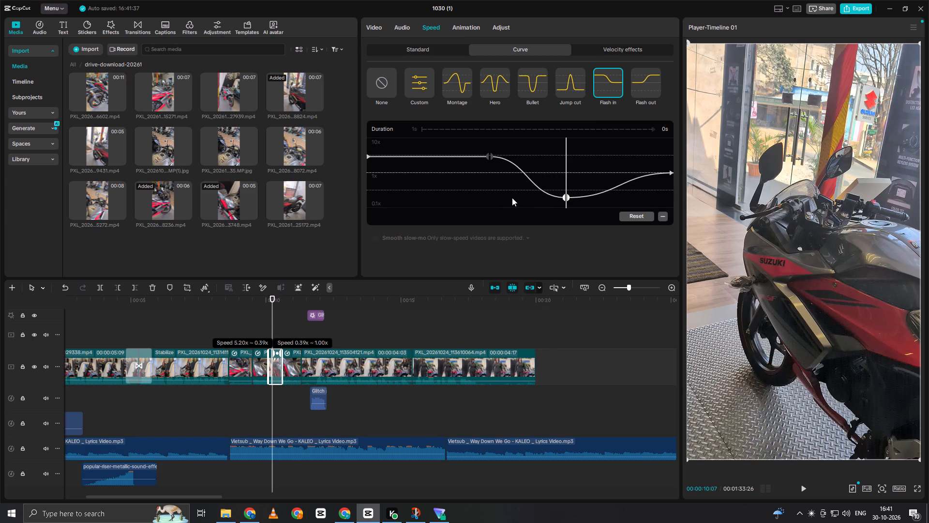
drag(512, 198, 501, 196)
drag(565, 195, 543, 197)
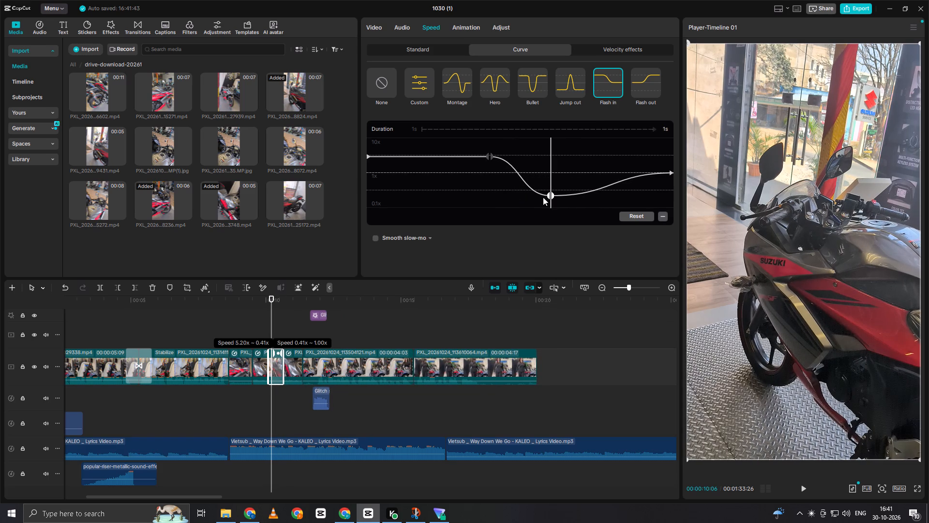
drag(543, 197, 545, 199)
drag(670, 172, 672, 185)
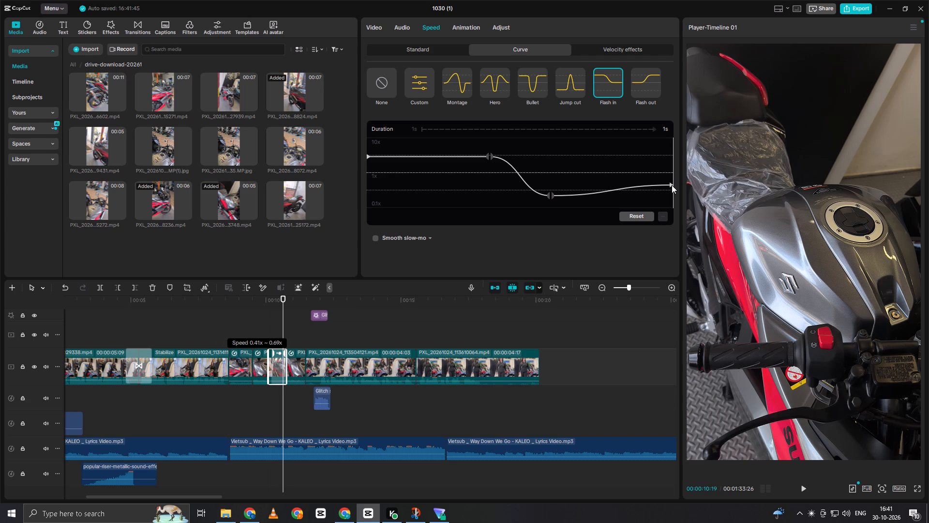
drag(672, 185, 673, 189)
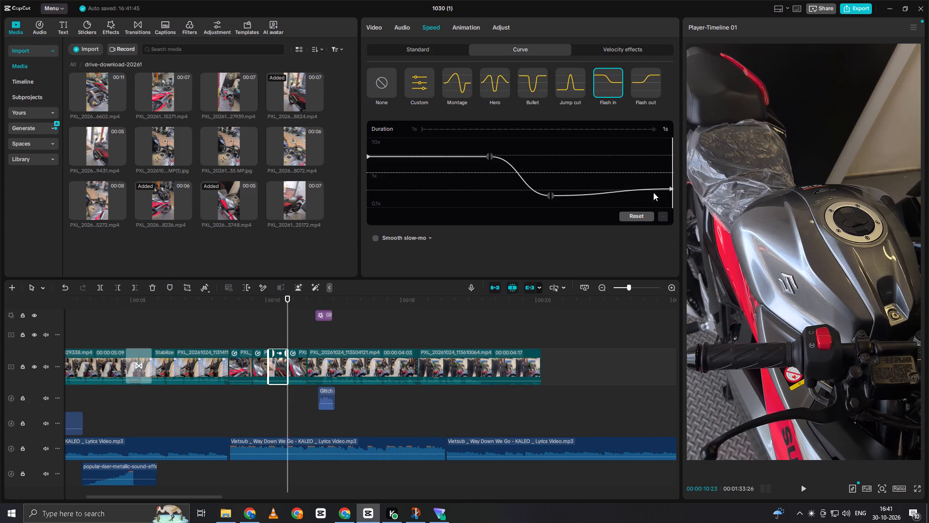
drag(551, 193, 551, 199)
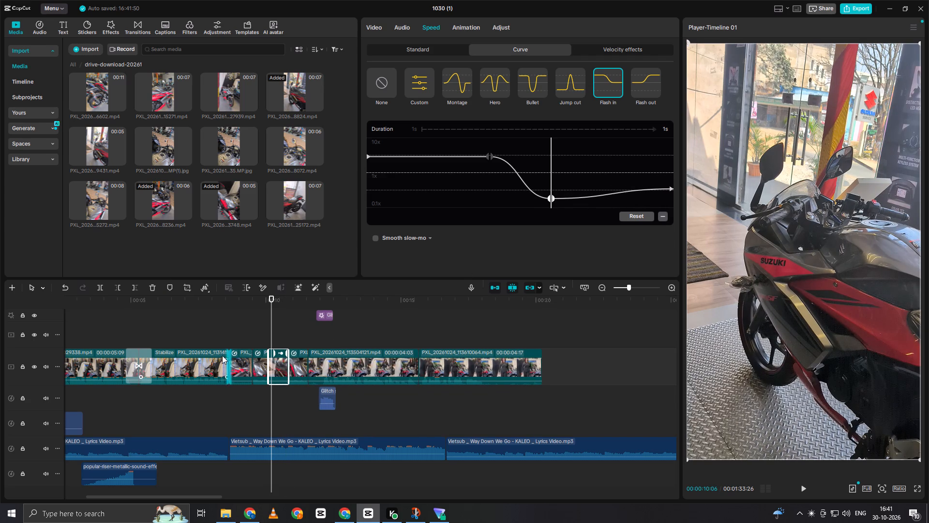
Replay the retimed bike clips and their joins into the showroom clip to check the new speed curve against the music.
click(232, 334)
key(space)
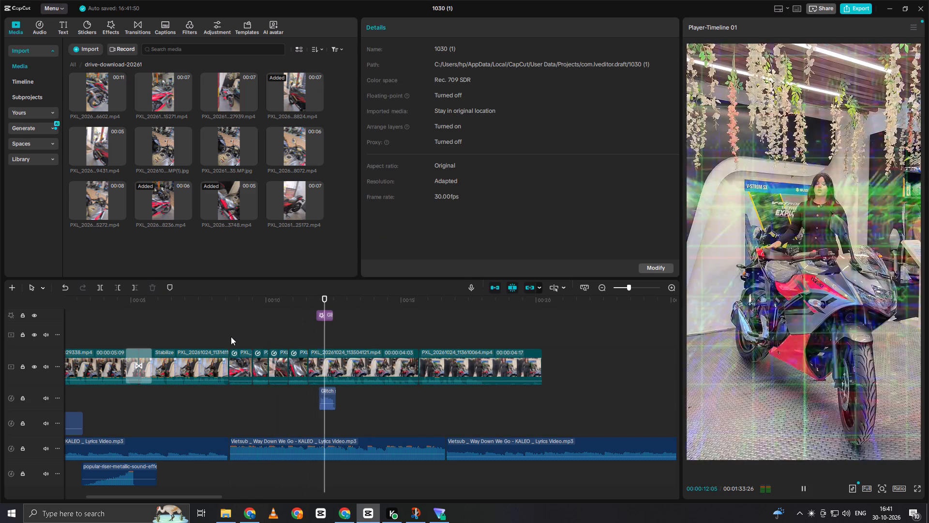
key(space)
click(289, 326)
key(space)
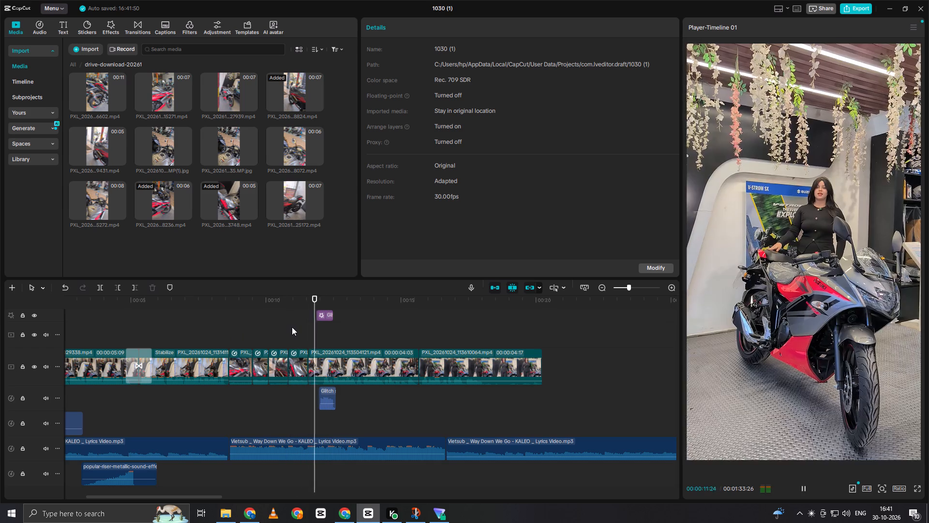
key(space)
click(317, 324)
drag(314, 325, 304, 333)
click(300, 329)
drag(298, 329, 294, 329)
click(289, 326)
key(space)
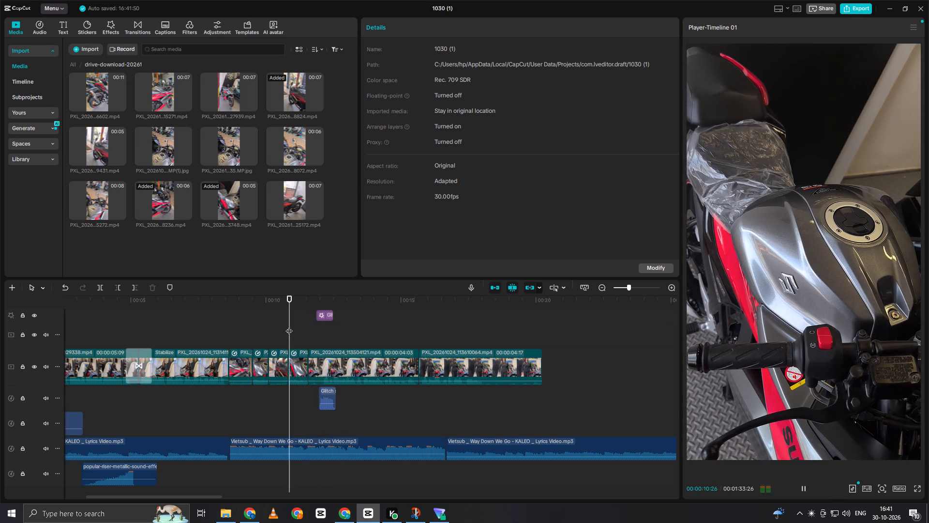
key(space)
Replay the retimed bike clips from their start into the showroom clip to check their pacing and sound.
click(303, 359)
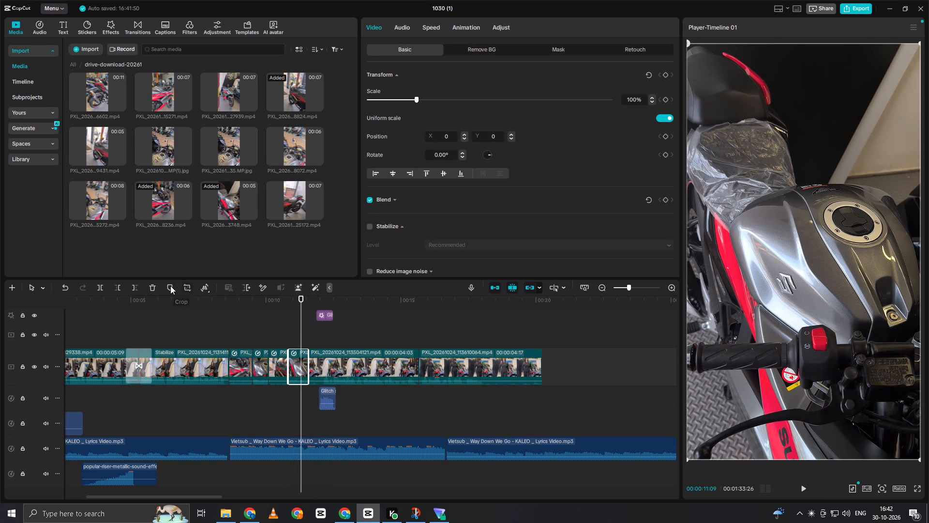
click(225, 322)
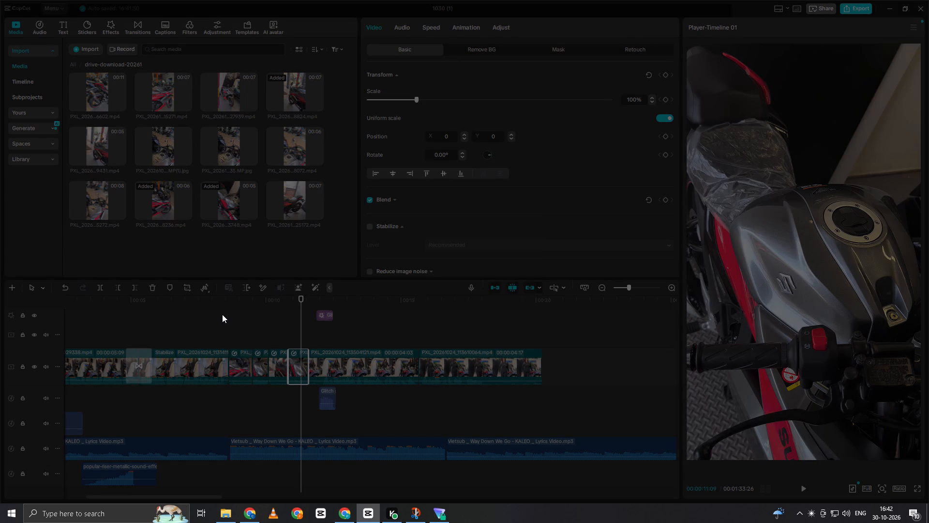
click(247, 322)
key(space)
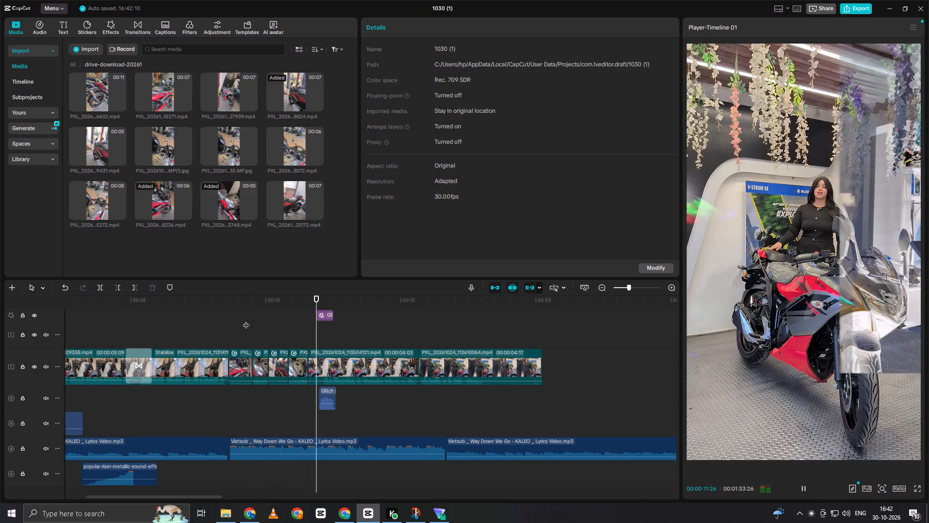
key(space)
double_click(235, 330)
click(232, 329)
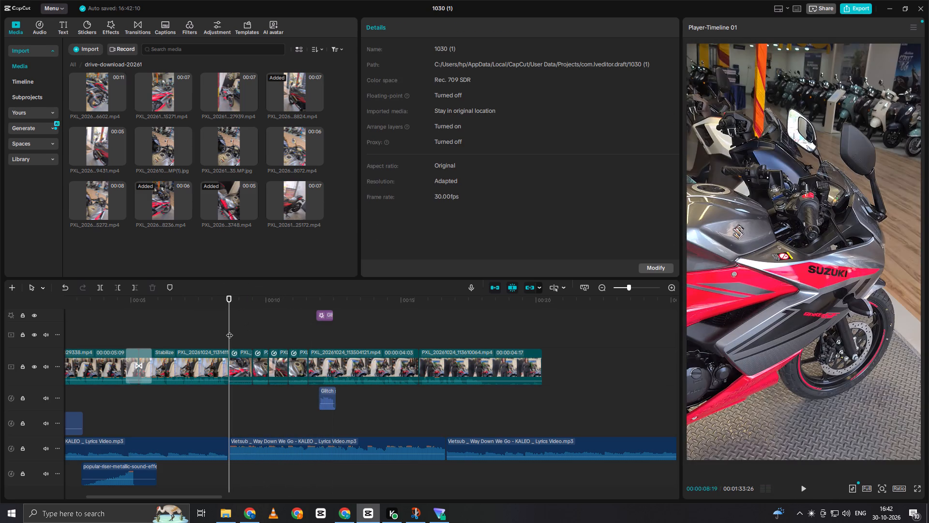
key(space)
key(space)
Select the four short retimed bike clips together and lower their audio volume all the way to silence.
drag(238, 323, 292, 382)
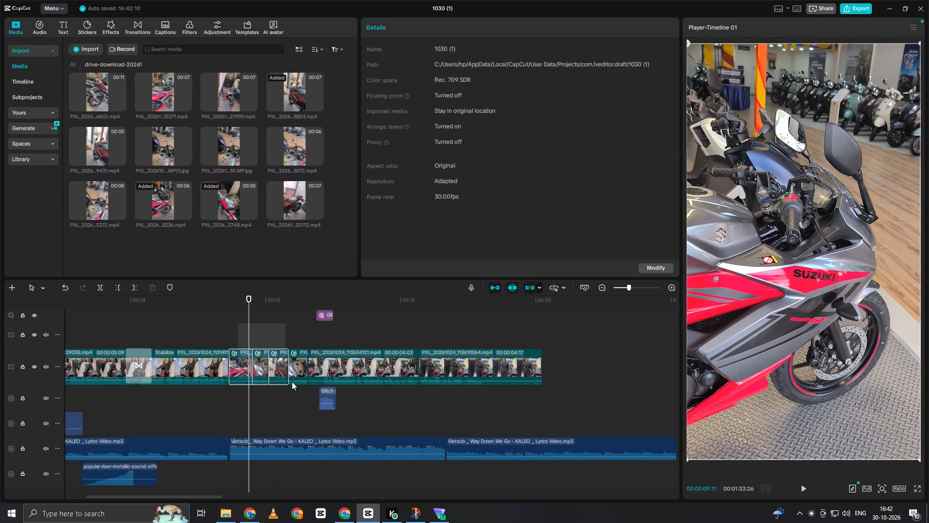
drag(292, 382, 295, 384)
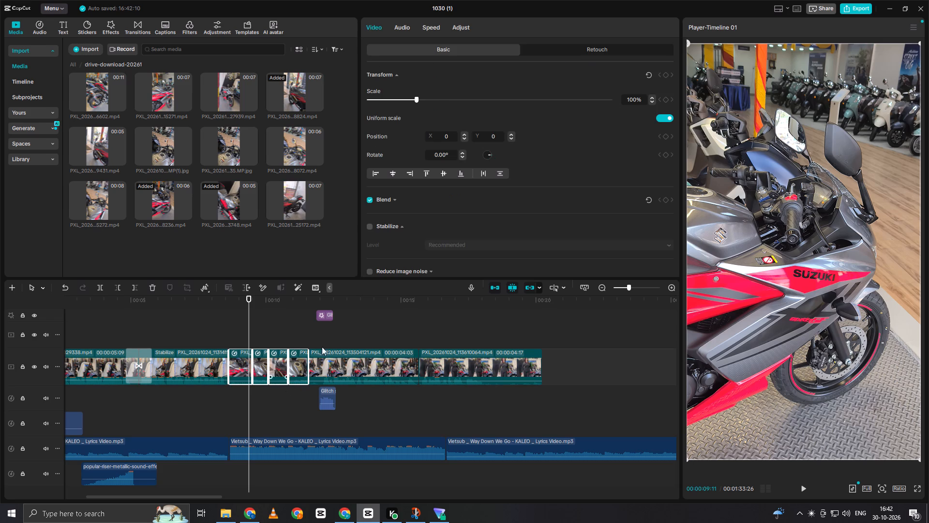
click(405, 26)
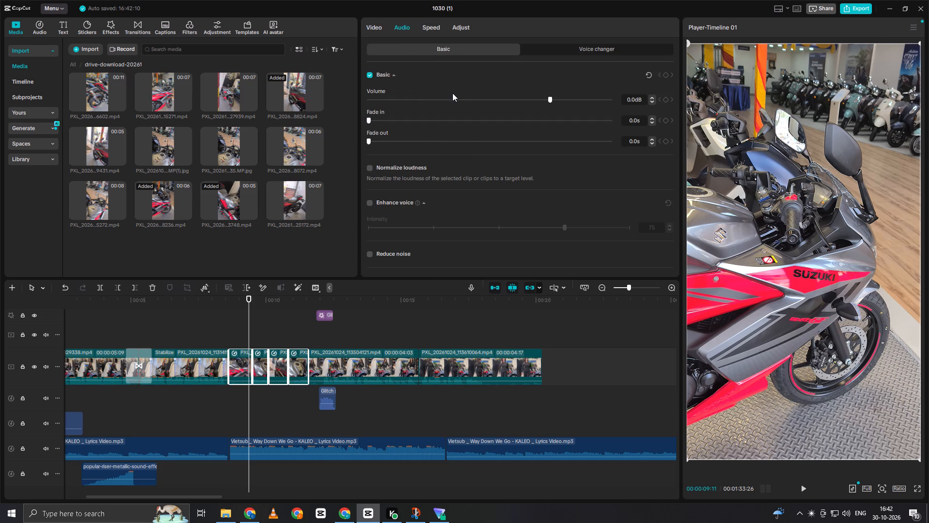
drag(452, 95, 325, 105)
Replay the muted bike clips into the showroom clip and find the join where the next shot should go.
click(204, 318)
key(space)
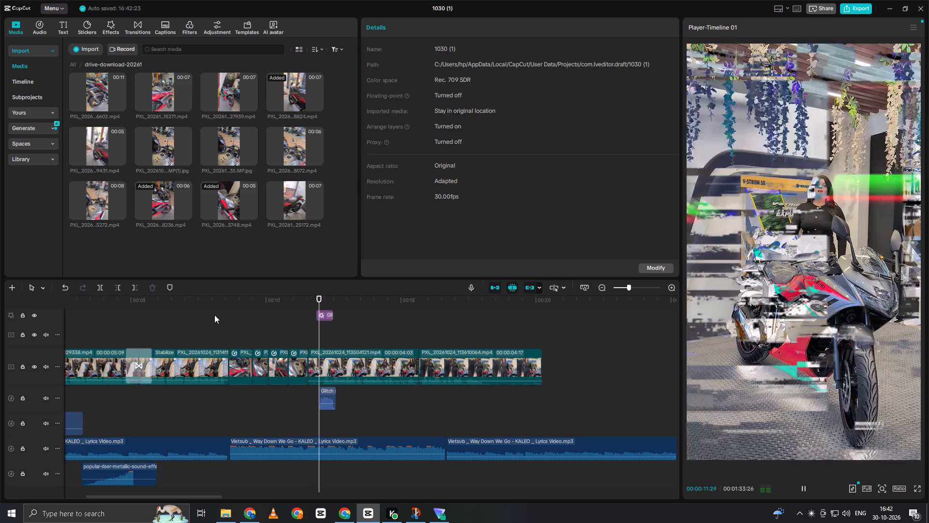
key(space)
click(287, 319)
drag(290, 319, 310, 335)
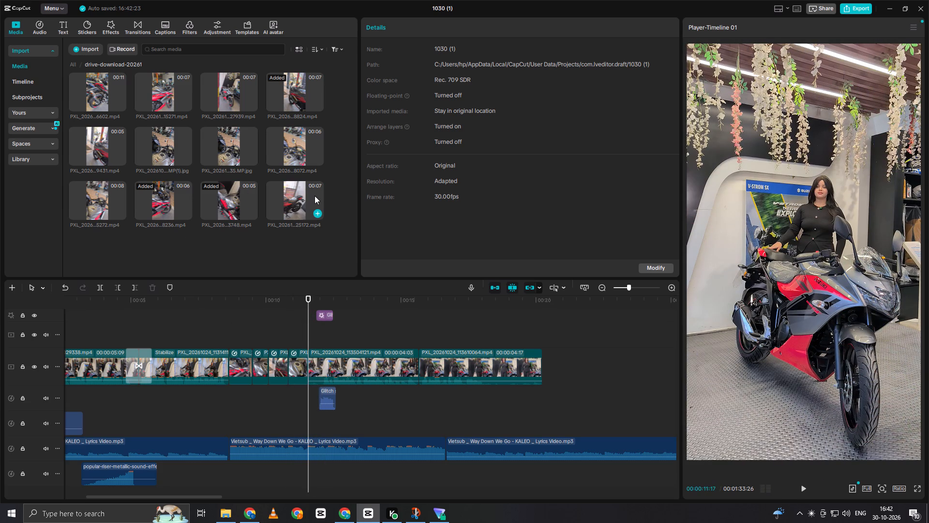
Preview the imported bike clips in the drive-download-20261 folder to choose the next B-roll shot.
click(302, 196)
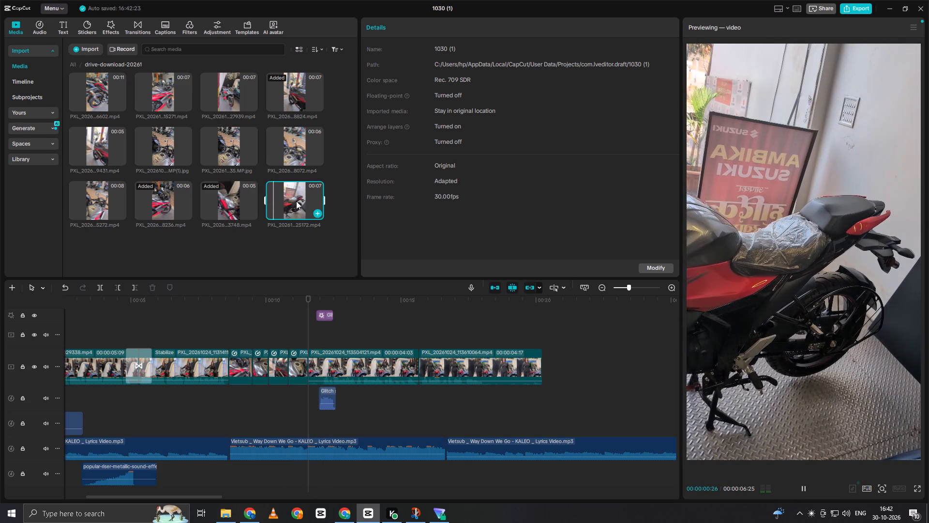
click(95, 205)
key(space)
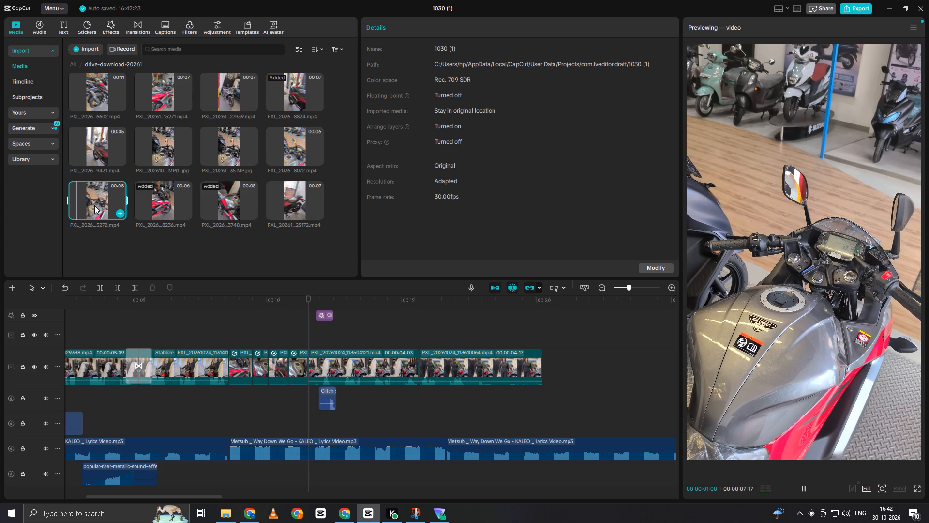
click(225, 196)
key(space)
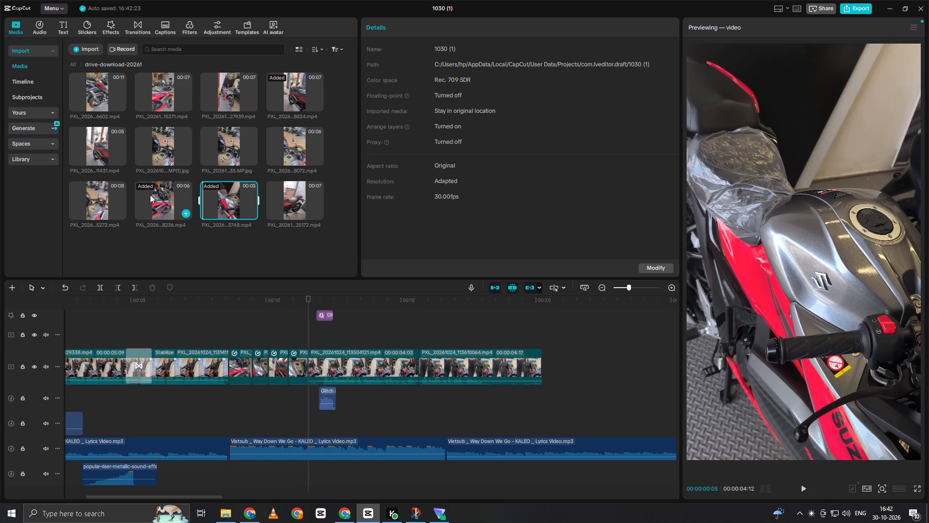
scroll(149, 193, down, 3)
scroll(129, 162, up, 1)
click(91, 147)
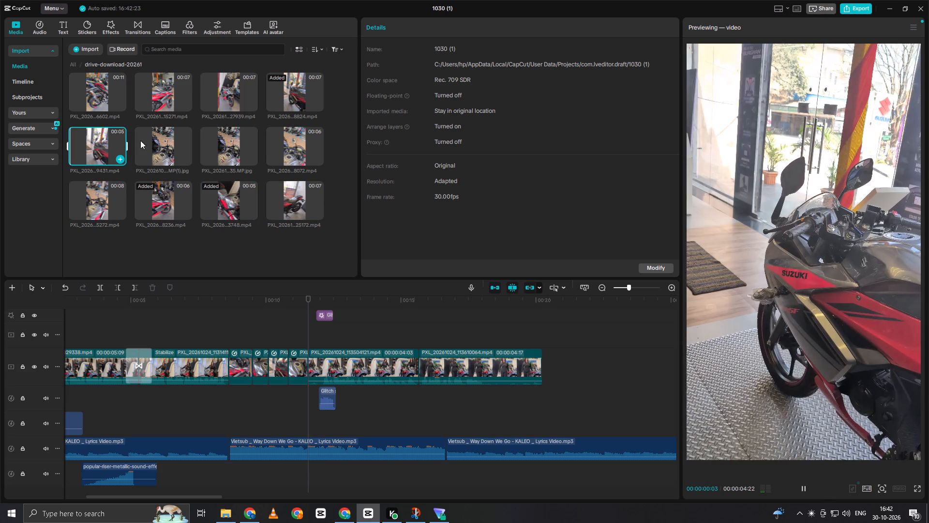
click(158, 139)
click(157, 97)
click(96, 82)
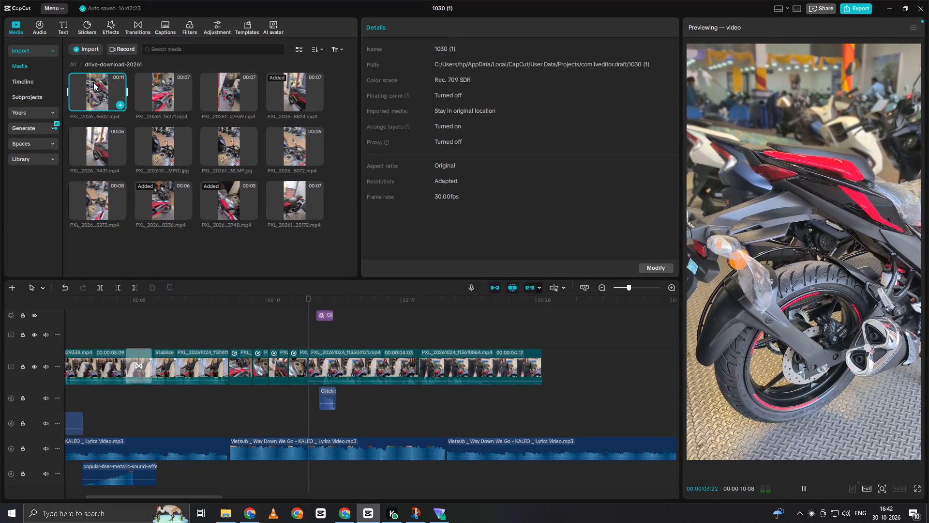
click(232, 94)
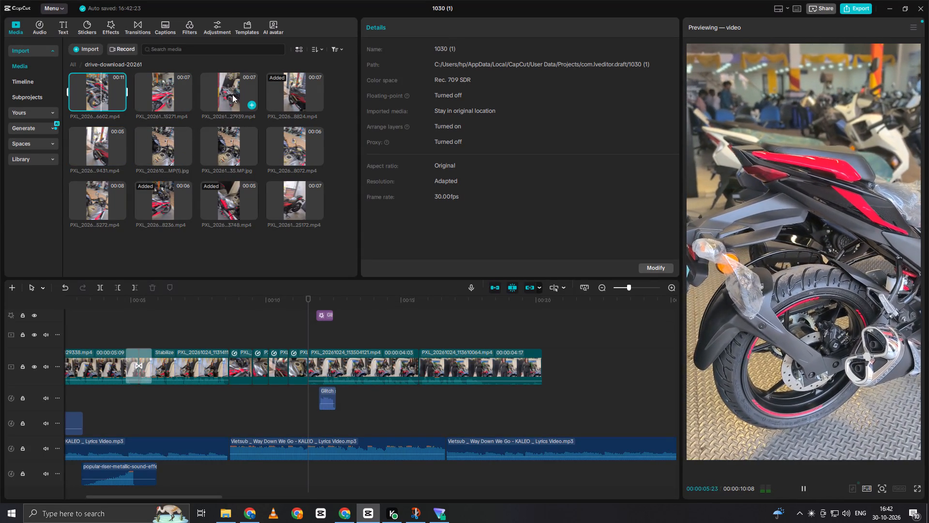
click(285, 94)
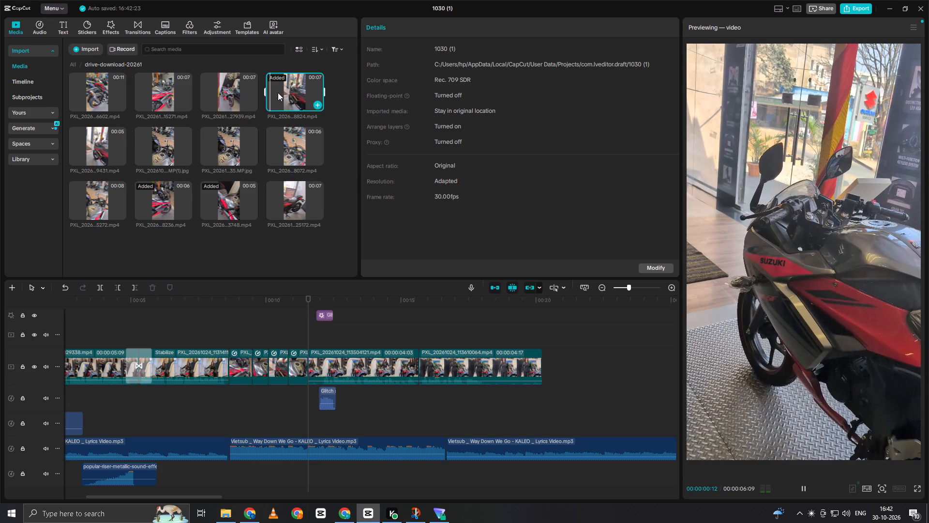
key(space)
click(293, 139)
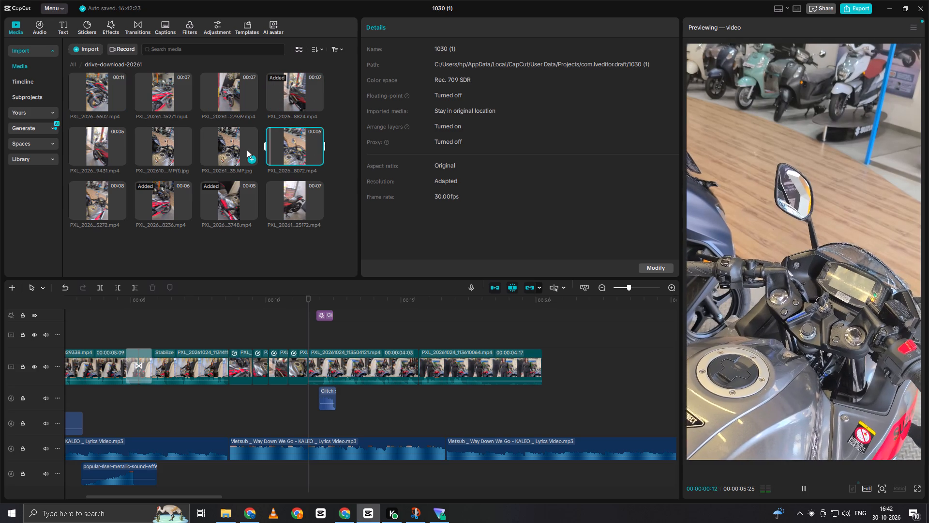
key(space)
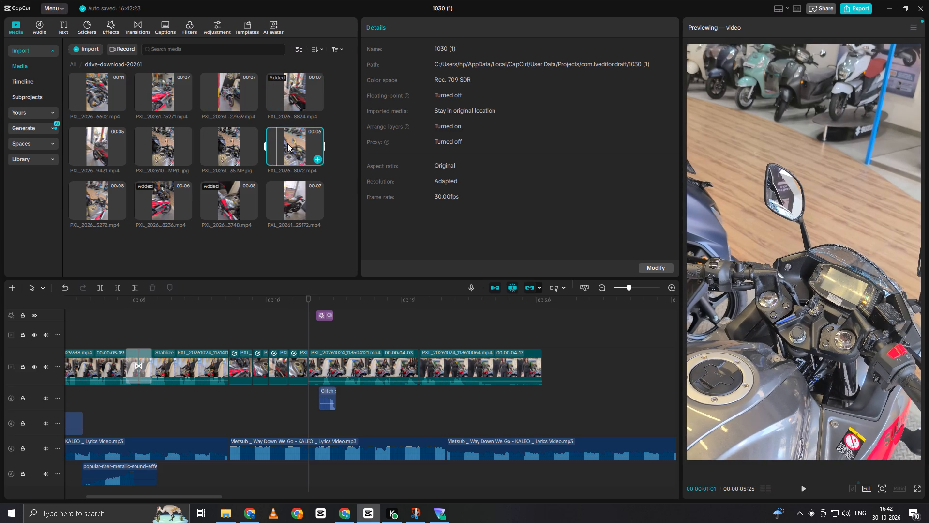
click(287, 193)
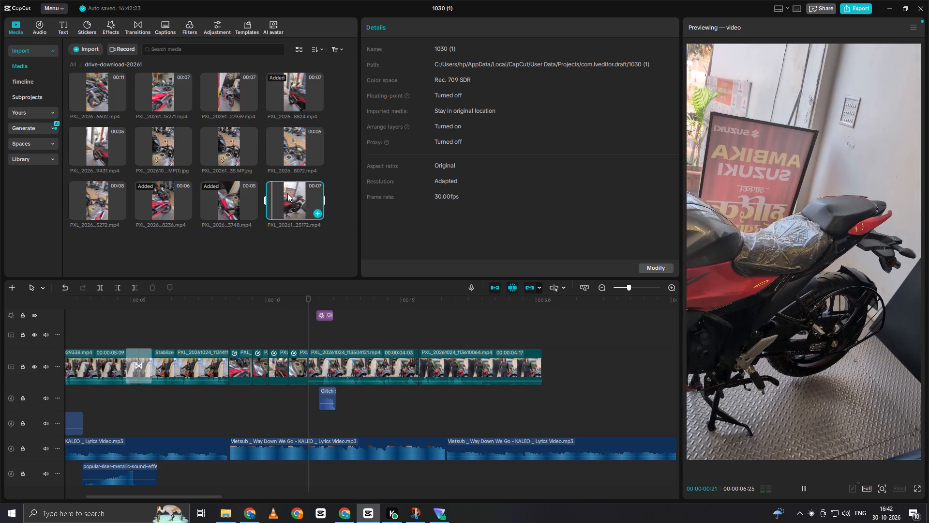
Insert PXL_20261007_070725172.mp4 on the main track between the last retimed bike clip and PXL_20261024_113504121.mp4.
drag(296, 194, 308, 359)
Replay the inserted rear-side bike clip and its join with the preceding retimed clips against the music.
click(307, 331)
key(space)
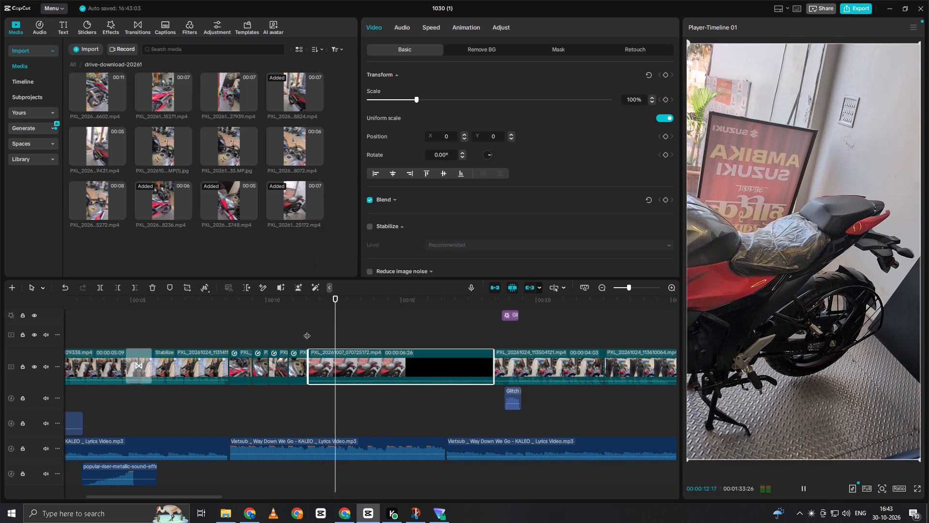
key(space)
click(311, 330)
drag(311, 330, 303, 335)
double_click(299, 331)
key(space)
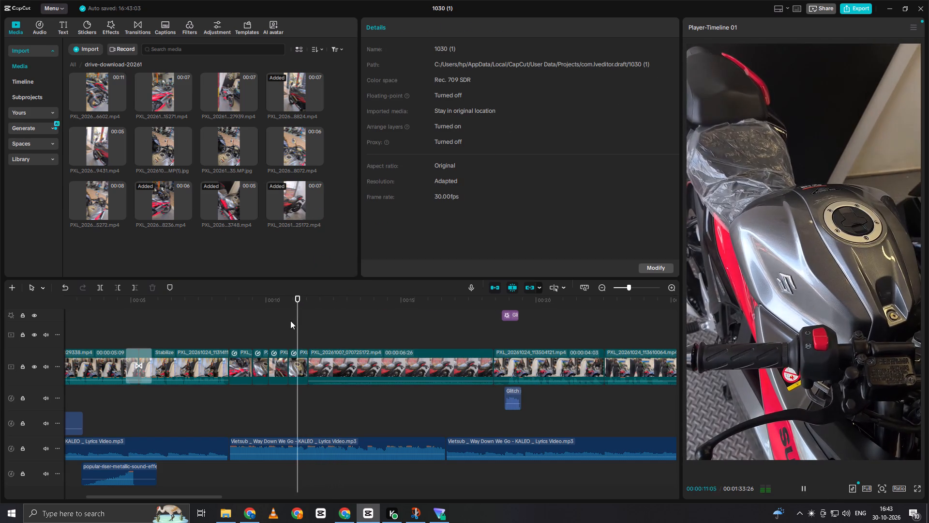
key(space)
click(328, 328)
drag(324, 330, 319, 331)
click(249, 331)
key(space)
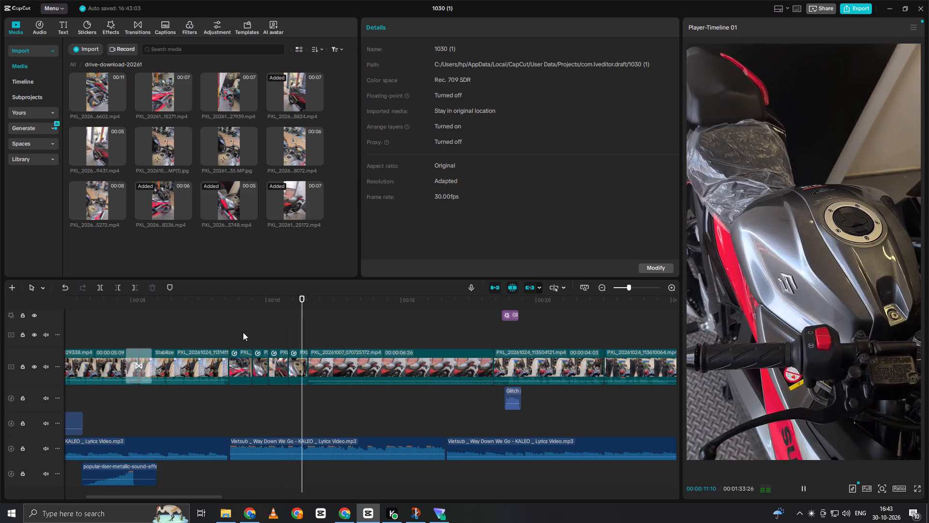
key(space)
Trim the end of PXL_20261007_070725172.mp4 at 00:00:12:21, closing the gap to the showroom clip.
drag(330, 335, 331, 336)
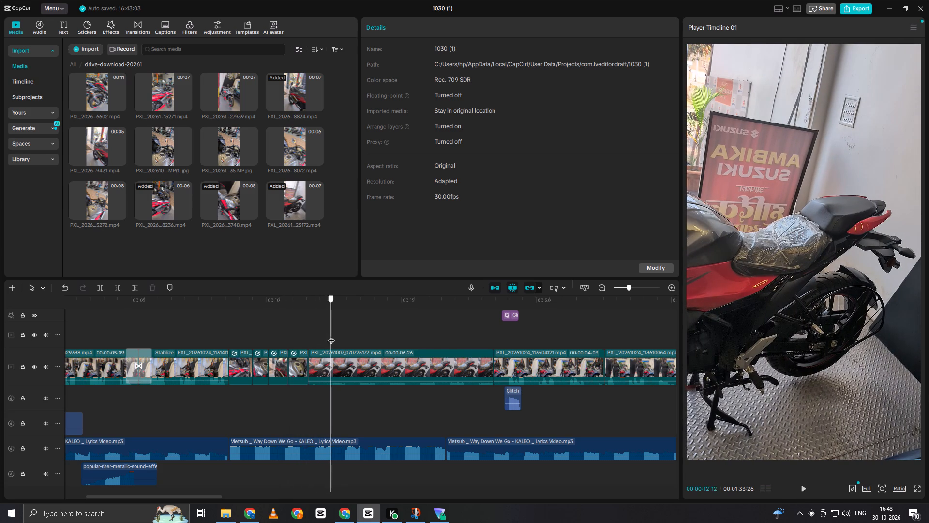
drag(331, 336, 341, 339)
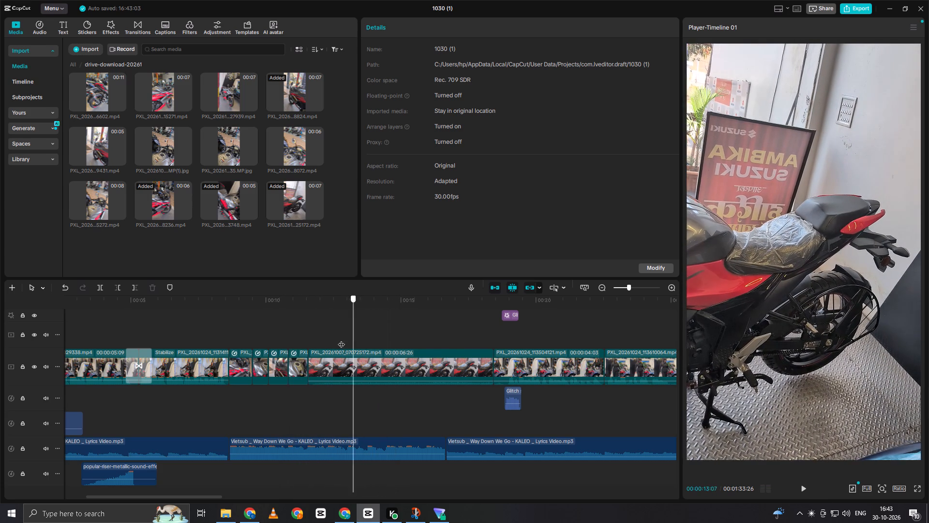
drag(341, 339, 339, 339)
key(space)
key(space)
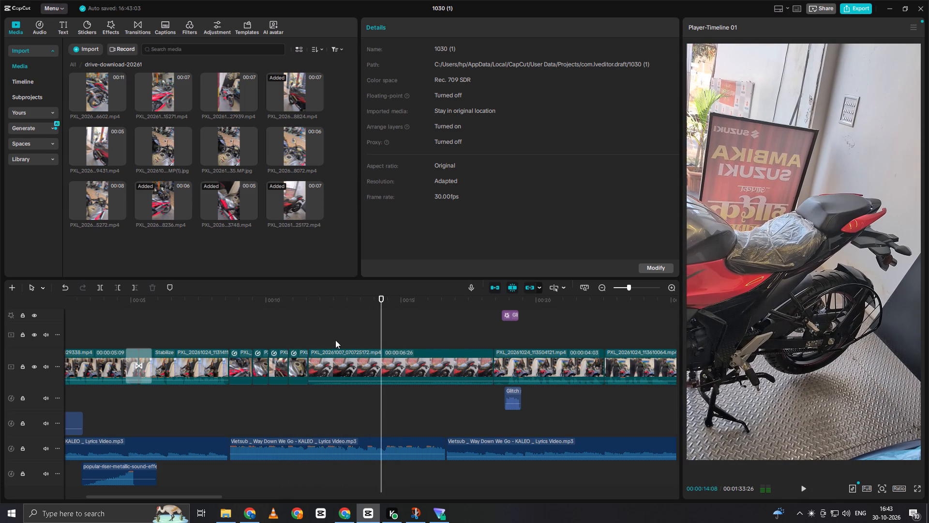
click(328, 341)
drag(328, 341, 306, 346)
key(space)
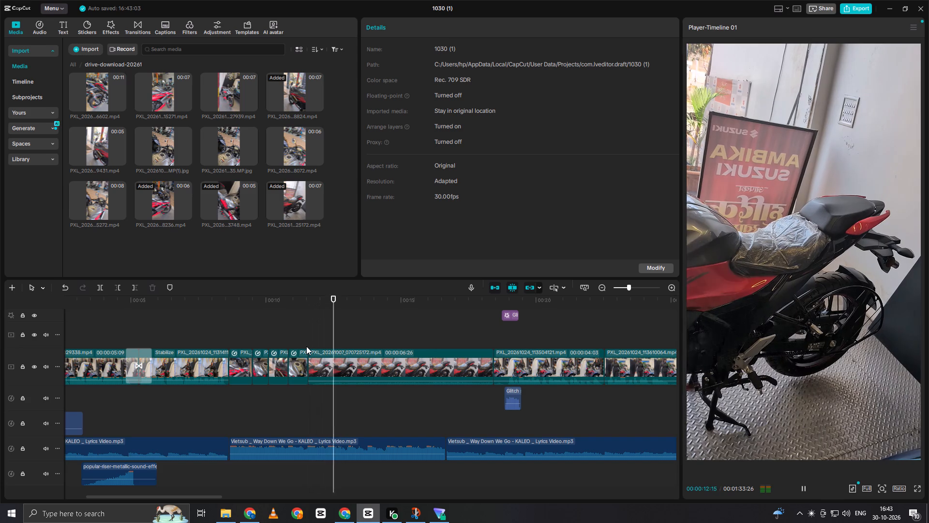
key(space)
click(330, 332)
drag(330, 333, 329, 338)
click(328, 361)
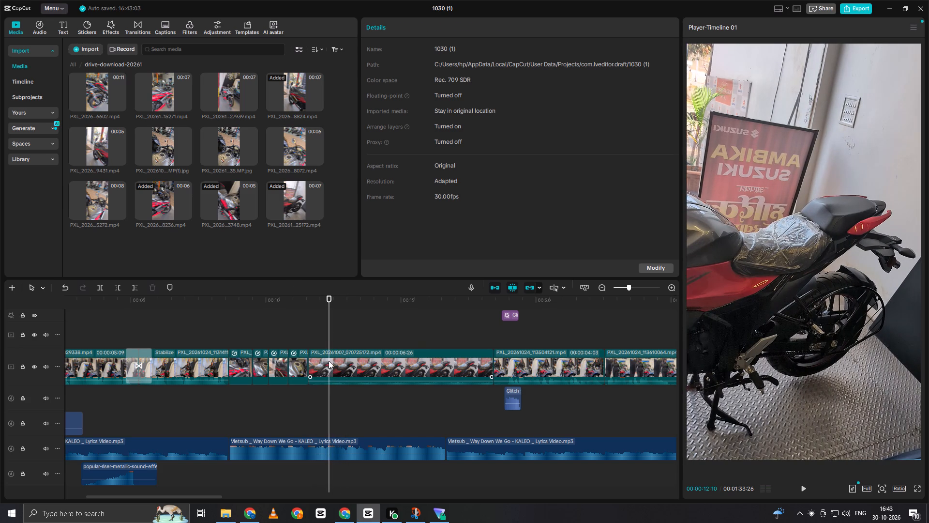
click(332, 348)
click(339, 342)
click(340, 372)
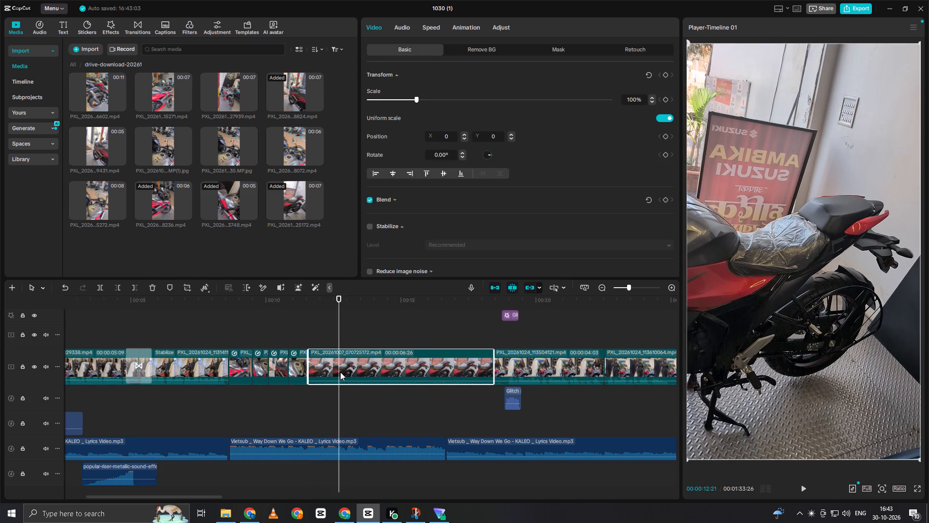
key(w)
Apply the Flash in speed curve to the trimmed PXL_20261007_070725172.mp4 clip.
click(329, 379)
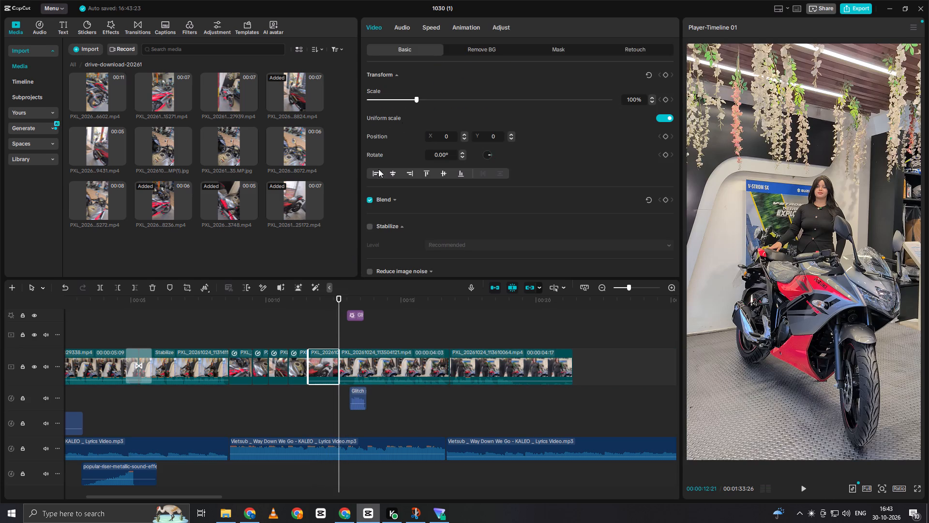
click(438, 26)
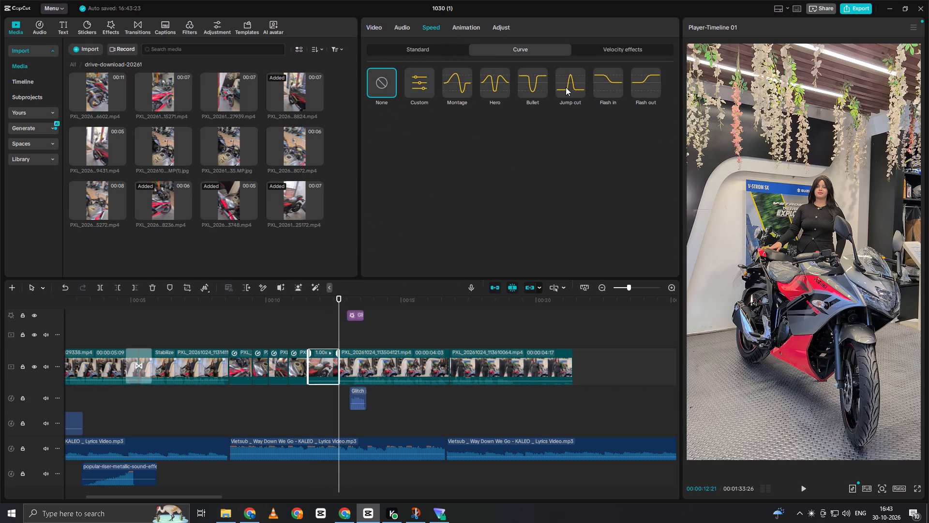
click(604, 81)
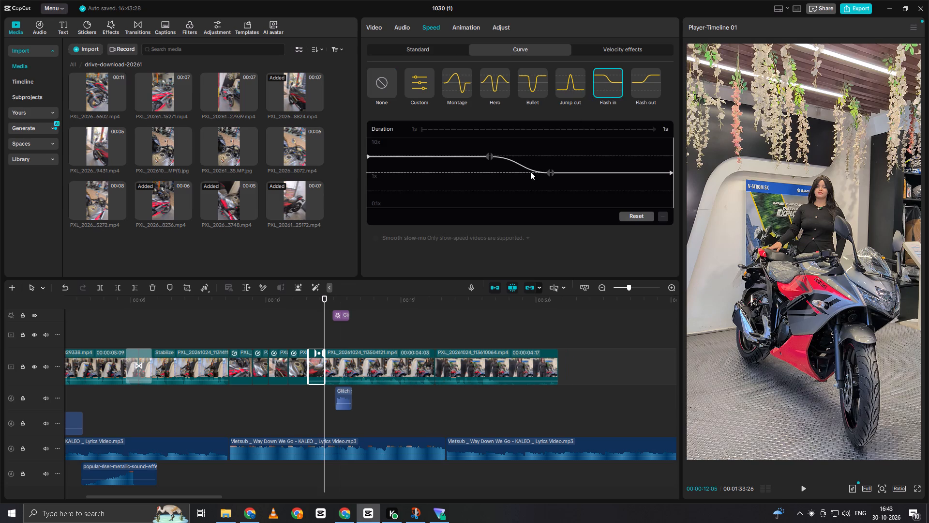
Reshape the Flash in curve on PXL_20261007_070725172.mp4, lowering its second point to about 0.3x and its end point to 0.66x.
drag(551, 172, 541, 187)
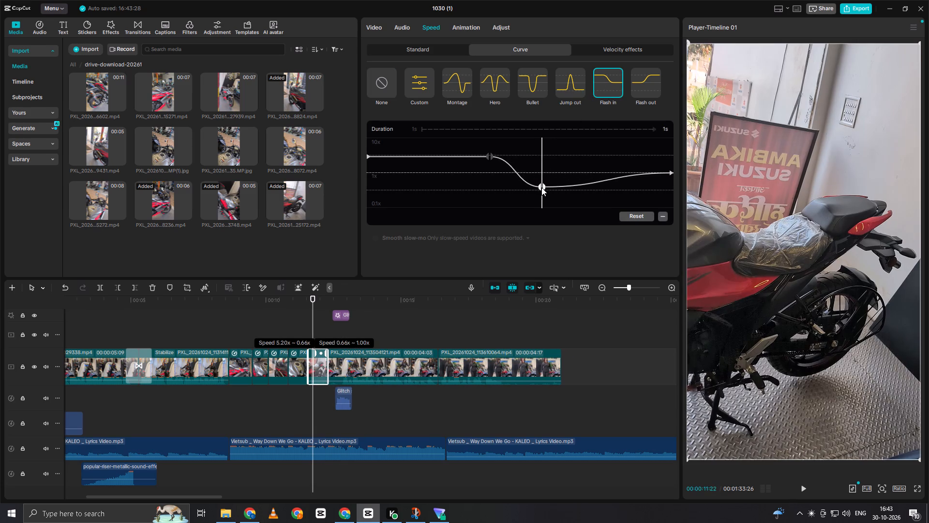
drag(541, 187, 539, 191)
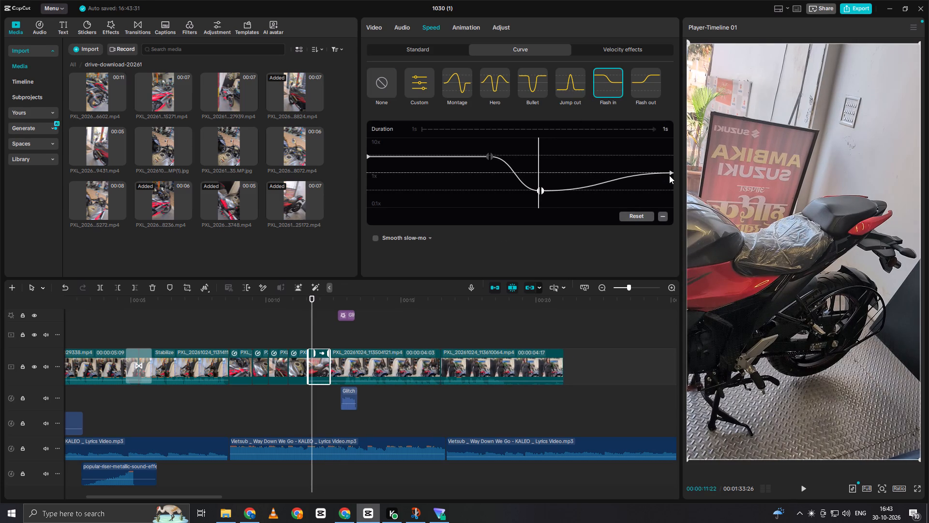
drag(669, 172, 669, 184)
drag(670, 171, 671, 185)
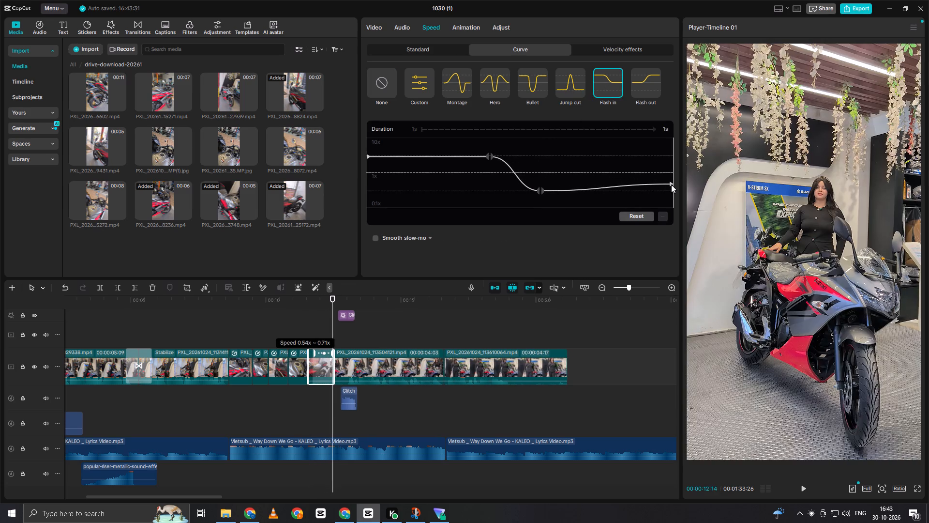
drag(671, 185, 672, 186)
drag(540, 190, 540, 200)
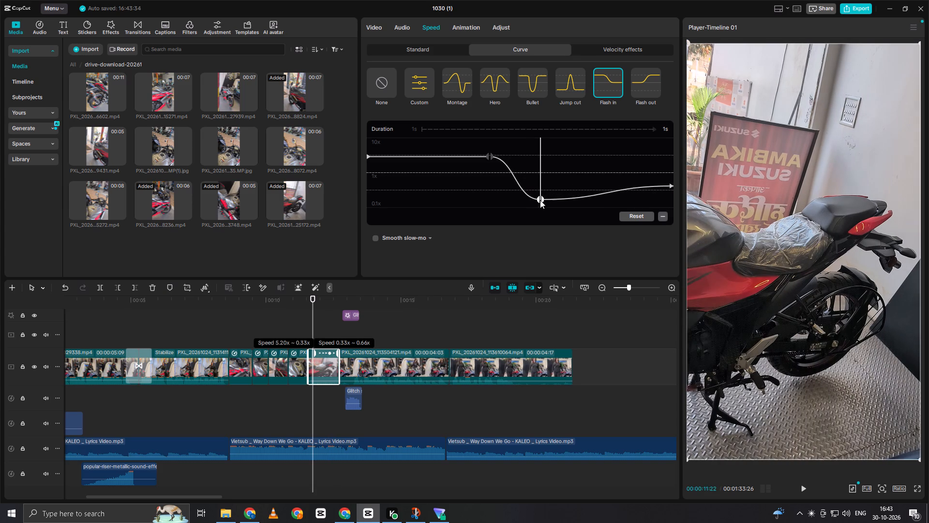
drag(540, 200, 535, 202)
click(288, 338)
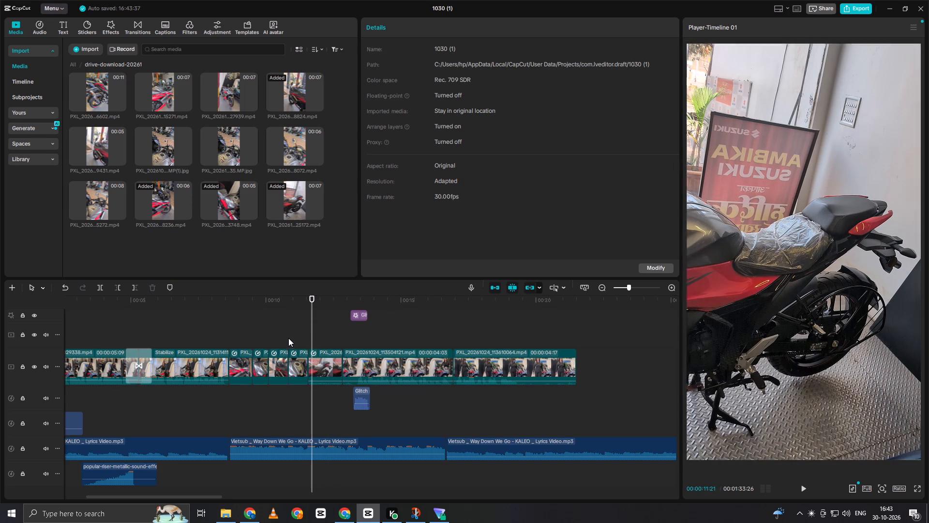
Replay the retimed rear-side bike clip and the preceding bike clips against the music to judge where it should end.
key(space)
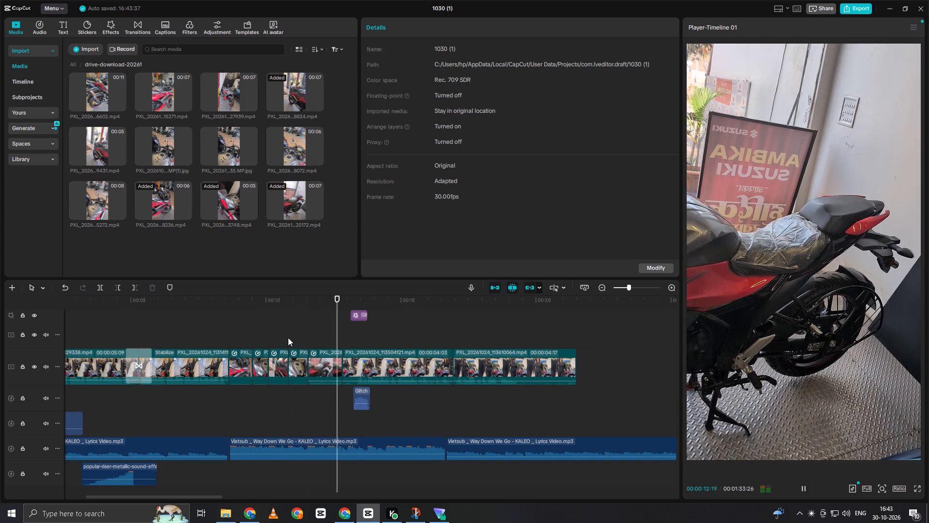
key(space)
click(309, 322)
drag(306, 324, 277, 341)
key(space)
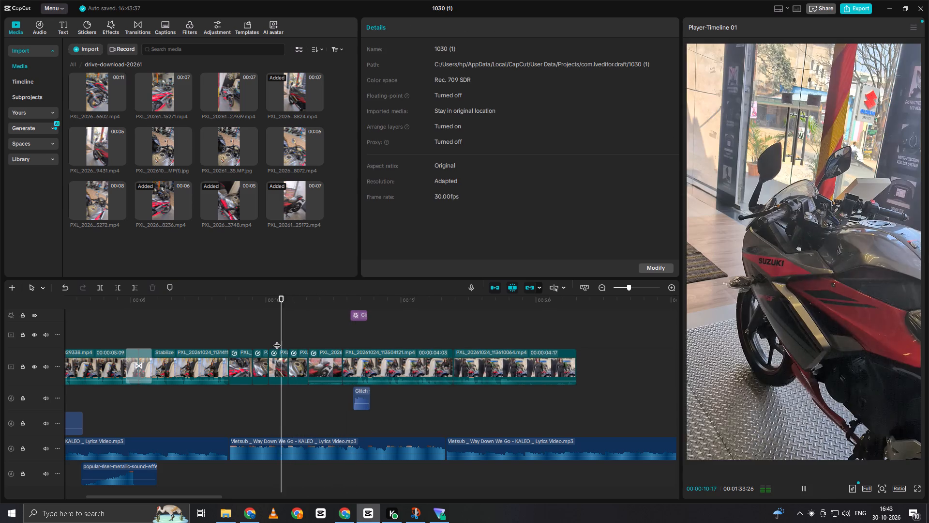
key(space)
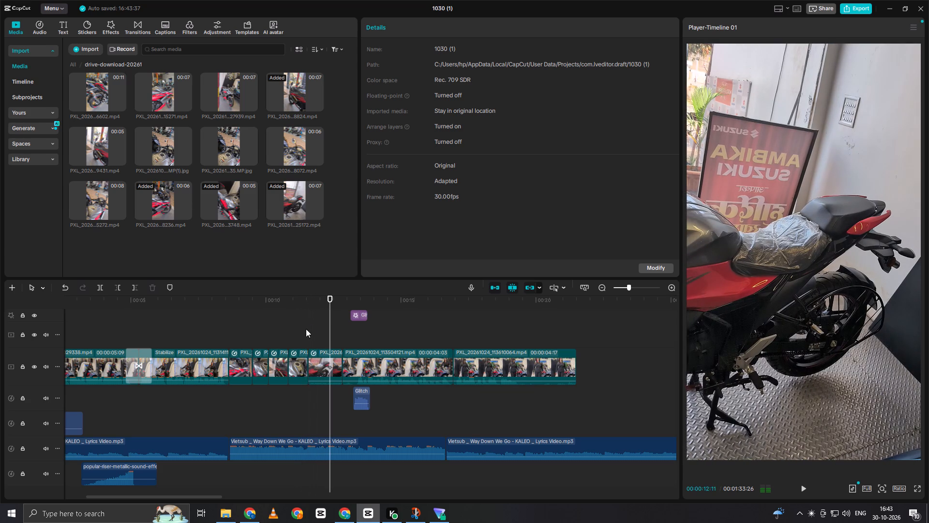
click(316, 320)
drag(316, 321, 310, 329)
key(space)
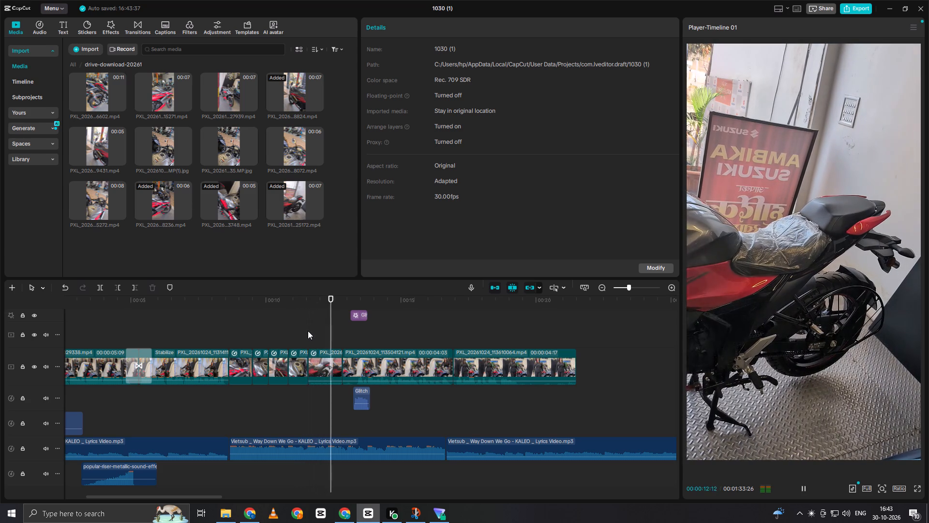
key(space)
Trim the end of the retimed PXL_20261007_070725172.mp4 clip at 00:00:12:08, closing the gap to the showroom clip.
click(329, 325)
drag(329, 325, 327, 332)
click(327, 333)
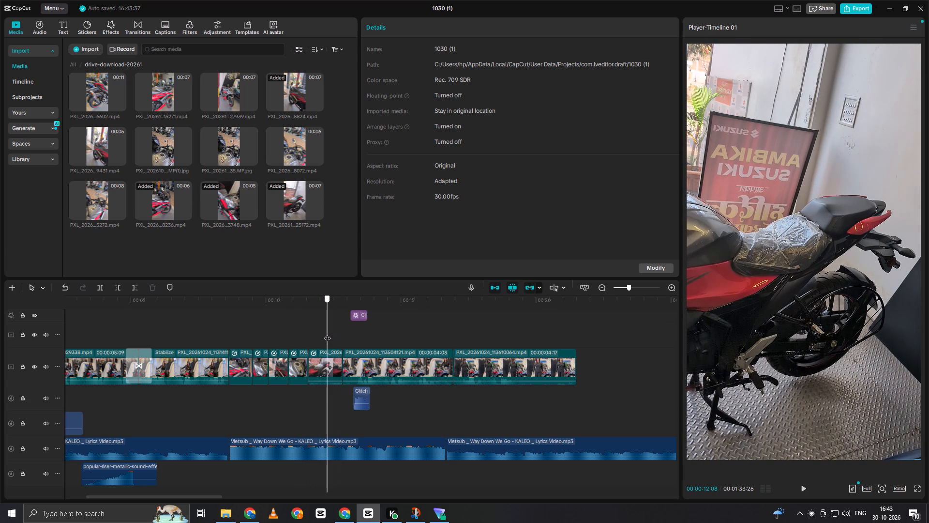
click(329, 359)
key(w)
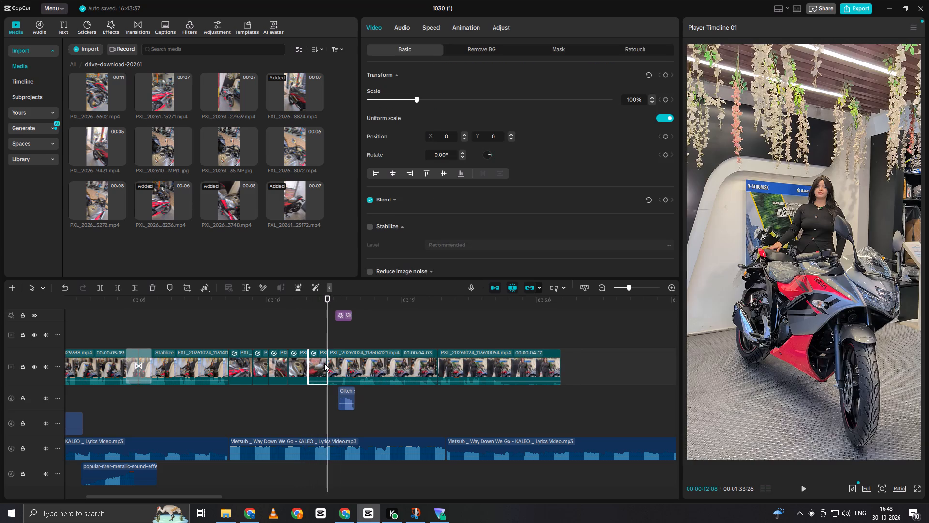
Replay the retimed bike sequence through the glitch on the showroom clip to check its timing against the music.
click(211, 325)
drag(211, 325, 210, 327)
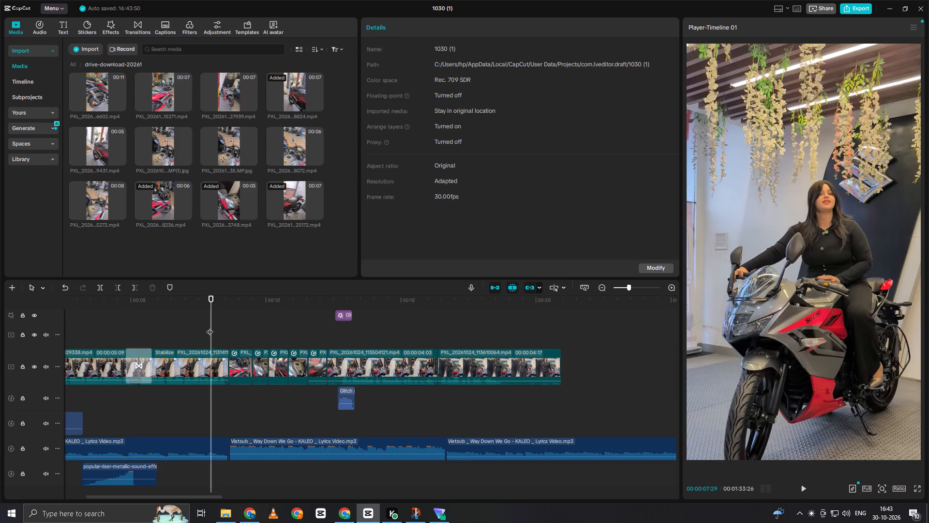
drag(210, 327, 318, 357)
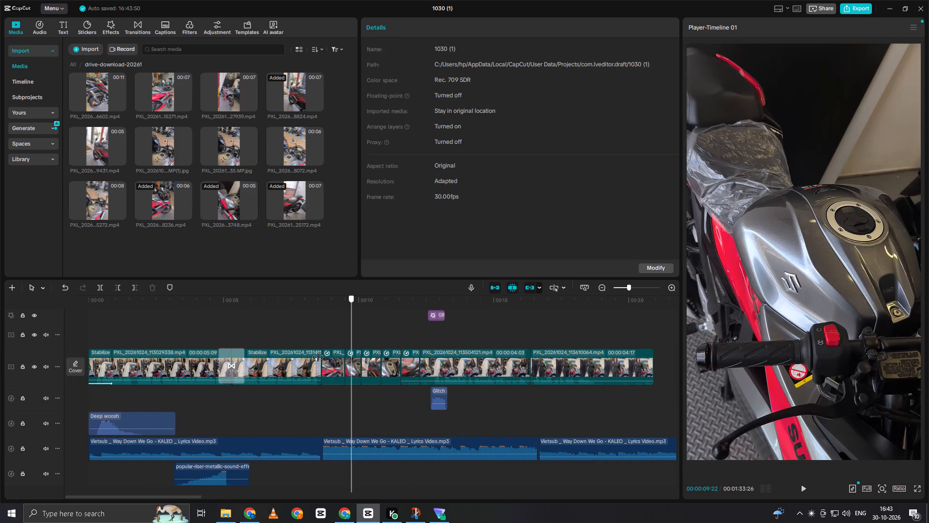
drag(318, 357, 303, 355)
key(space)
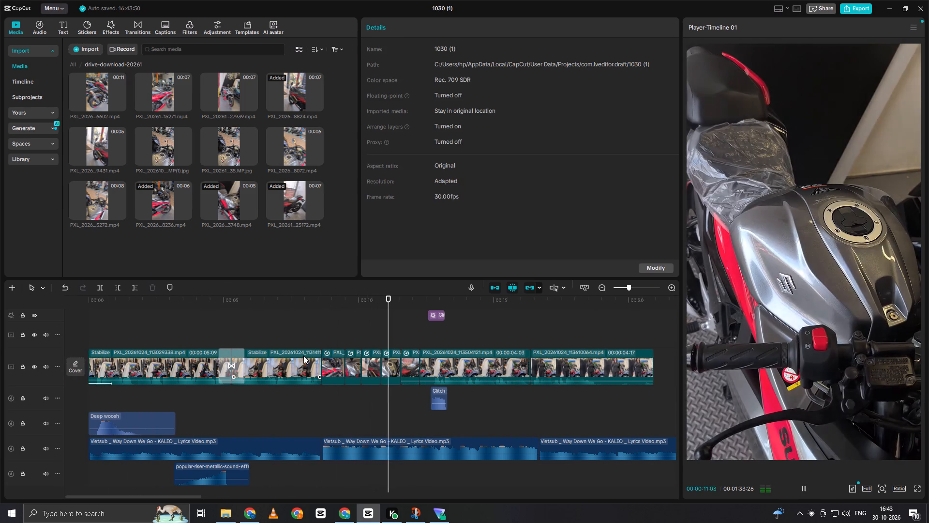
key(space)
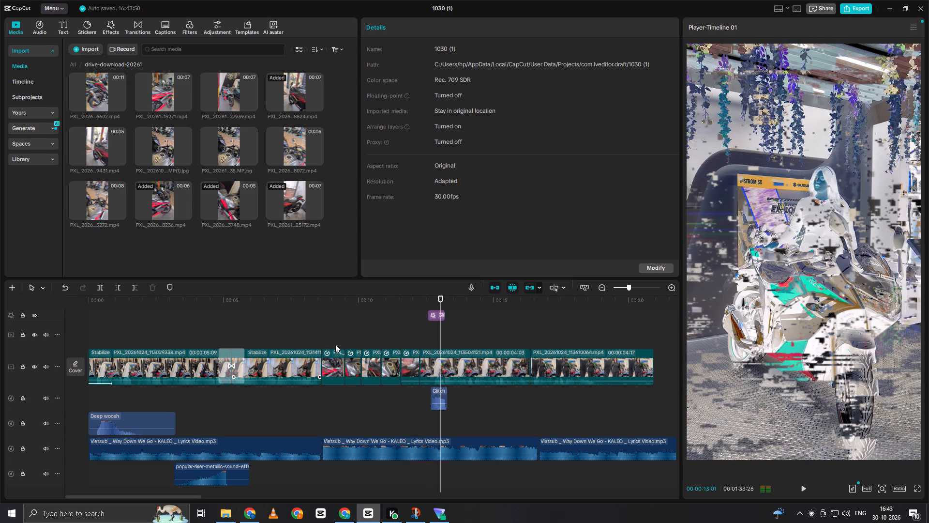
click(426, 335)
drag(424, 335, 420, 342)
double_click(419, 335)
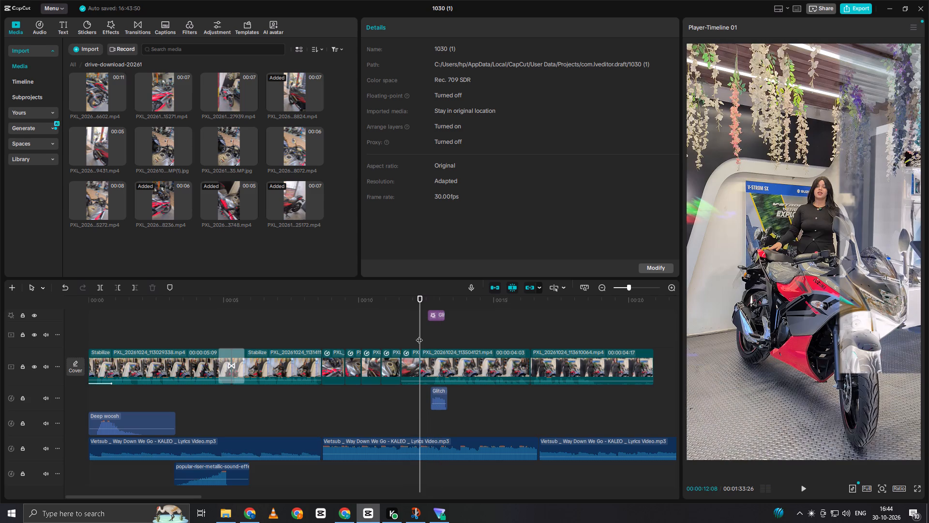
key(space)
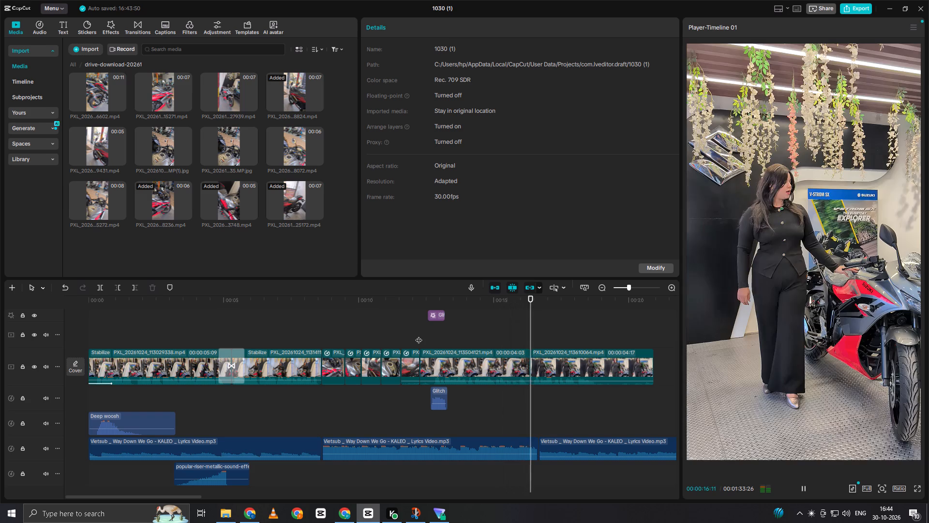
key(space)
click(419, 335)
drag(419, 335, 316, 339)
key(space)
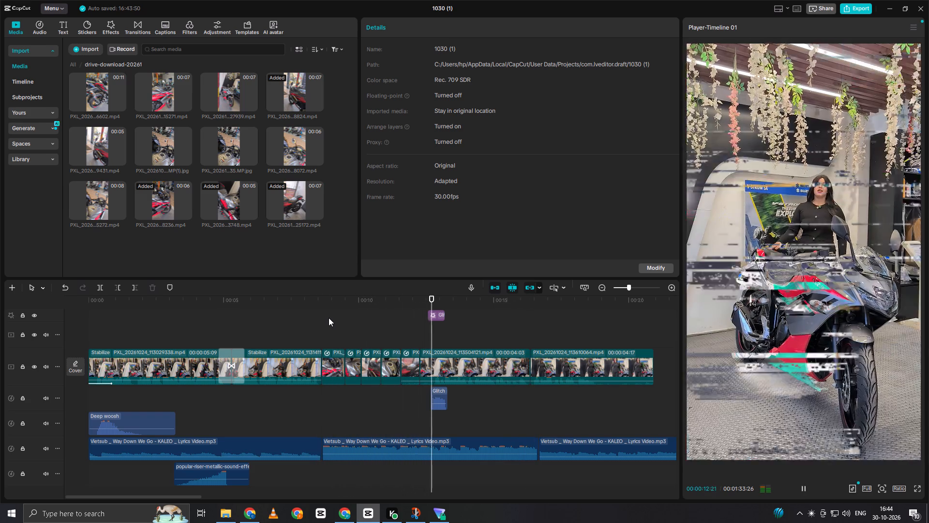
key(space)
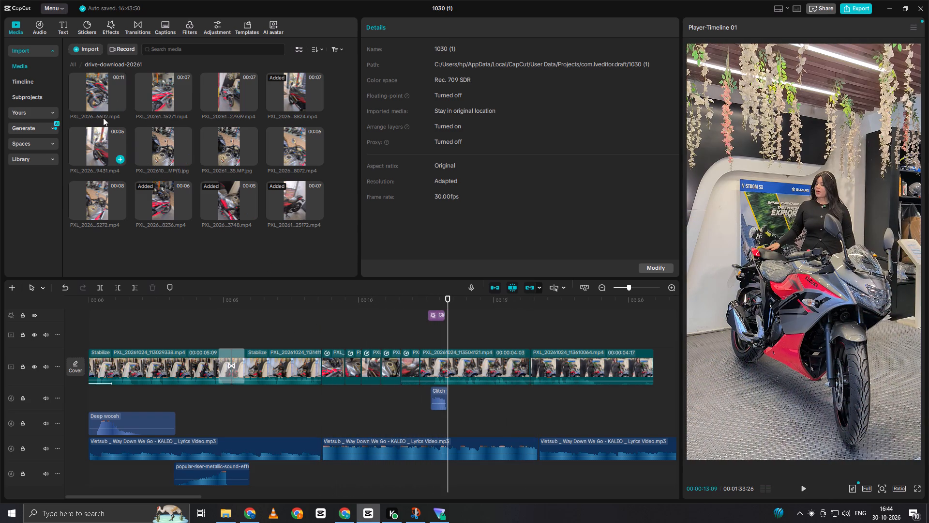
Preview PXL_20261007_064227939.mp4 and insert it on the main track between PXL_20261007_070725172.mp4 and PXL_20261024_113504121.mp4.
click(235, 85)
key(space)
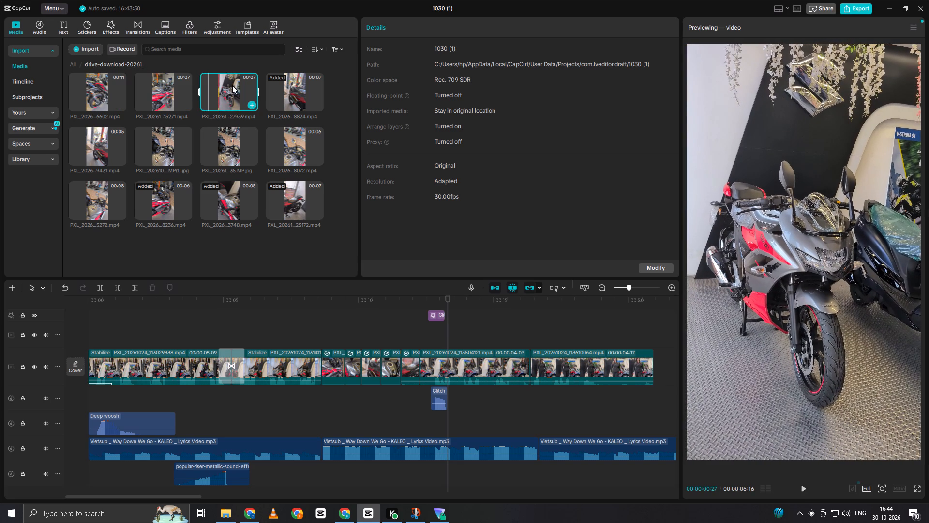
drag(232, 85, 426, 370)
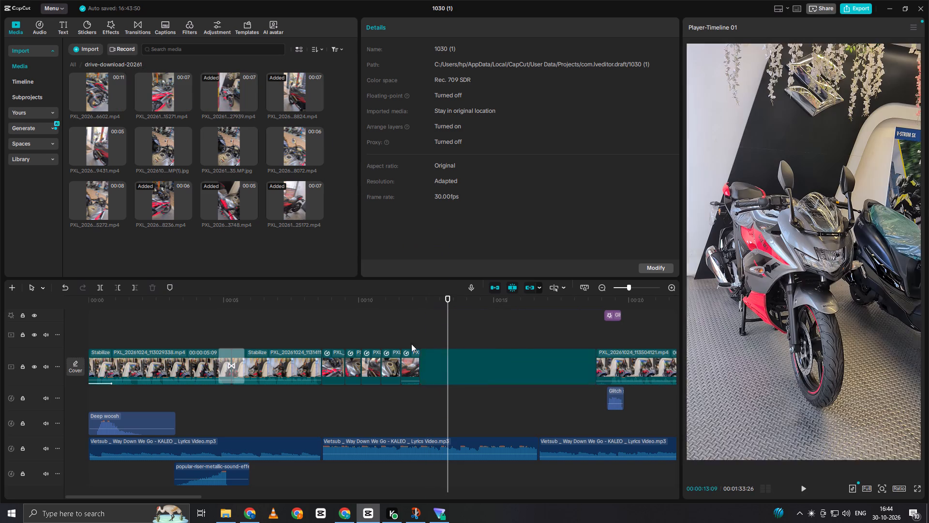
Replay the join into the inserted front-view bike clip and its opening seconds against the music.
click(399, 315)
key(space)
click(405, 318)
key(space)
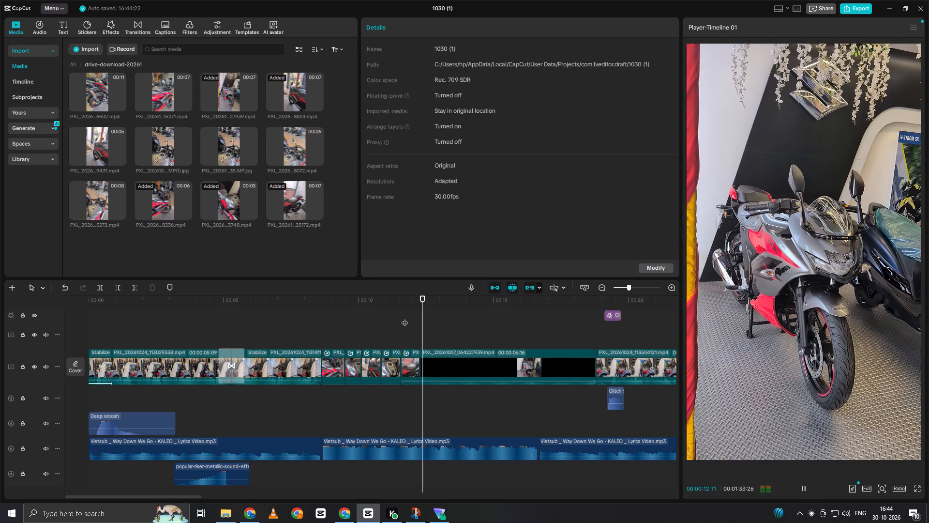
key(space)
click(424, 318)
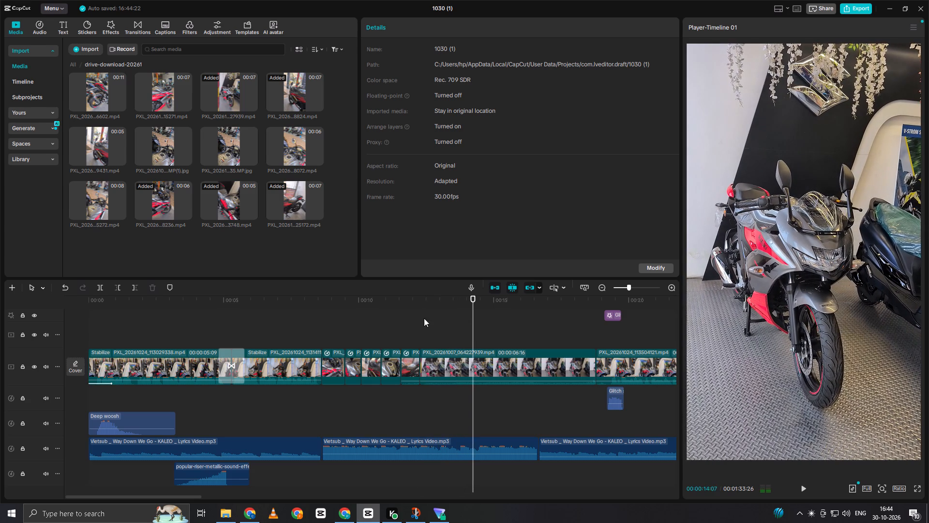
key(space)
key(space)
double_click(438, 325)
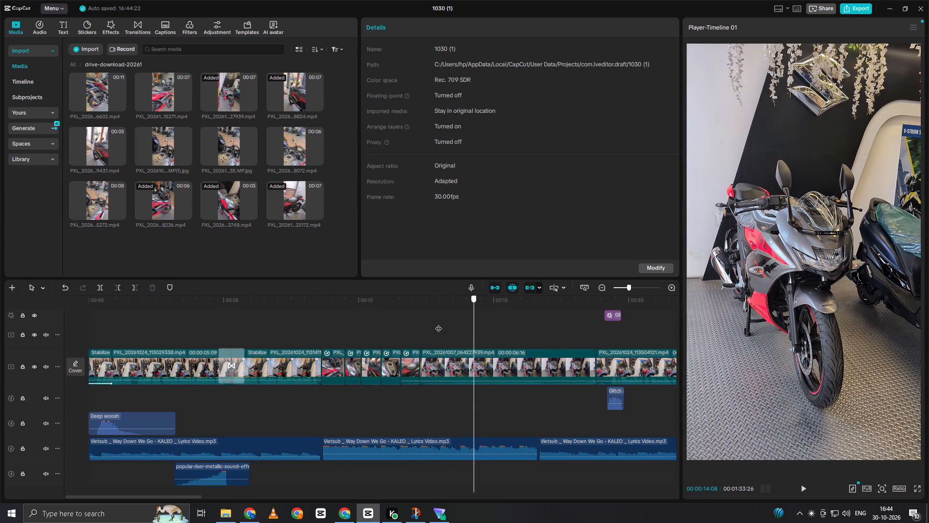
Trim the start of PXL_20261007_064227939.mp4 at 00:00:13:00, closing the gap to the preceding rear-side bike clip.
drag(438, 323, 456, 322)
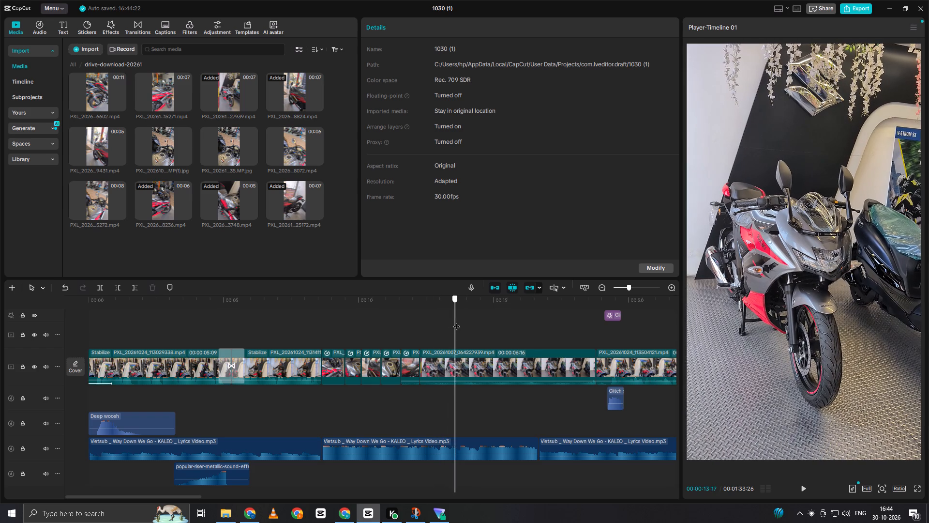
drag(456, 322, 449, 324)
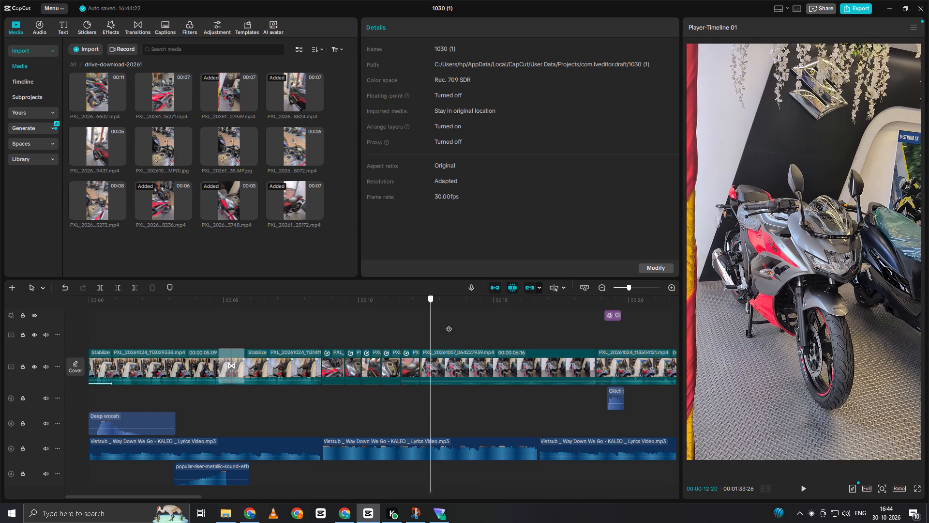
drag(449, 324, 450, 325)
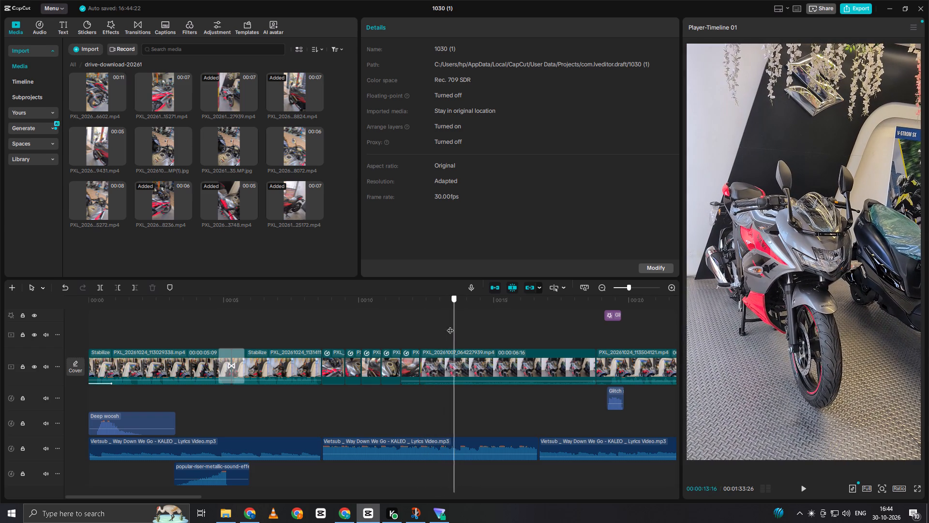
drag(450, 325, 453, 329)
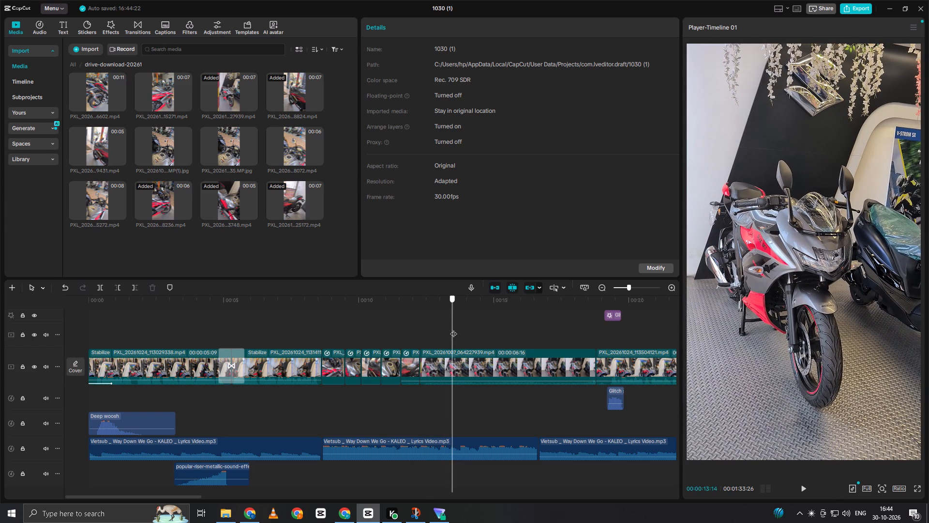
drag(453, 329, 439, 332)
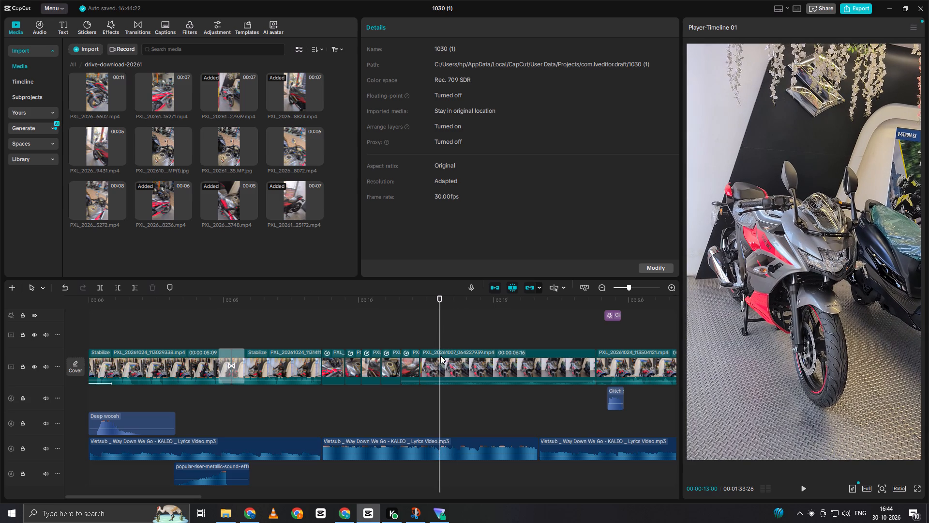
click(440, 357)
key(q)
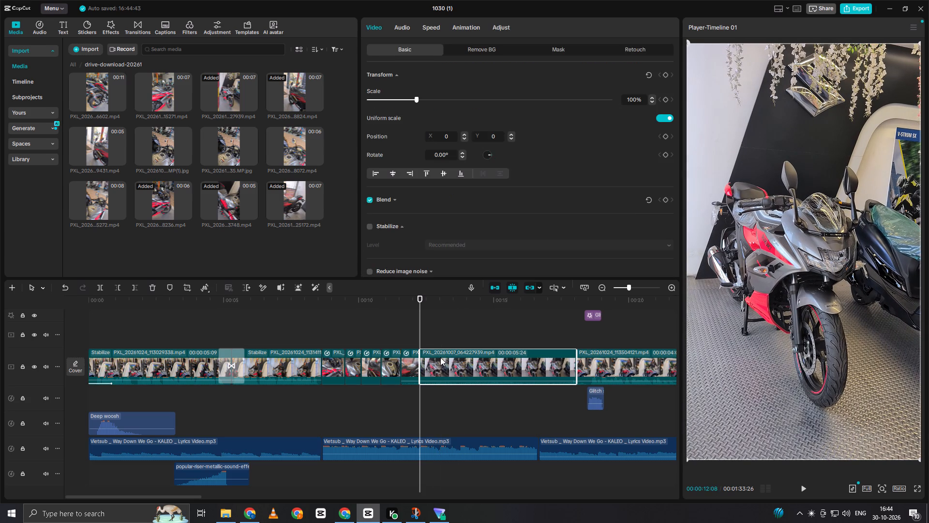
Trim the end of PXL_20261007_064227939.mp4 at 00:00:13:25, closing the gap to the showroom clip.
key(space)
key(space)
click(450, 339)
drag(450, 339, 457, 339)
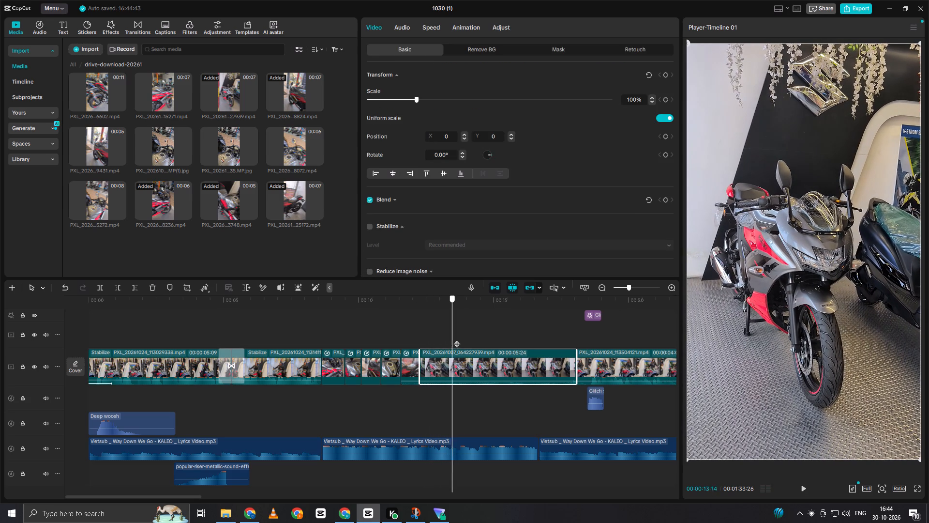
drag(457, 339, 462, 338)
click(460, 369)
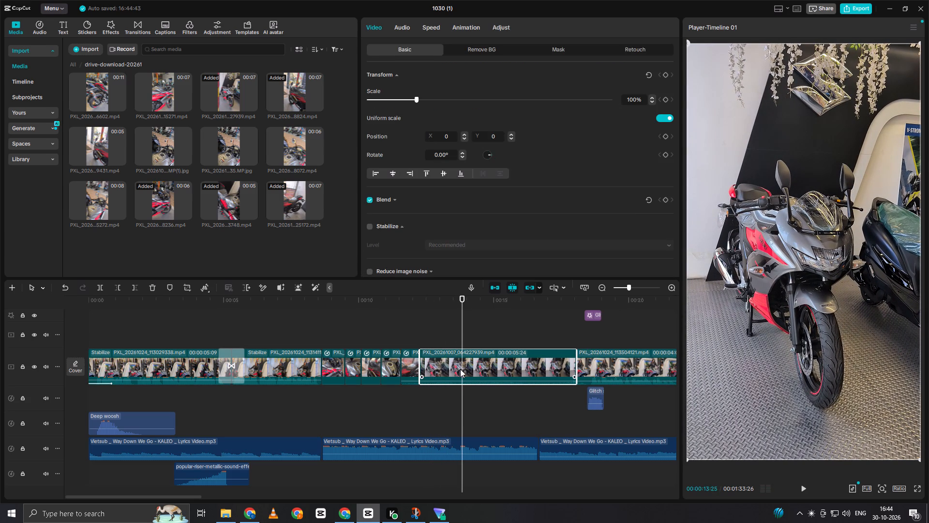
key(w)
Apply the Flash in speed curve to the trimmed PXL_20261007_064227939.mp4 clip.
click(452, 367)
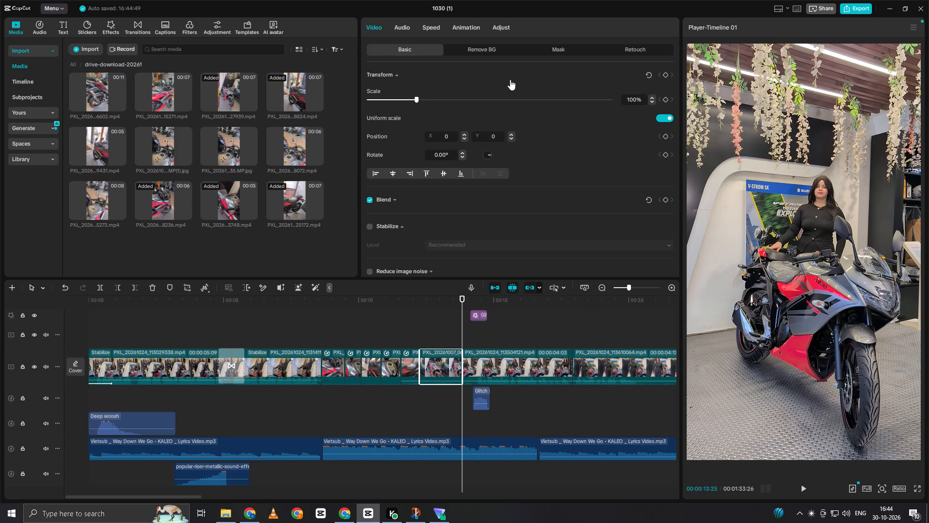
click(430, 28)
click(600, 78)
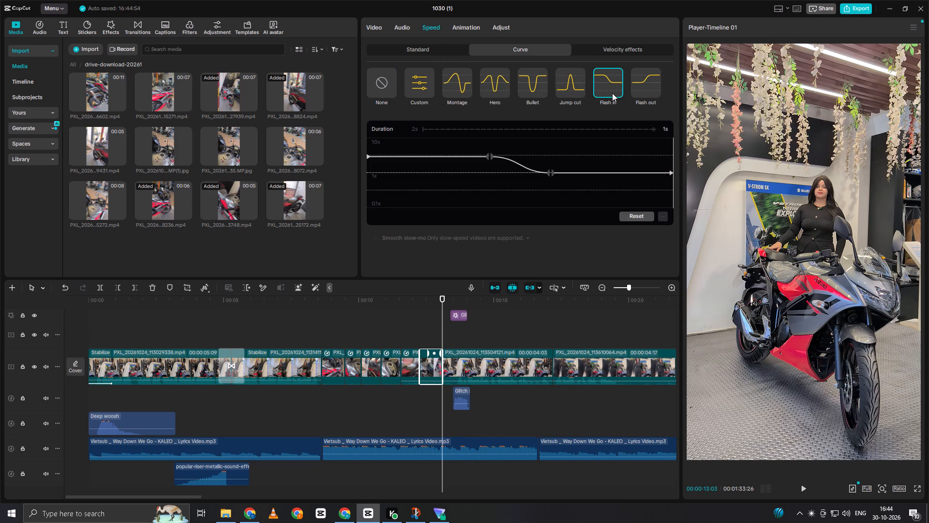
Reshape the clip's Flash in speed curve: lower the slow point well below 1x, shift the fast section's end point earlier, and end slightly below 1x.
drag(550, 171, 552, 188)
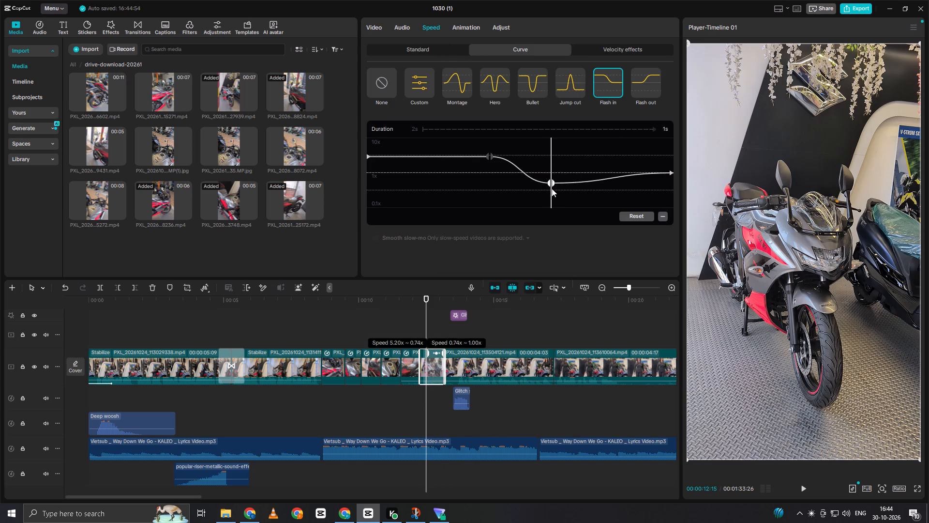
drag(552, 188, 552, 194)
drag(493, 155, 492, 155)
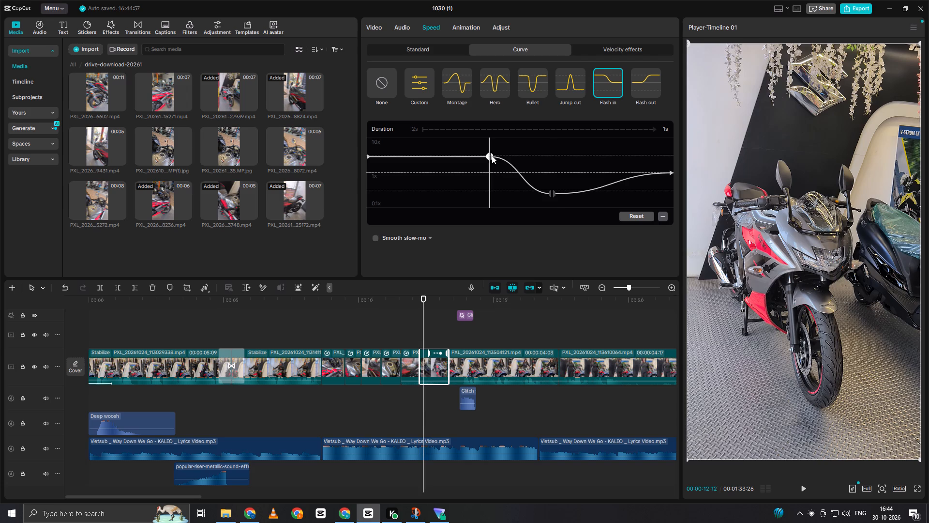
drag(492, 155, 472, 164)
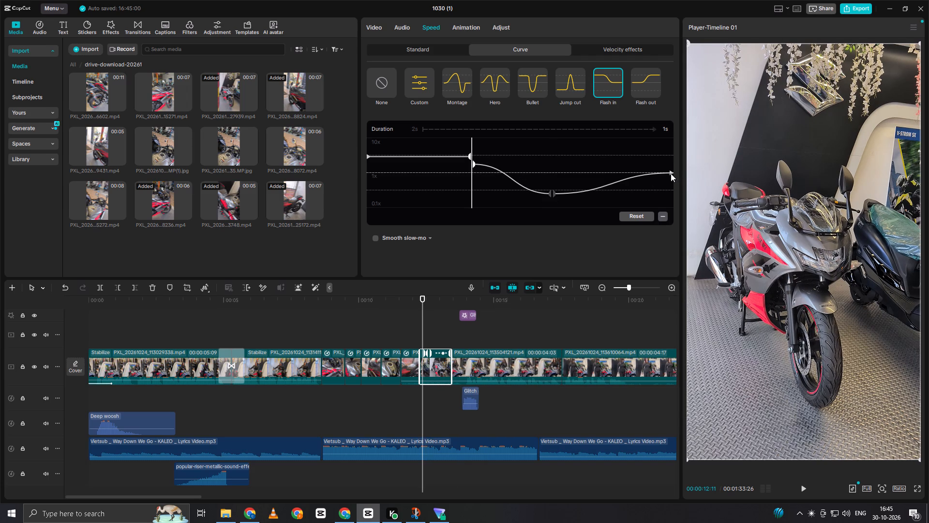
drag(671, 173, 671, 179)
click(398, 321)
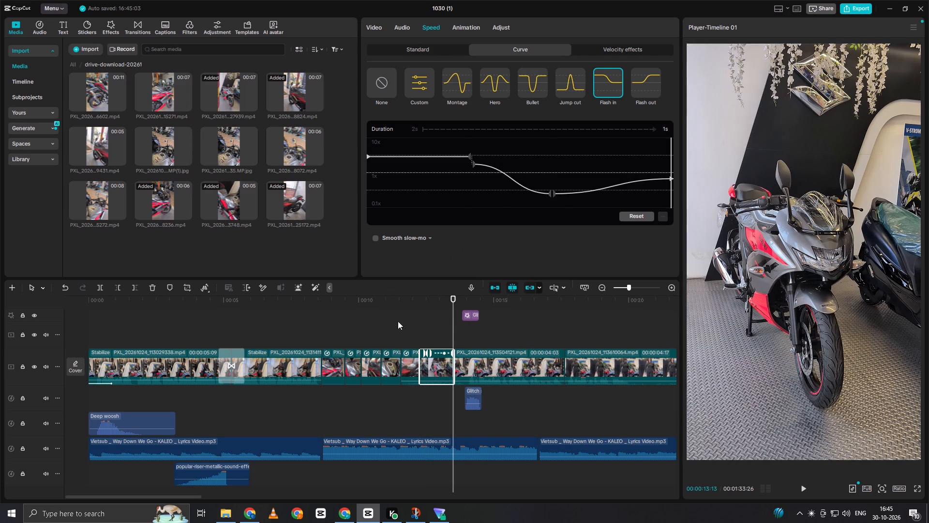
Trim the end of PXL_20261007_064227939.mp4 at 00:00:13:00, closing the gap to the showroom clip.
key(space)
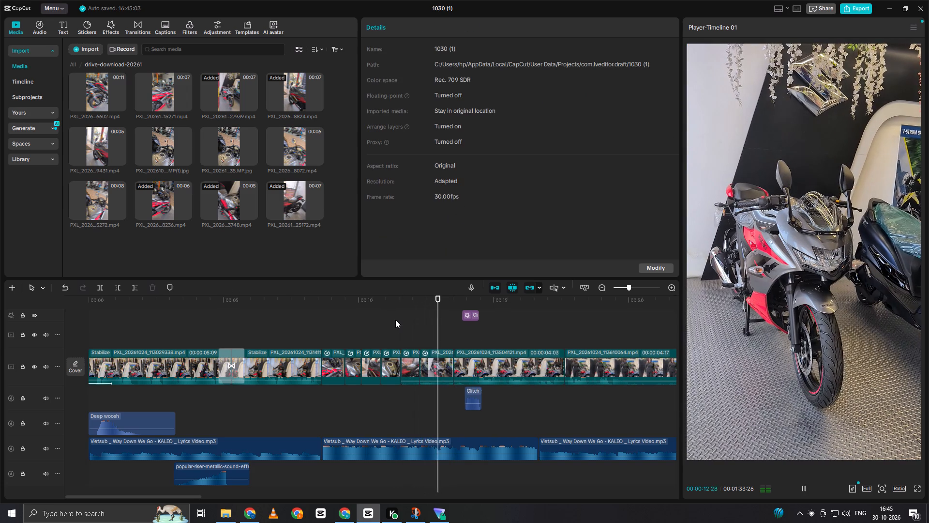
key(space)
click(419, 314)
key(space)
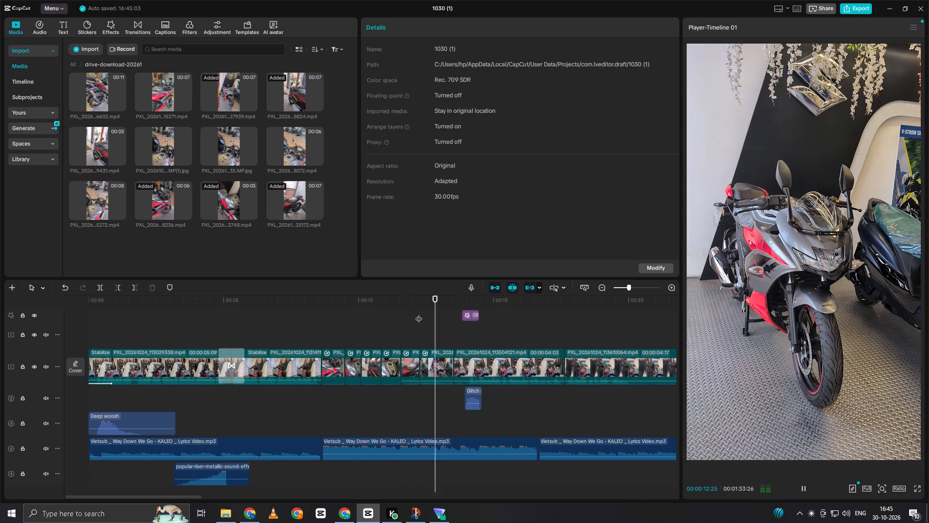
key(space)
double_click(439, 318)
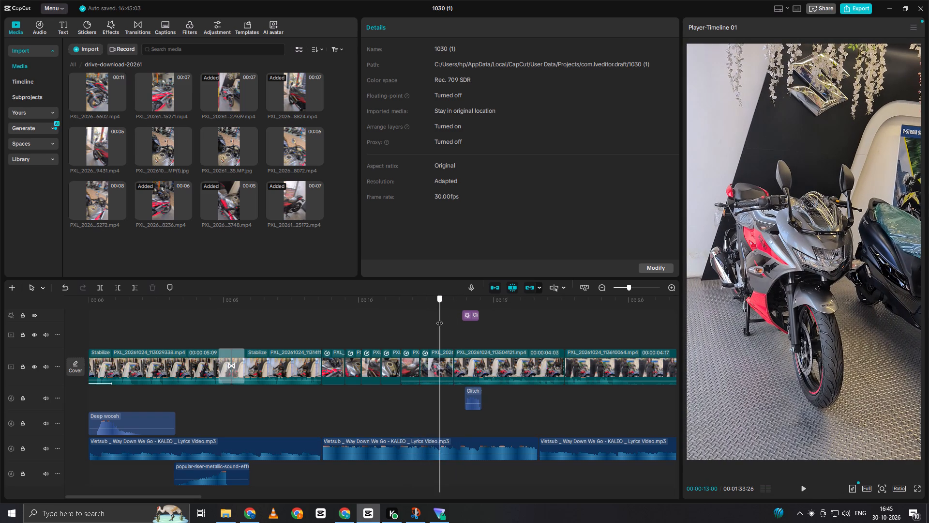
click(439, 361)
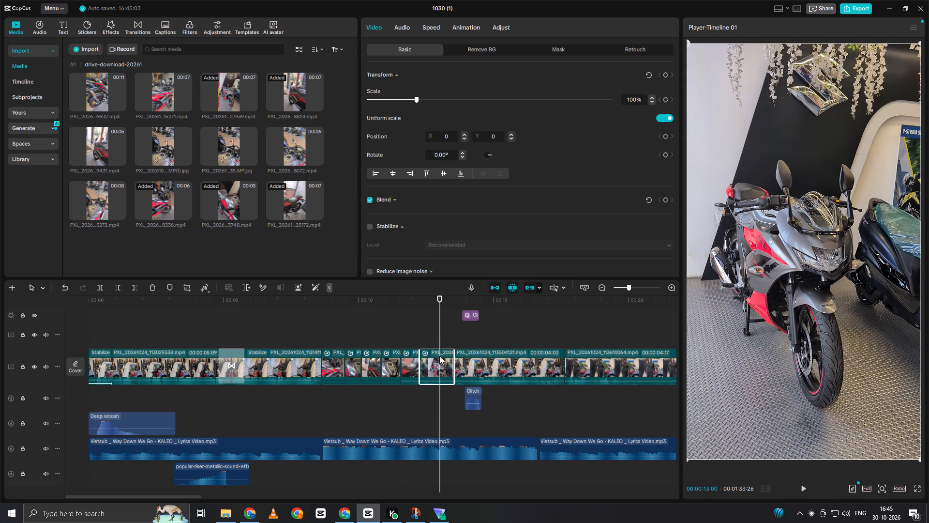
key(w)
click(413, 344)
Replay the front-view bike clip and its cut into the showroom clip against the music, scrubbing around 00:00:13:00.
key(space)
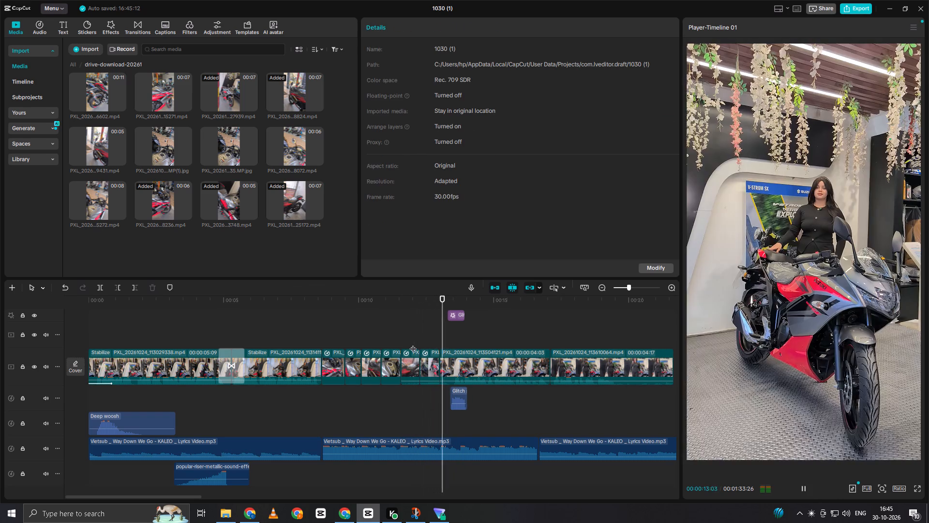
key(space)
click(374, 329)
drag(373, 328, 313, 333)
key(space)
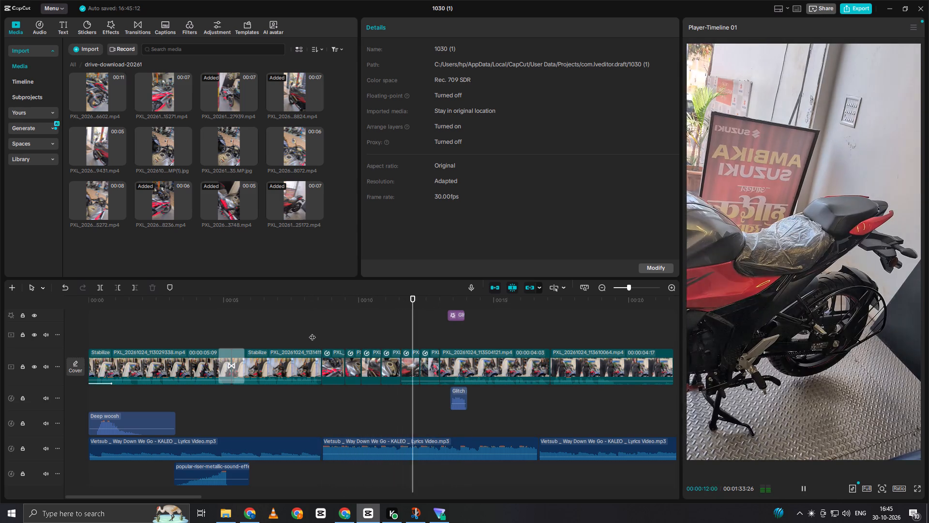
key(space)
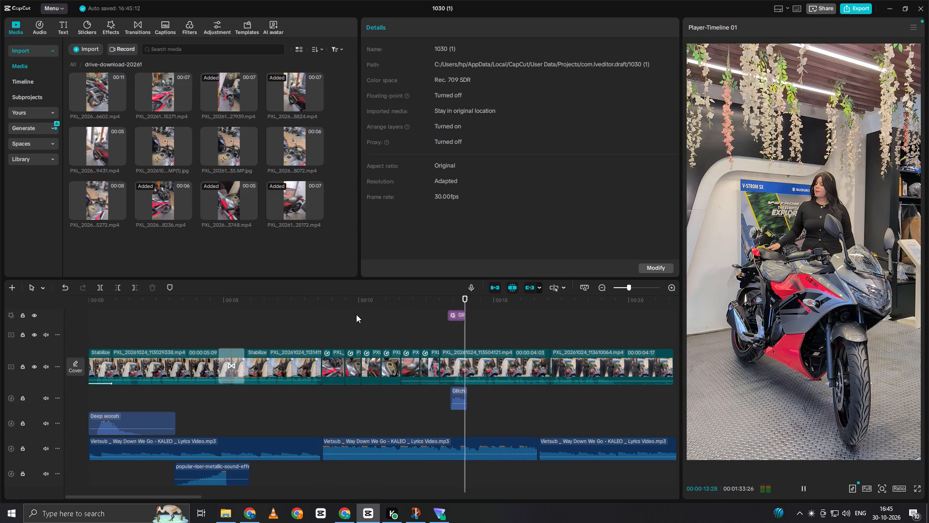
double_click(424, 320)
key(space)
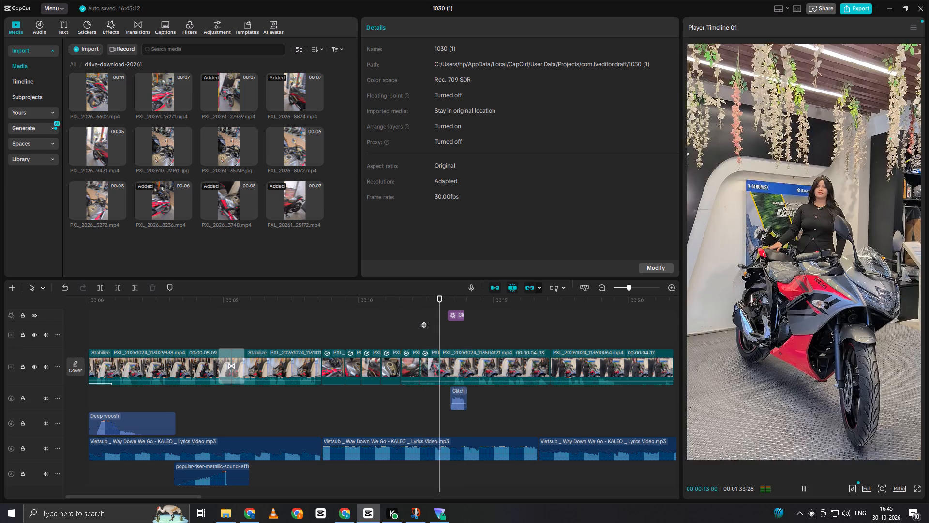
key(space)
click(435, 319)
drag(435, 319, 447, 324)
click(445, 326)
drag(443, 328, 435, 336)
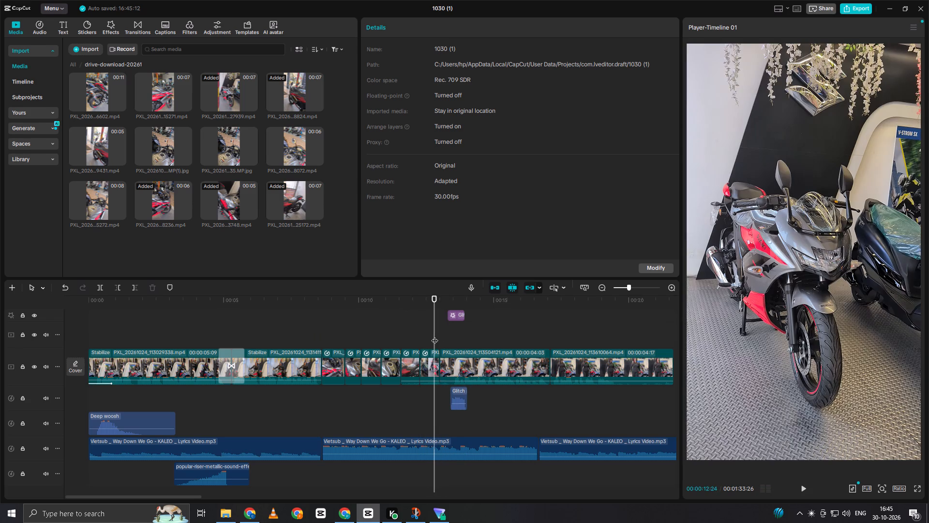
Split the KALEO music segment at 00:00:13:00 and set the volume of the part after the split to -11.0 dB.
click(436, 330)
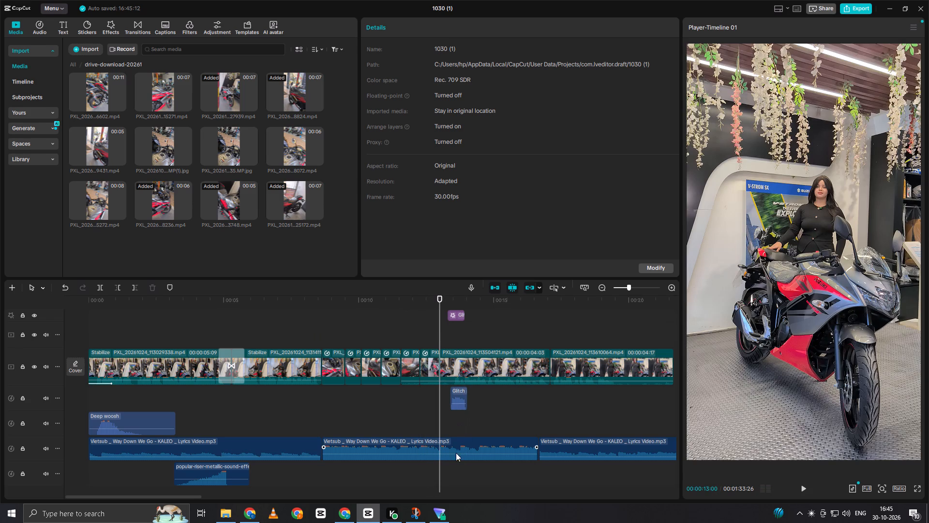
click(455, 453)
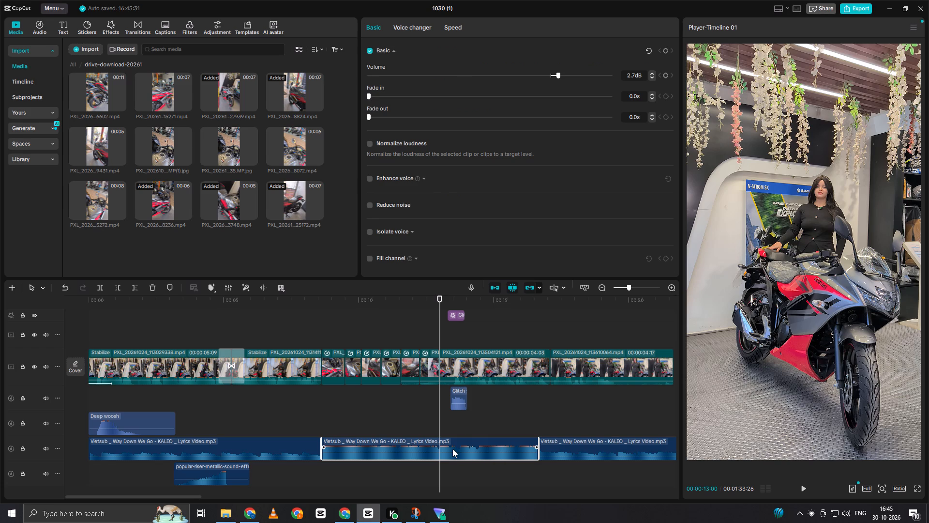
key(ctrl+b)
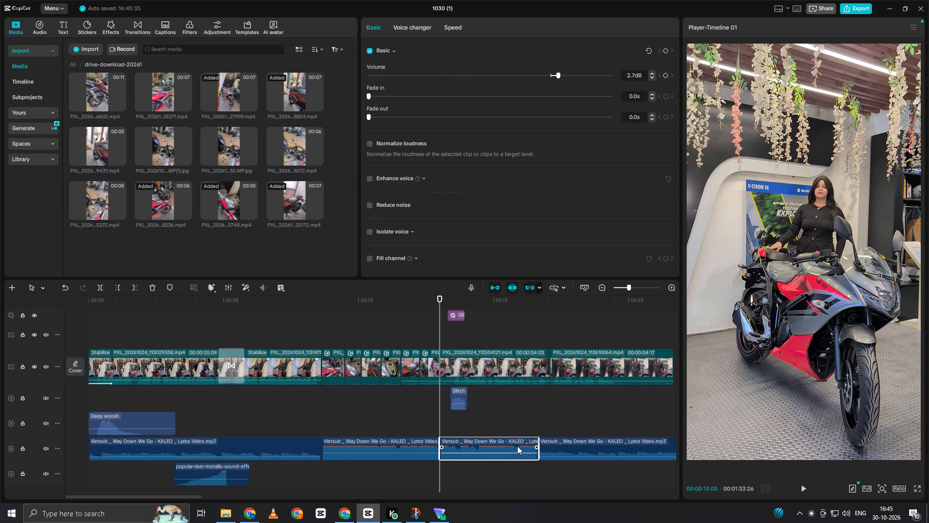
click(539, 67)
click(538, 71)
drag(537, 73, 522, 79)
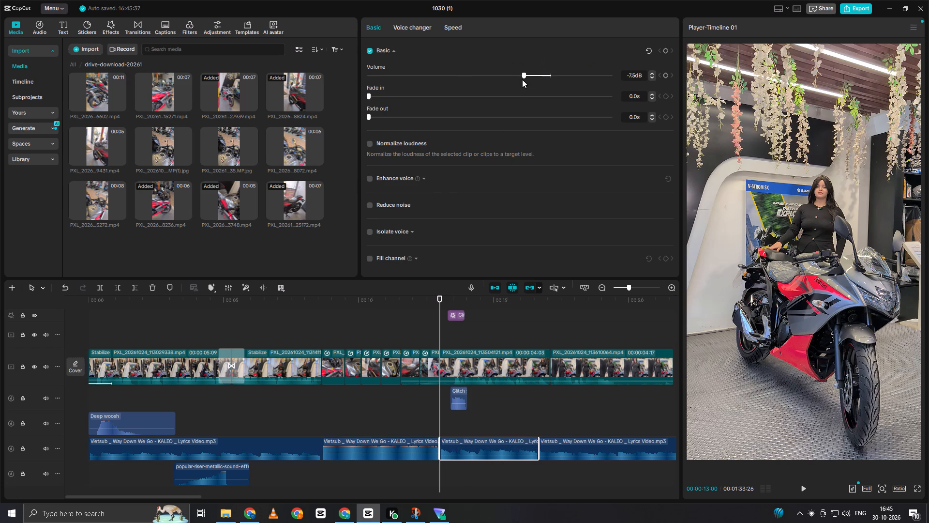
drag(522, 79, 515, 85)
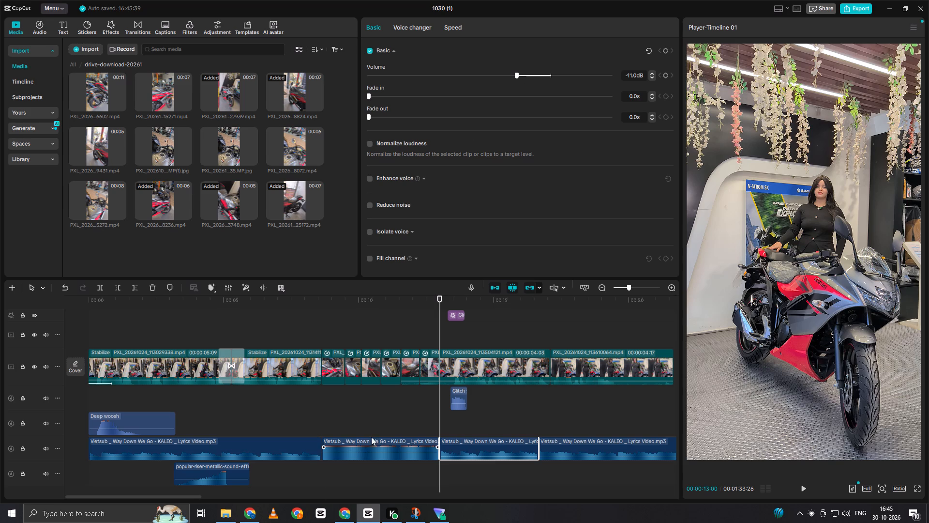
click(370, 424)
Adjust the volume of the Glitch sound effect near the start of the showroom clip.
click(460, 408)
drag(457, 404, 443, 407)
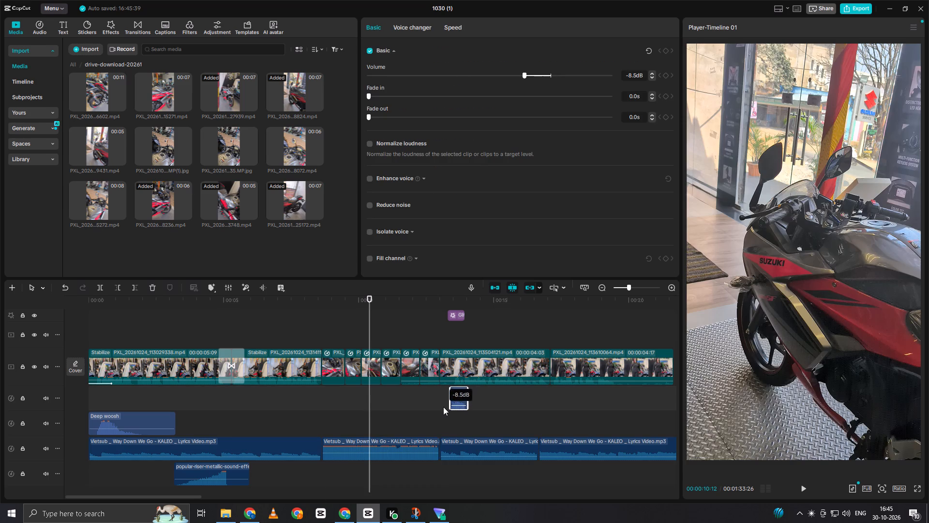
drag(443, 407, 442, 407)
click(455, 402)
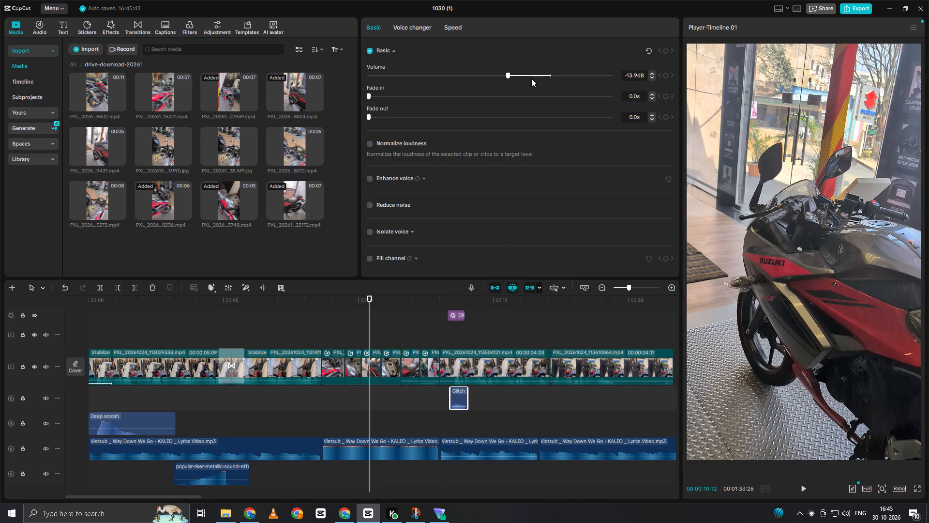
click(531, 78)
drag(531, 78, 515, 83)
drag(515, 83, 540, 62)
click(455, 415)
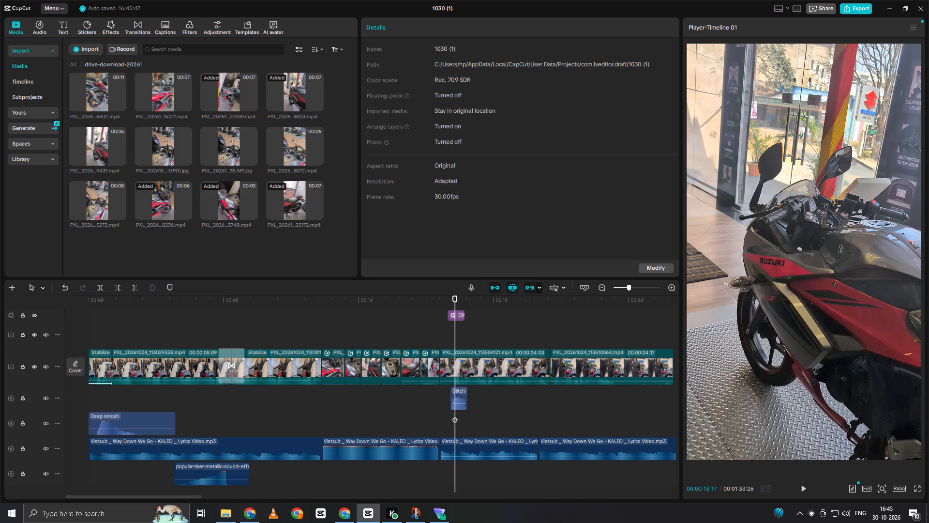
Move the Glitch sound and the glitch effect earlier to start at about 00:00:12:20, spanning the cut into the showroom clip, and replay it.
click(457, 404)
drag(457, 402, 435, 401)
drag(435, 401, 439, 399)
click(461, 313)
drag(458, 314, 441, 325)
click(421, 332)
key(space)
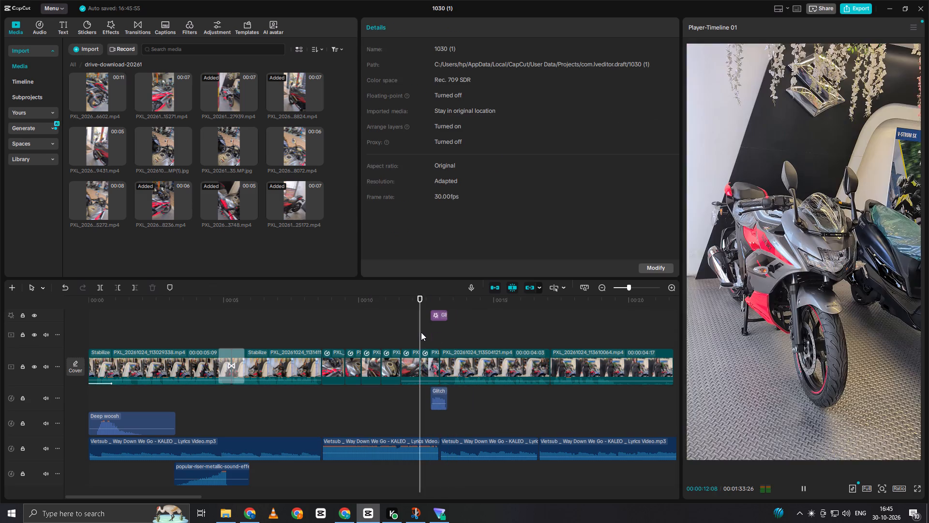
key(space)
click(433, 341)
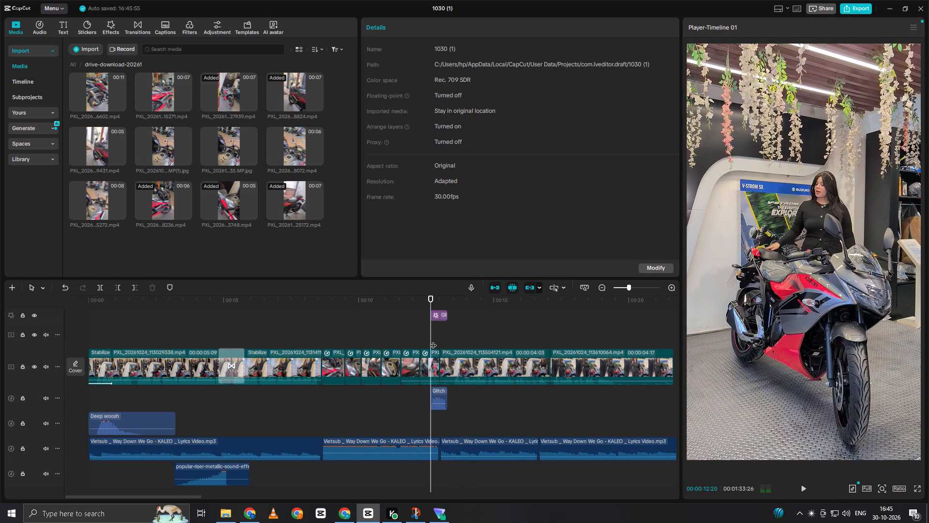
drag(433, 339, 438, 337)
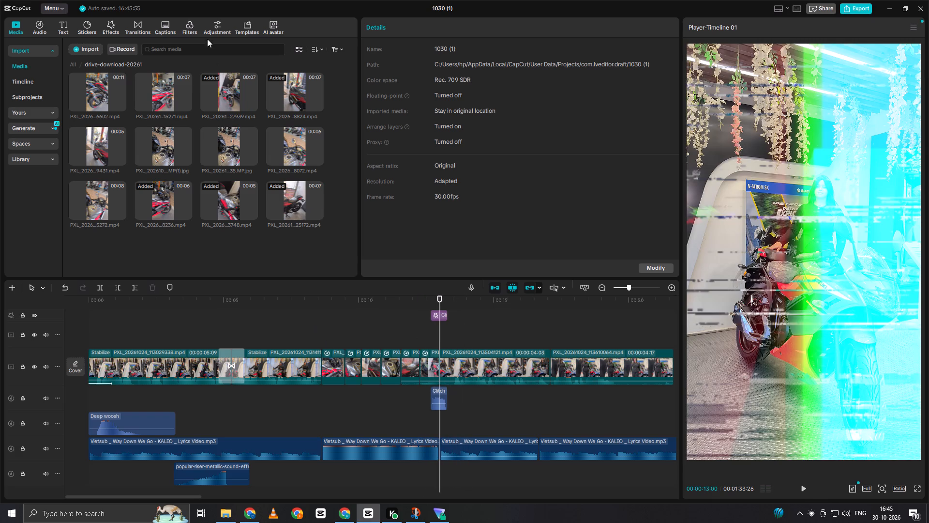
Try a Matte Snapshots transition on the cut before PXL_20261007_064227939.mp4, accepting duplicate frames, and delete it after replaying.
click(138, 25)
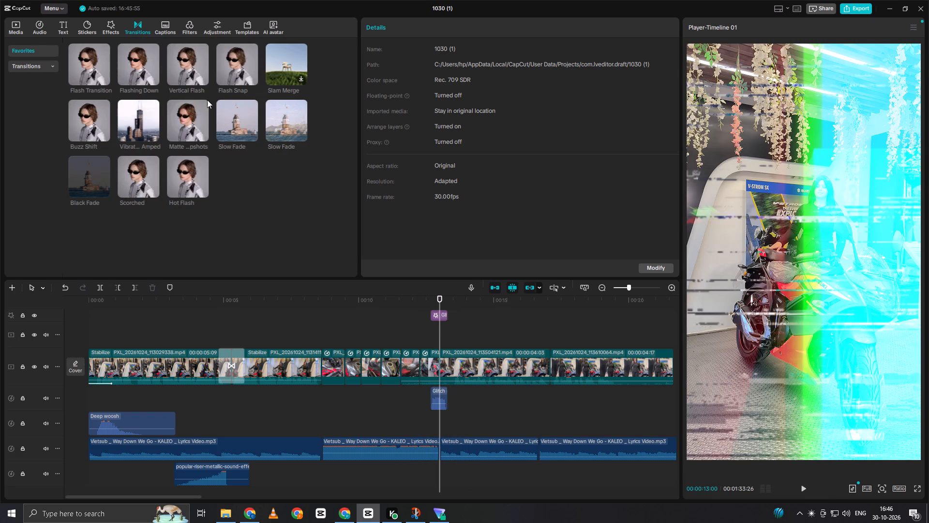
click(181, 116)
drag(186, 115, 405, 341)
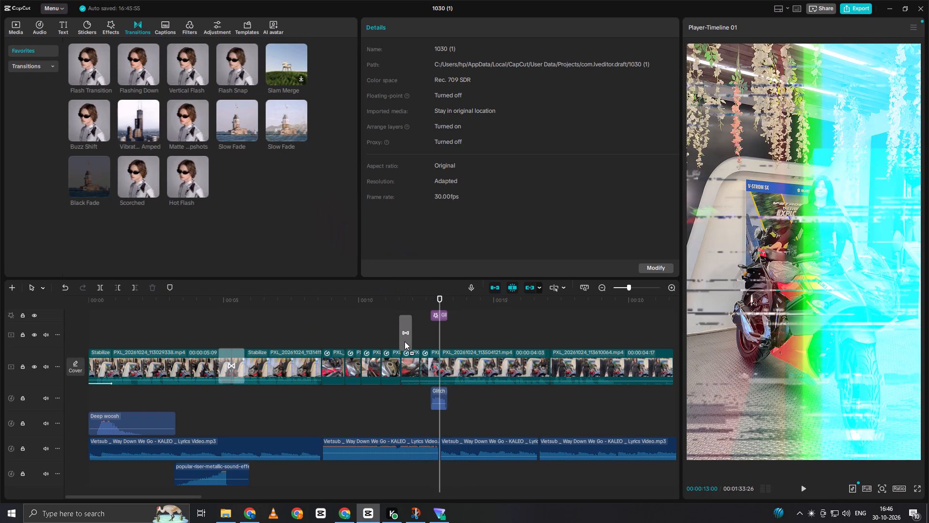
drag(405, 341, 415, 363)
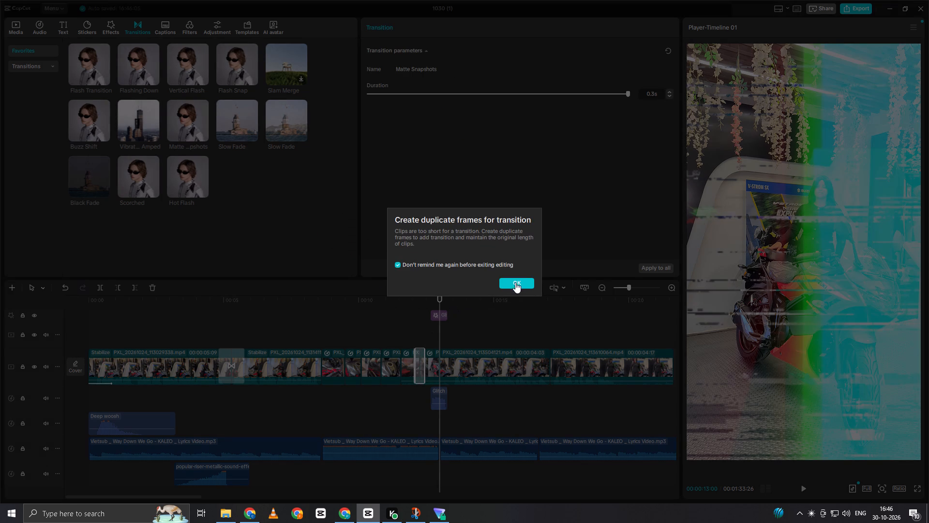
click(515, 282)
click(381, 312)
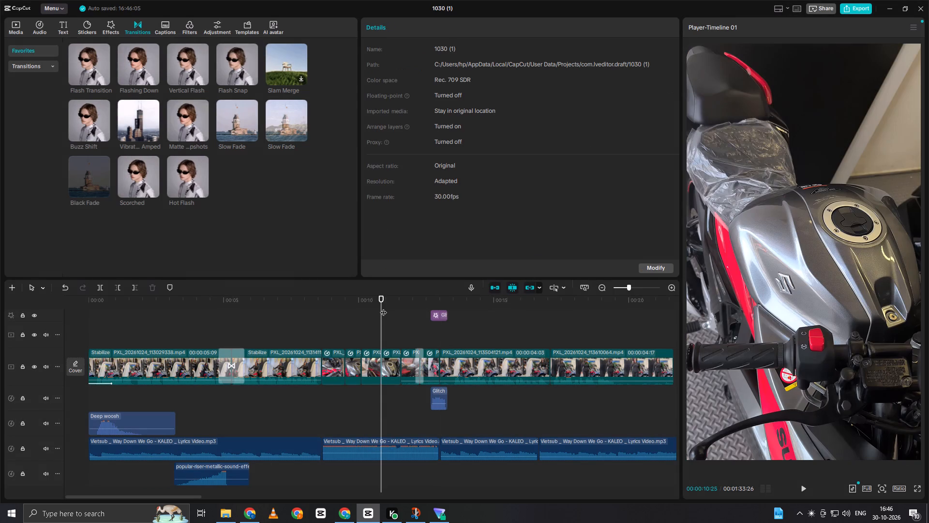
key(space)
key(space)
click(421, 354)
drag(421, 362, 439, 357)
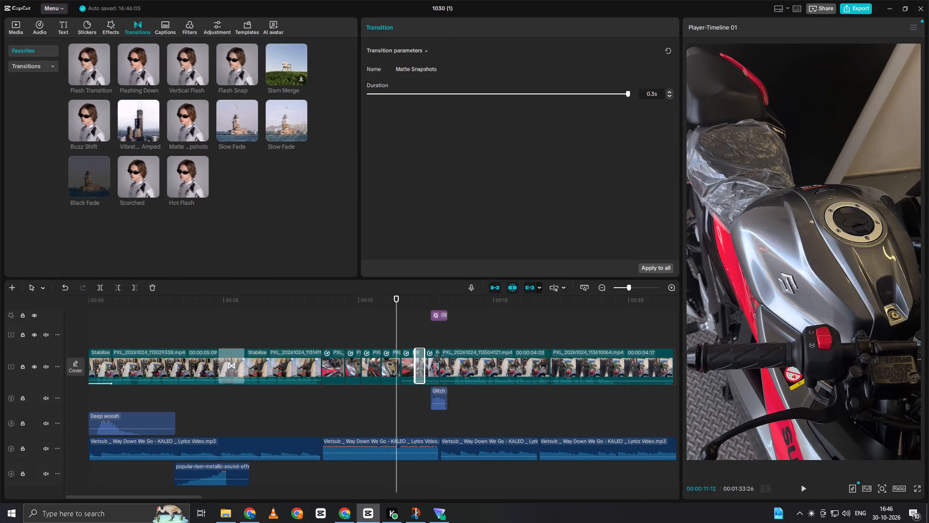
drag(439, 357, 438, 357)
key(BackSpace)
Add a 0.3 s Matte Snapshots transition between PXL_20261007_064227939.mp4 and the showroom clip, and replay the join.
click(183, 113)
drag(183, 113, 435, 344)
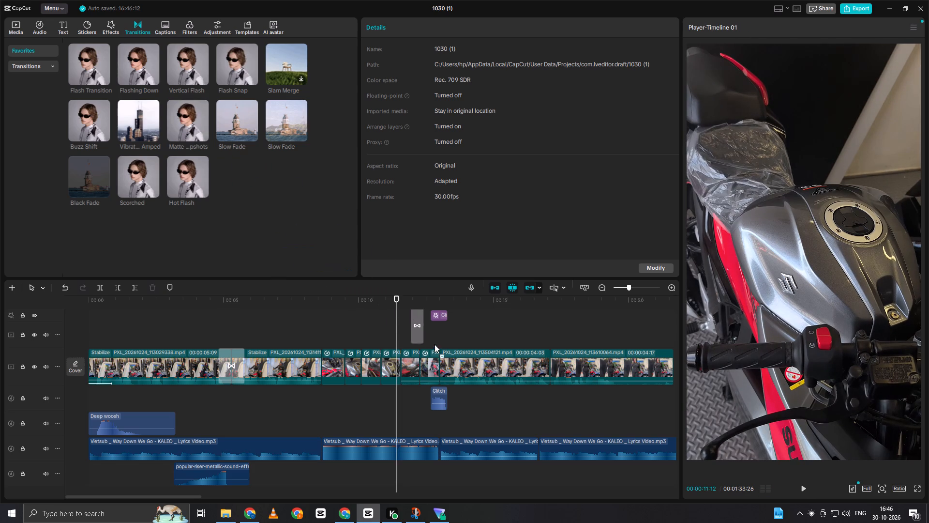
drag(435, 344, 449, 356)
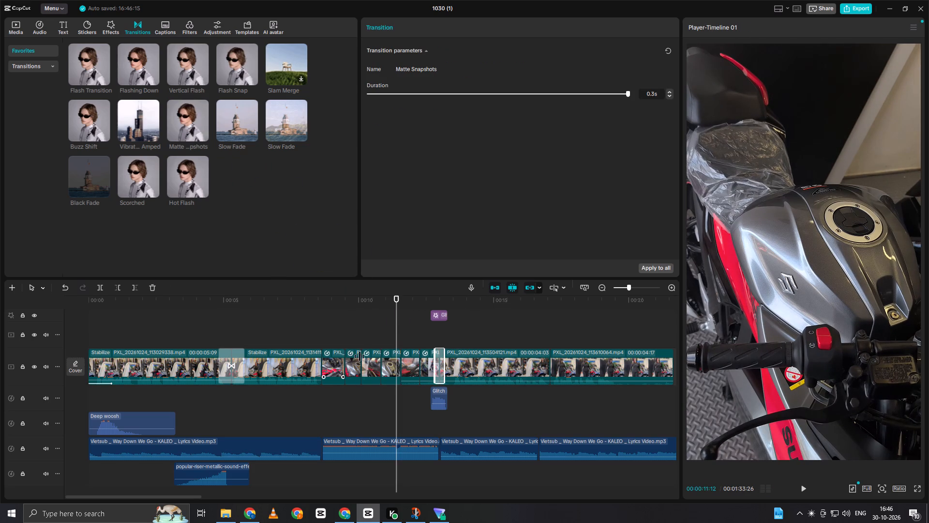
click(415, 333)
key(space)
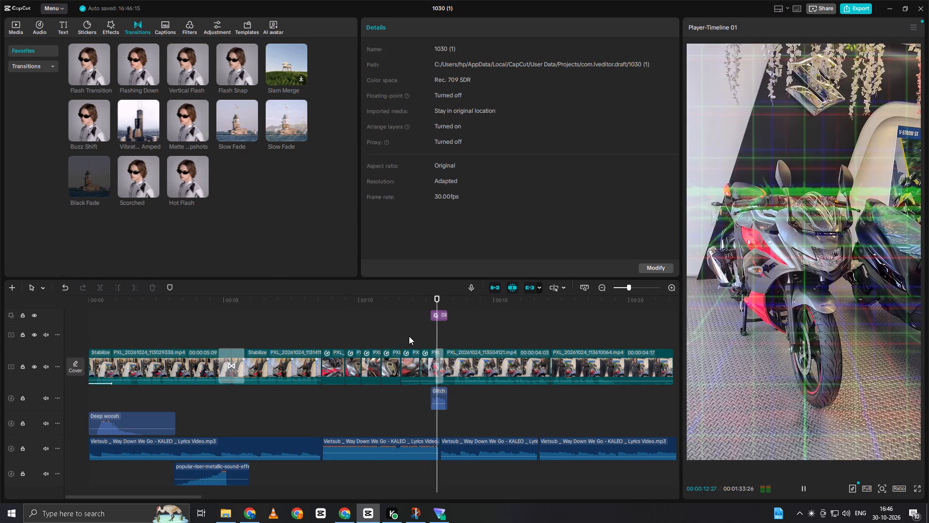
key(space)
click(433, 335)
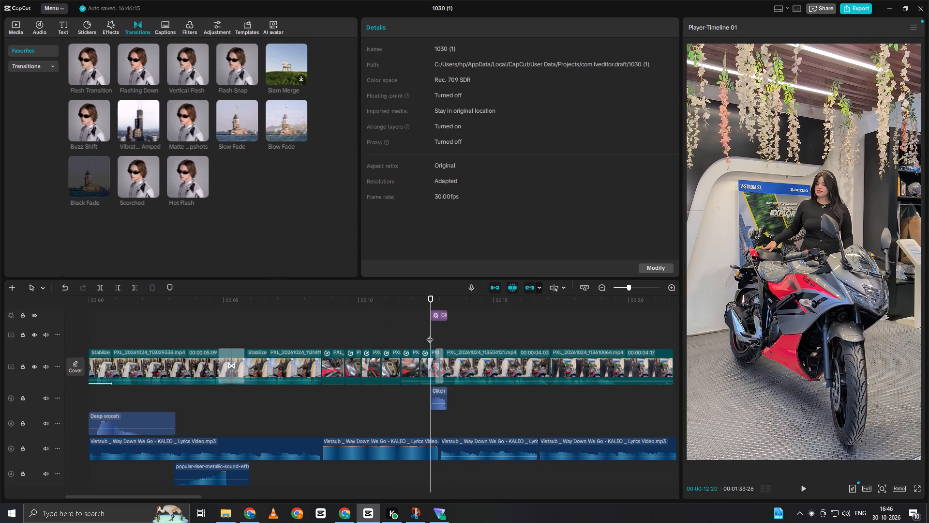
Trim the end of the Glitch Storm effect so it finishes just after the cut into the showroom clip.
key(space)
key(space)
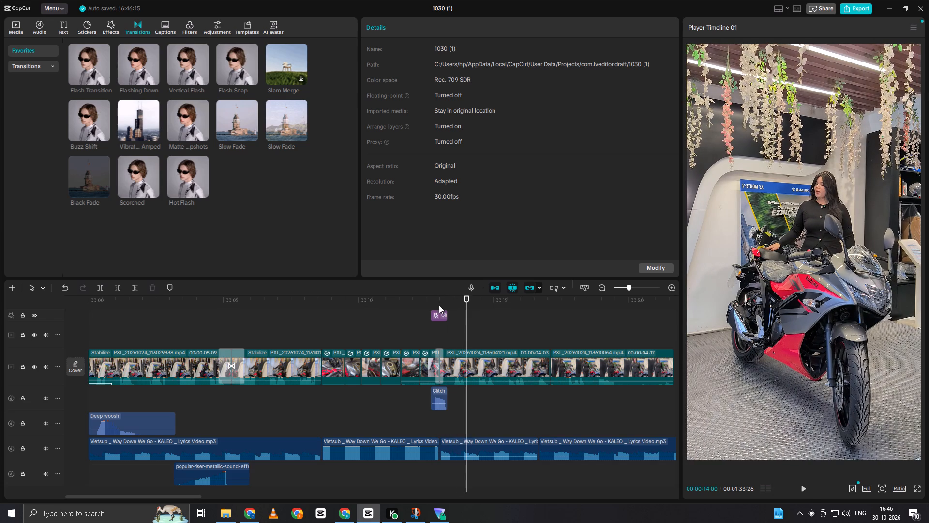
click(445, 311)
drag(448, 315, 439, 324)
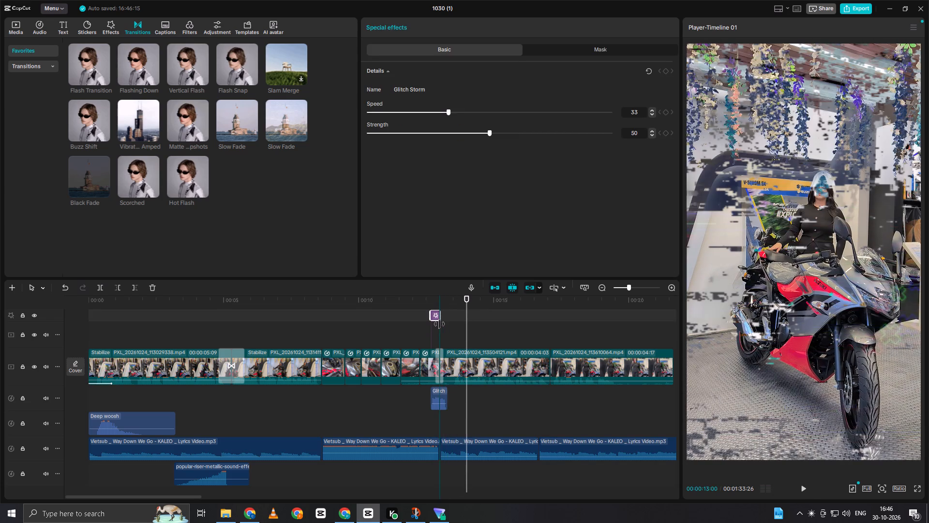
drag(439, 324, 440, 330)
Trim the end of the Glitch sound to match the shortened glitch effect, and replay the showroom clip.
click(440, 398)
drag(447, 400, 442, 404)
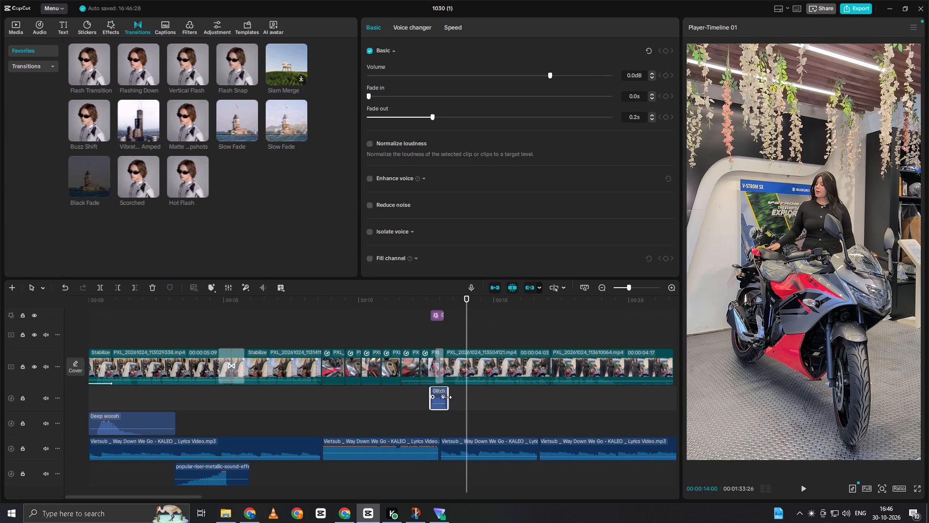
drag(448, 393, 444, 395)
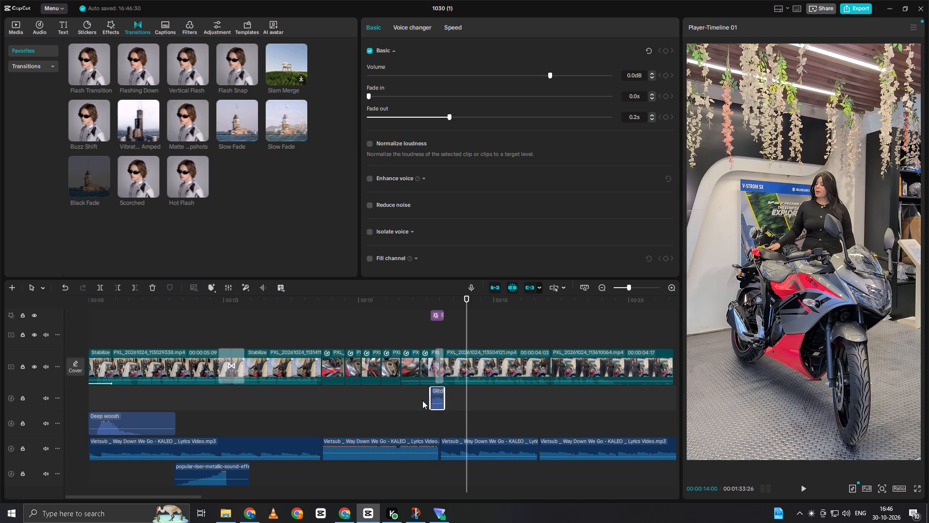
click(422, 400)
key(space)
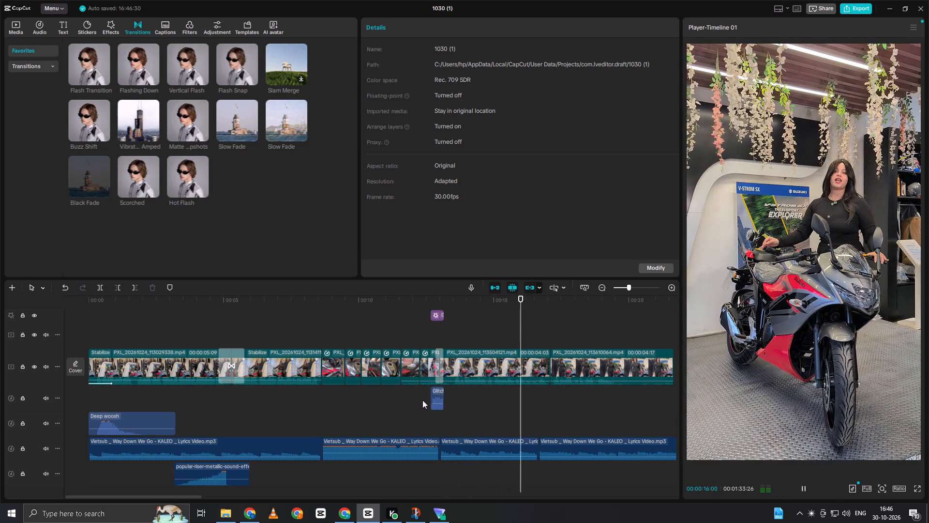
key(space)
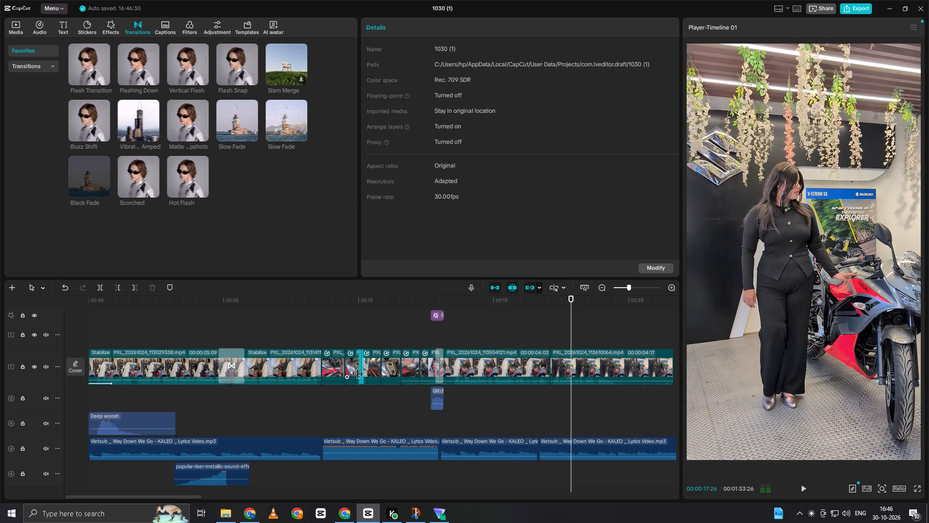
Replay the edit from about the 5-second mark through the bike B-roll, rechecking the cut into the first B-roll clip.
click(239, 313)
drag(238, 313, 226, 319)
key(space)
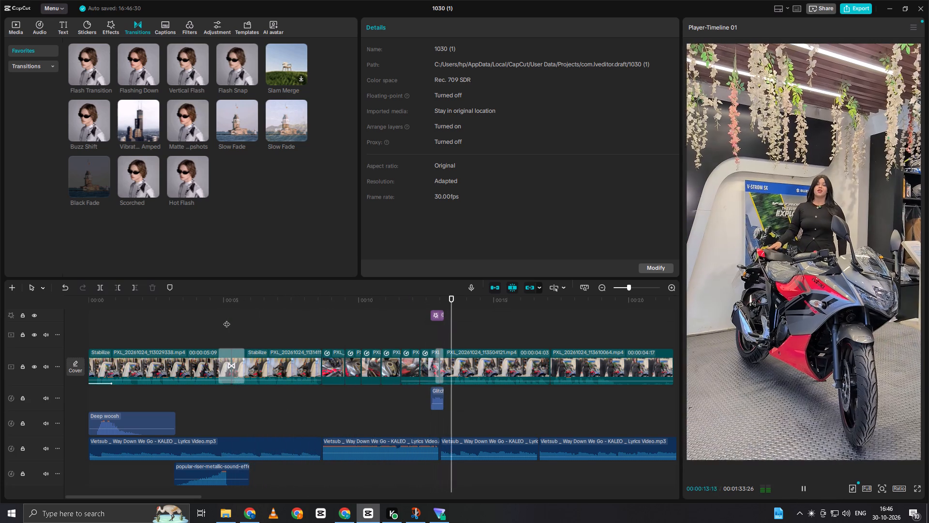
key(space)
double_click(293, 334)
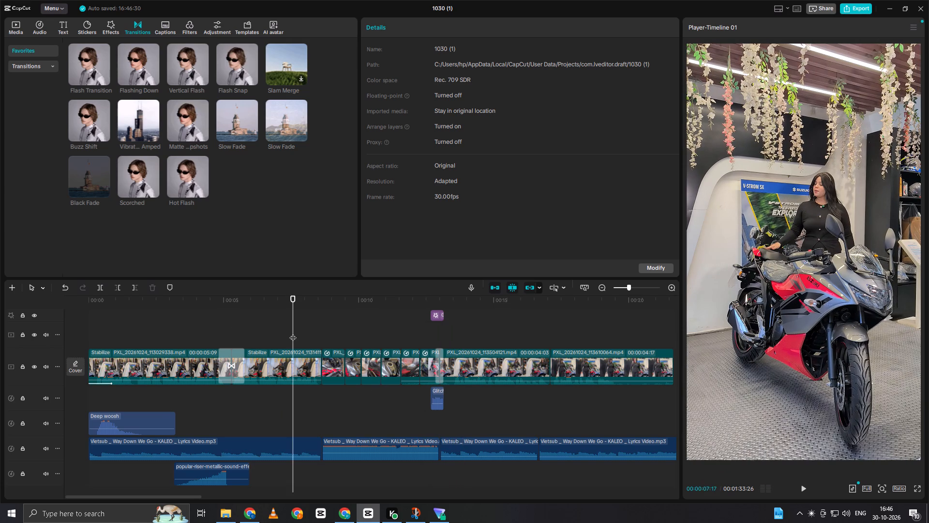
key(space)
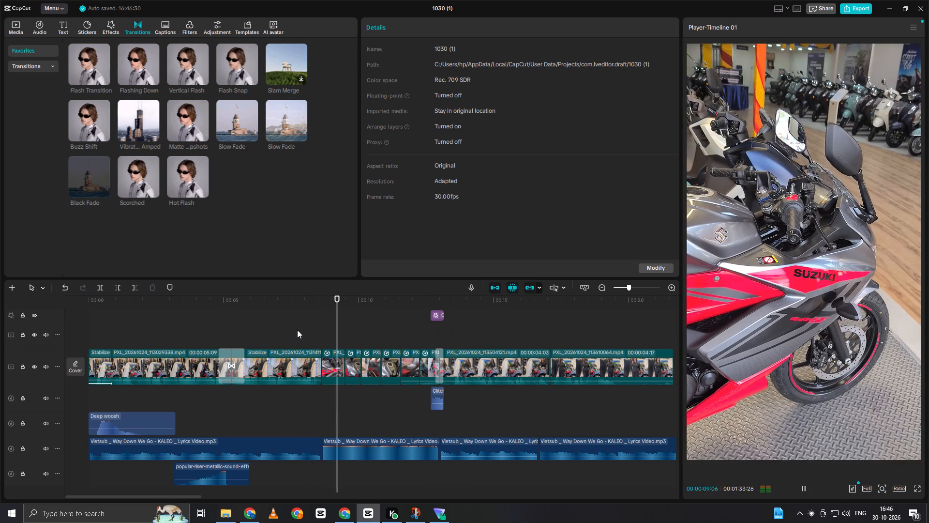
key(space)
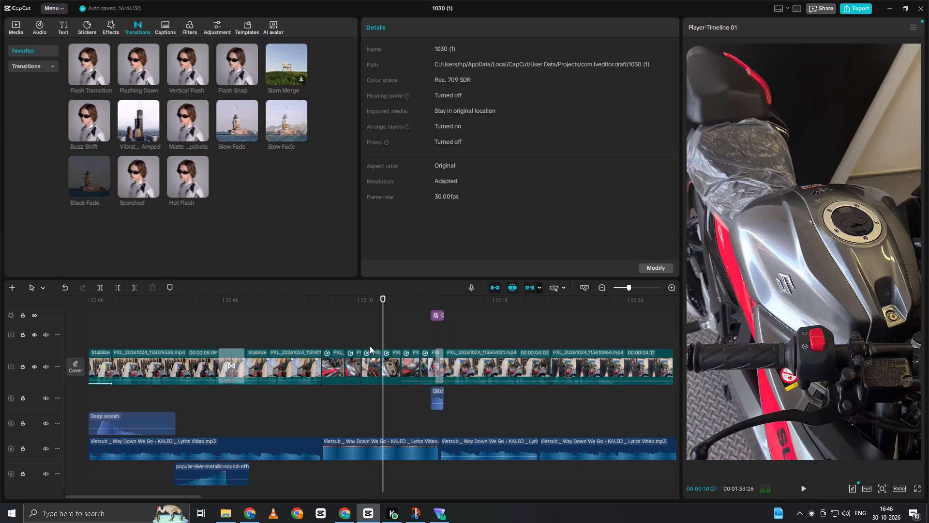
click(309, 324)
key(space)
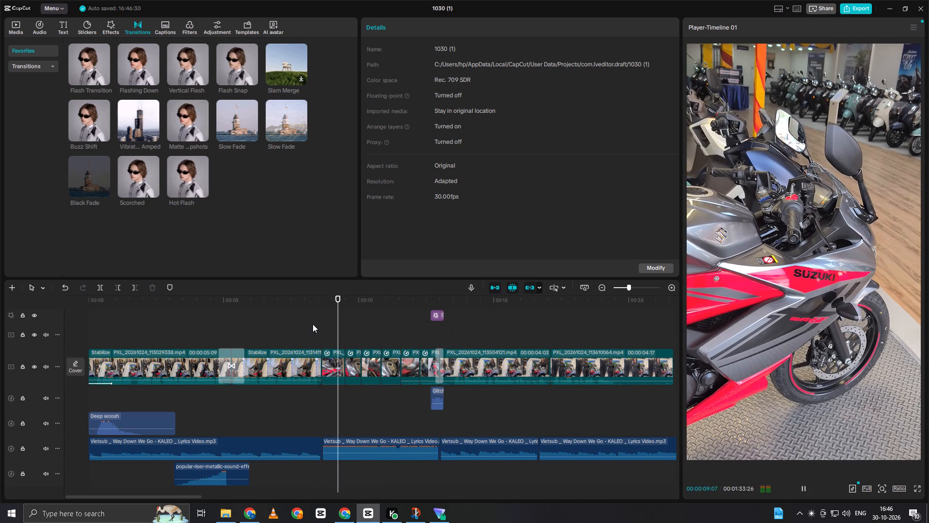
key(space)
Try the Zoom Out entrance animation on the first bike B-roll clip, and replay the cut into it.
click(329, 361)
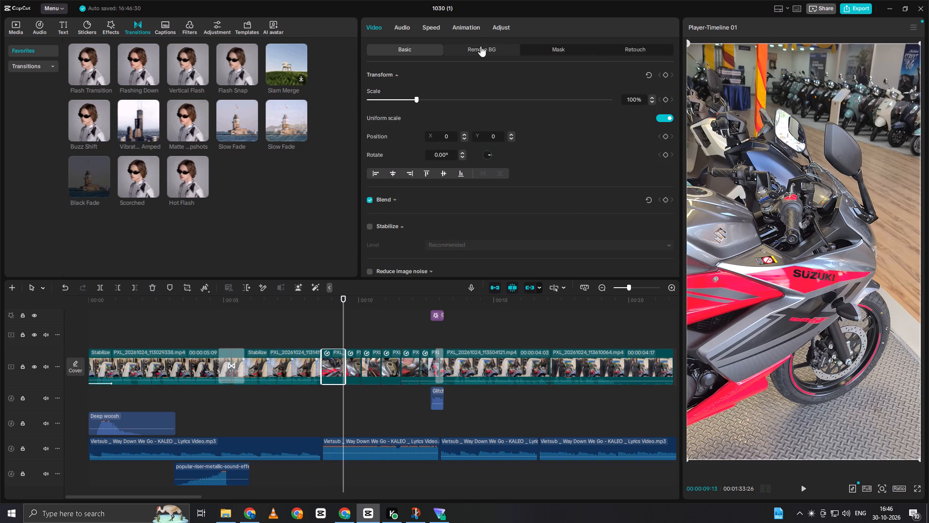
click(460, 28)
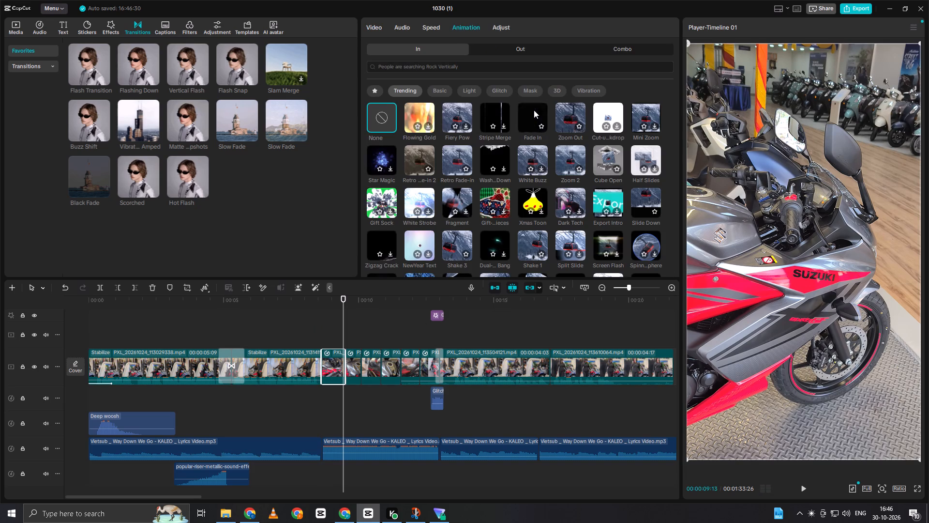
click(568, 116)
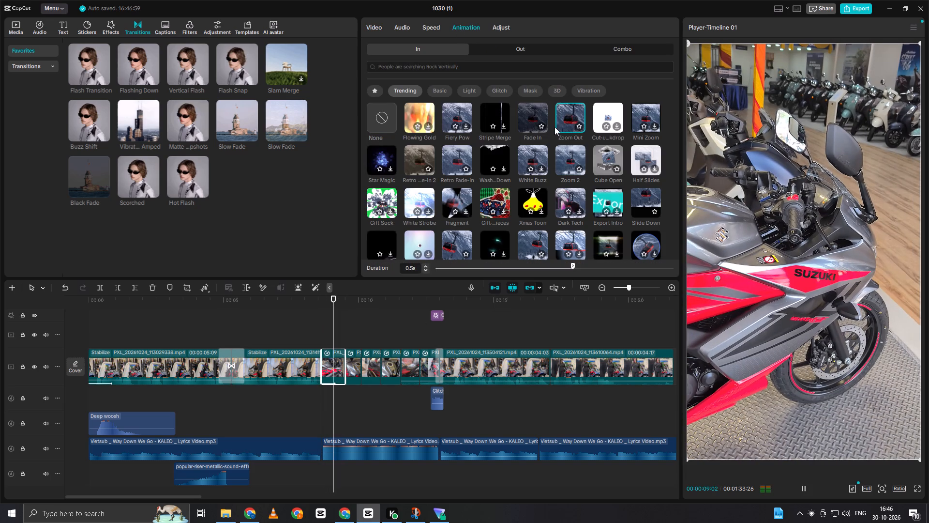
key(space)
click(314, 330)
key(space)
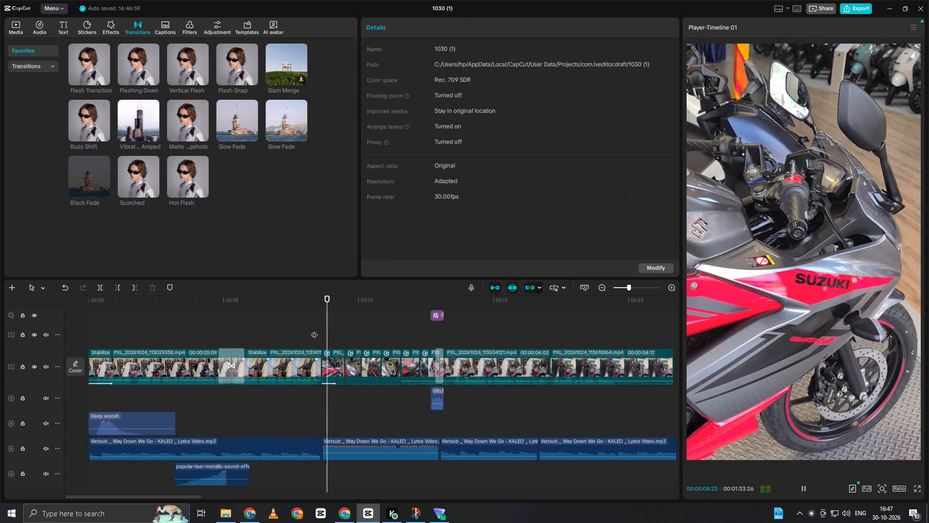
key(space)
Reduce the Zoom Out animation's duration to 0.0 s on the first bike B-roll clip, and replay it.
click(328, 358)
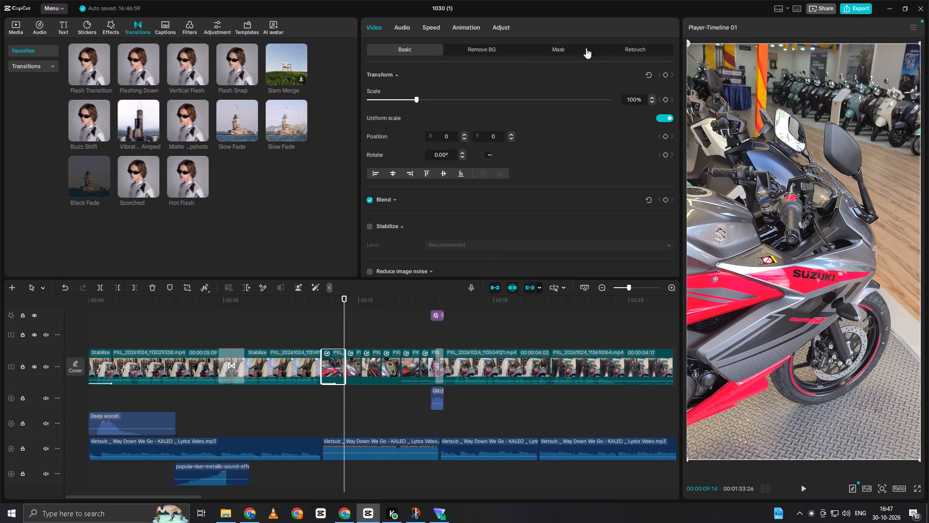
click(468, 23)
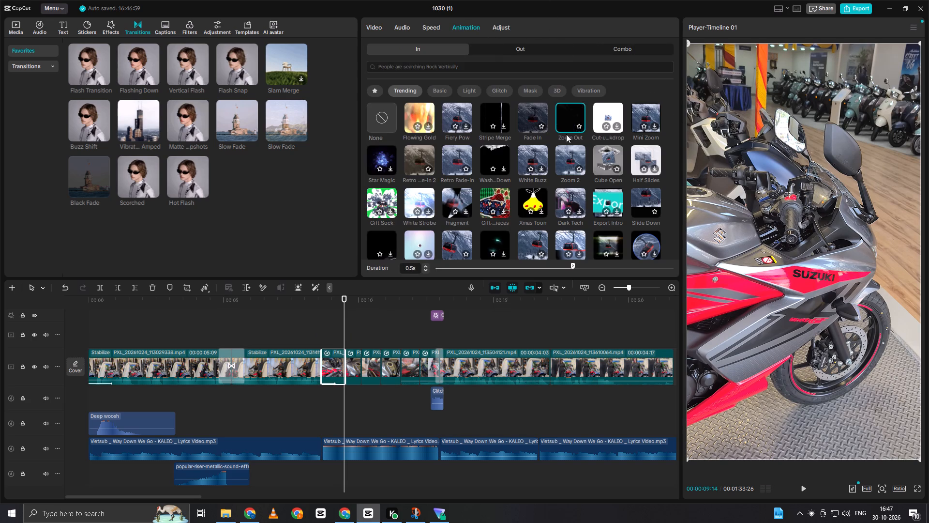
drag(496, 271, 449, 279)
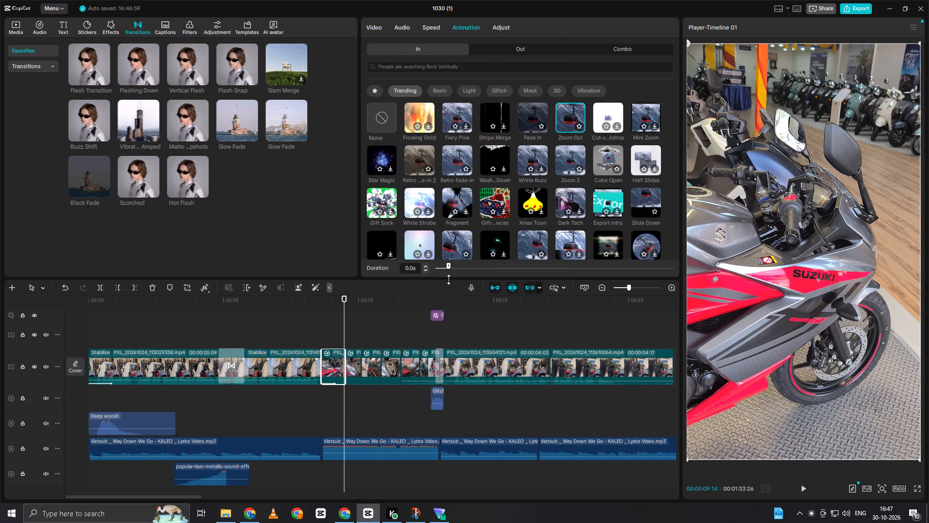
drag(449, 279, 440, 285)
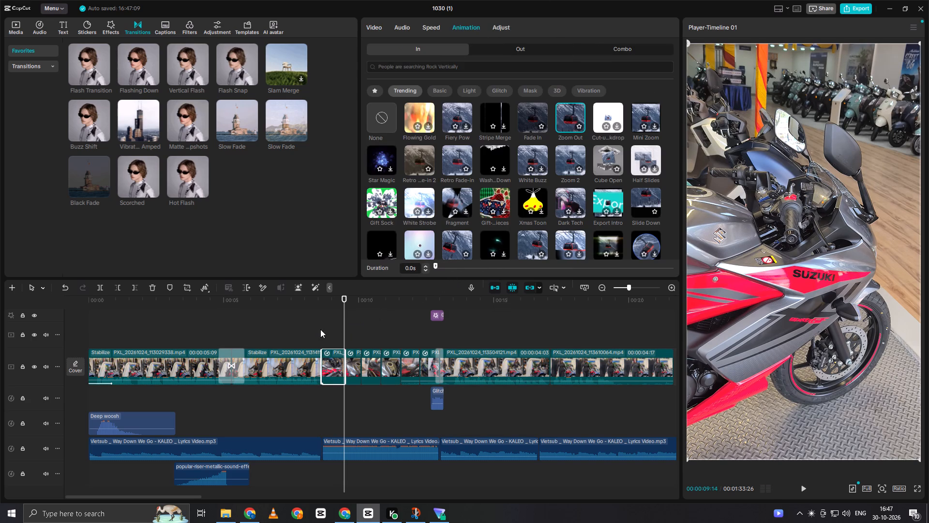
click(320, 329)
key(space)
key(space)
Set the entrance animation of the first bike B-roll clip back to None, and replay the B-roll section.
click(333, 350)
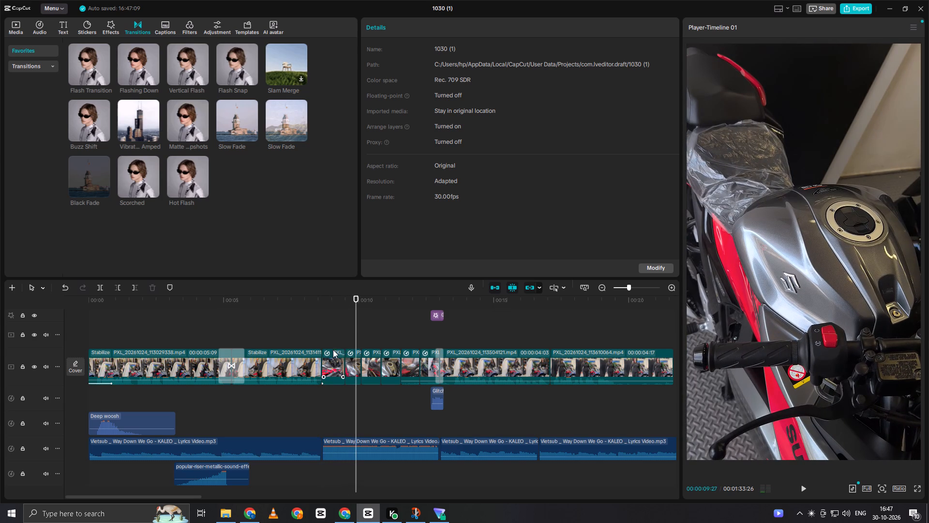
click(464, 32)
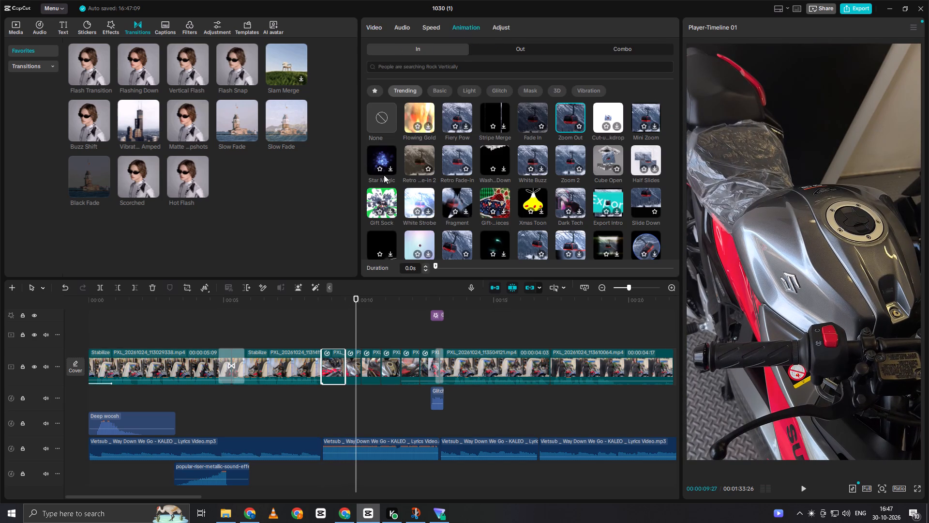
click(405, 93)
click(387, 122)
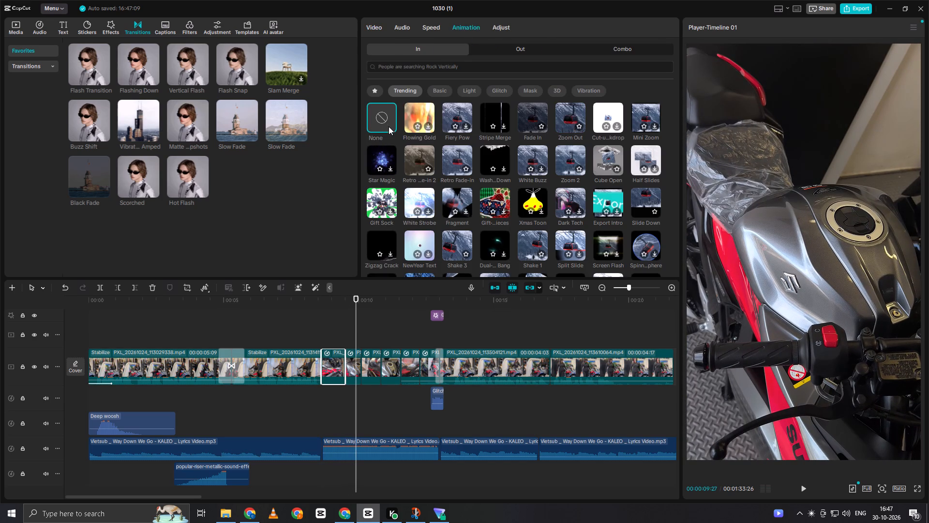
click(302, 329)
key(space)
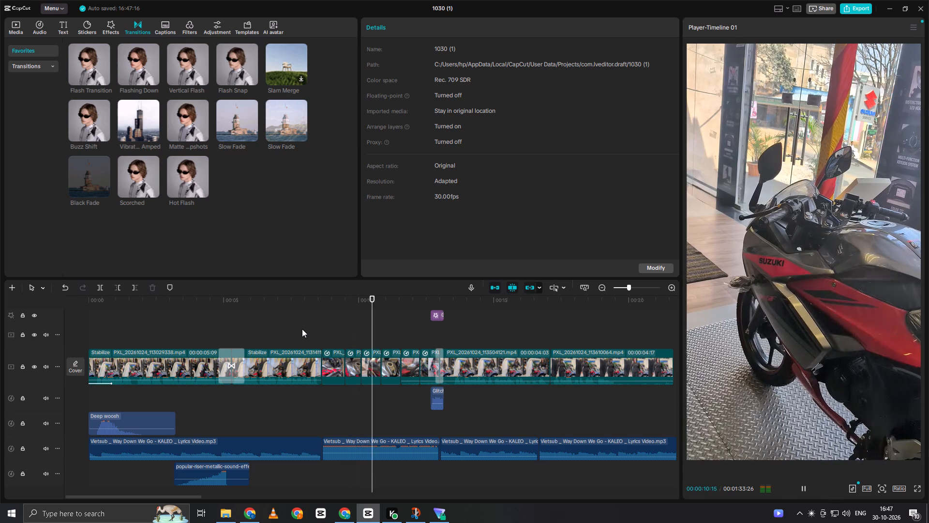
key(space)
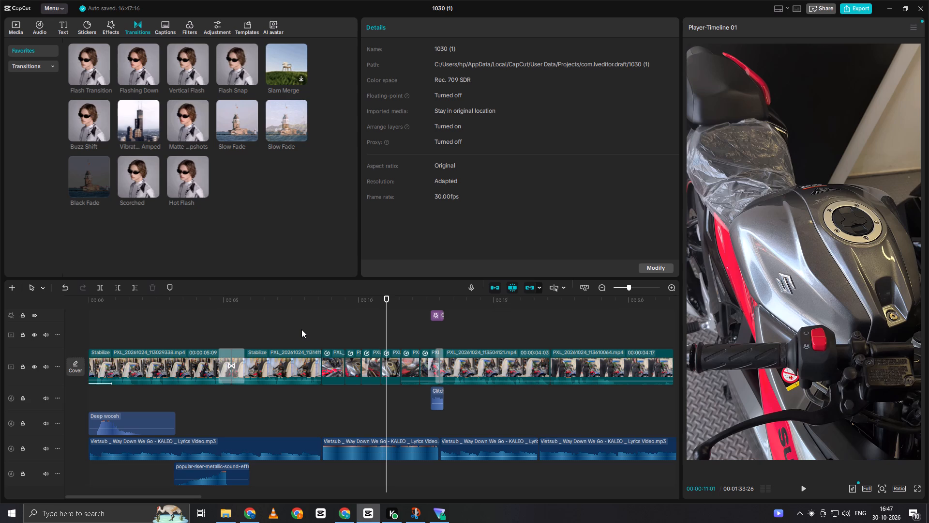
Replay from the B-roll into the showroom clip, and raise the showroom clip's volume to 6.1 dB.
click(326, 412)
key(space)
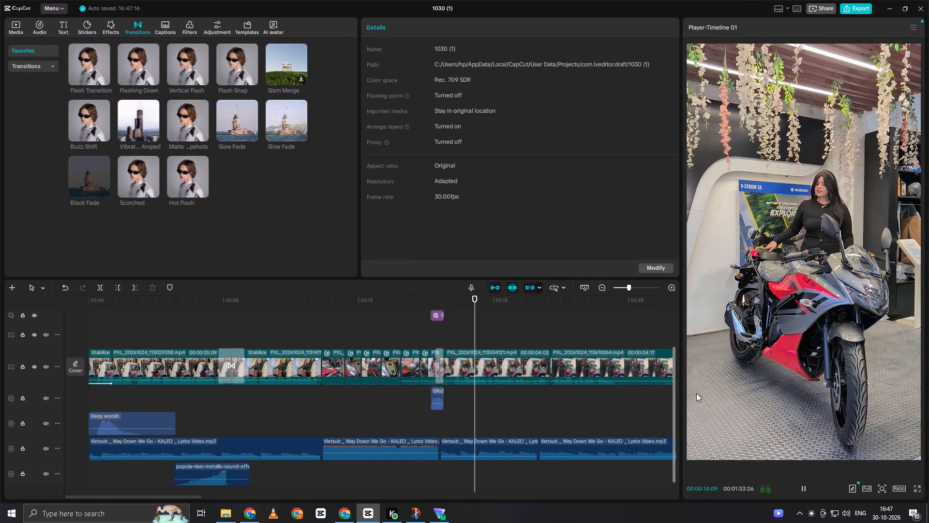
key(space)
click(499, 352)
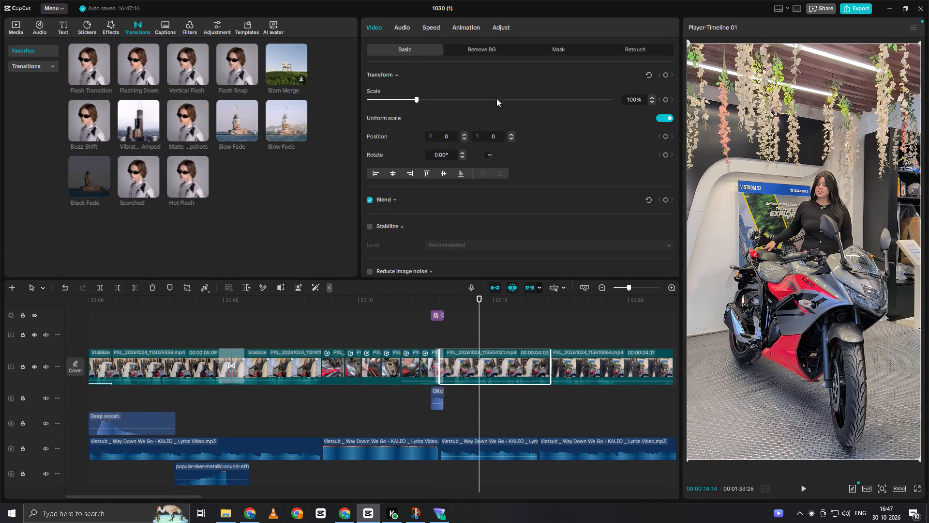
click(407, 29)
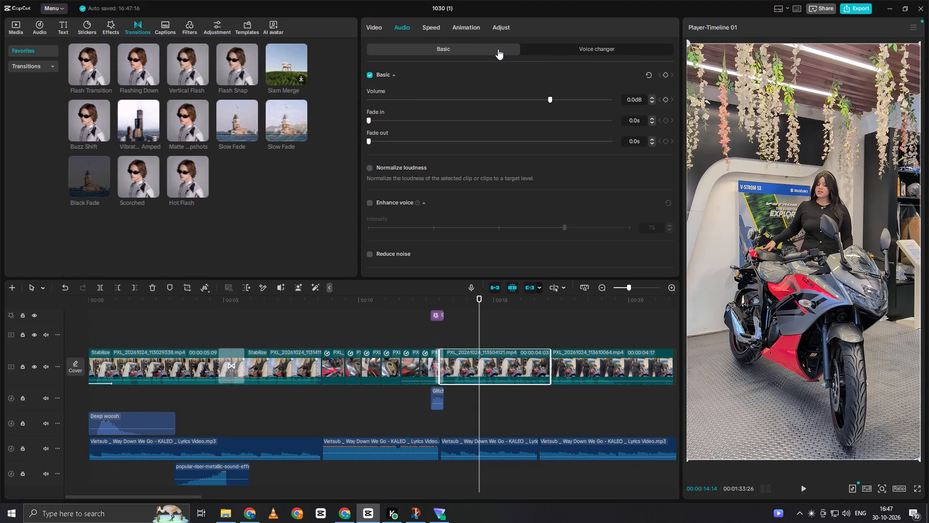
click(573, 97)
drag(573, 98, 567, 104)
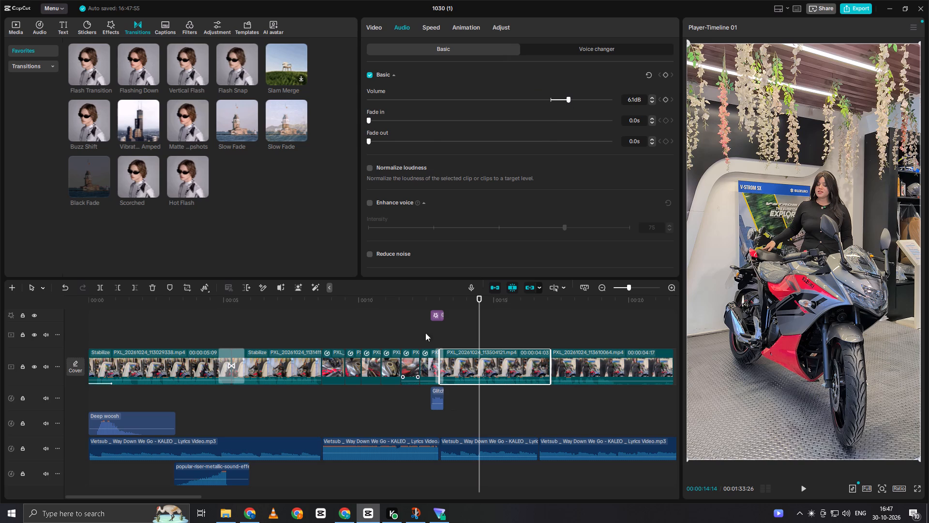
click(445, 334)
key(space)
key(space)
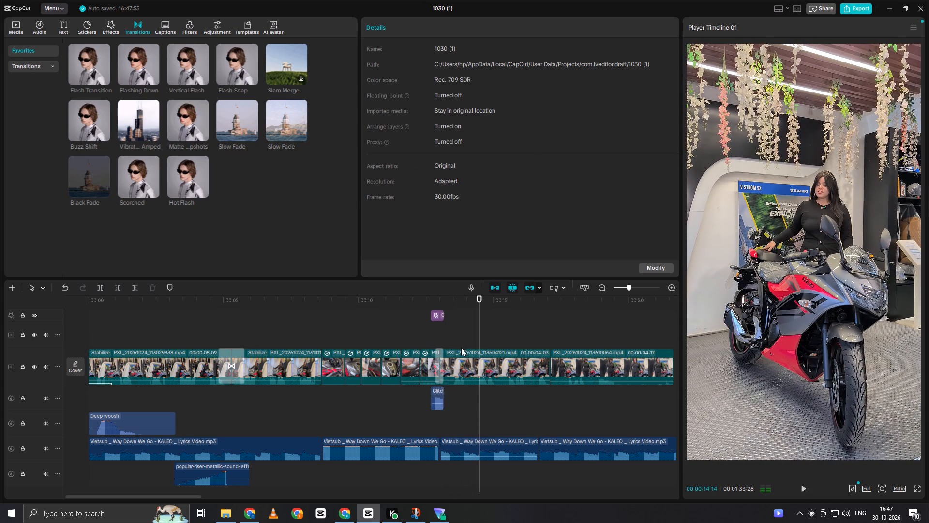
Enable Reduce noise and Isolate voice with Keep vocal on the showroom clip's audio.
click(489, 363)
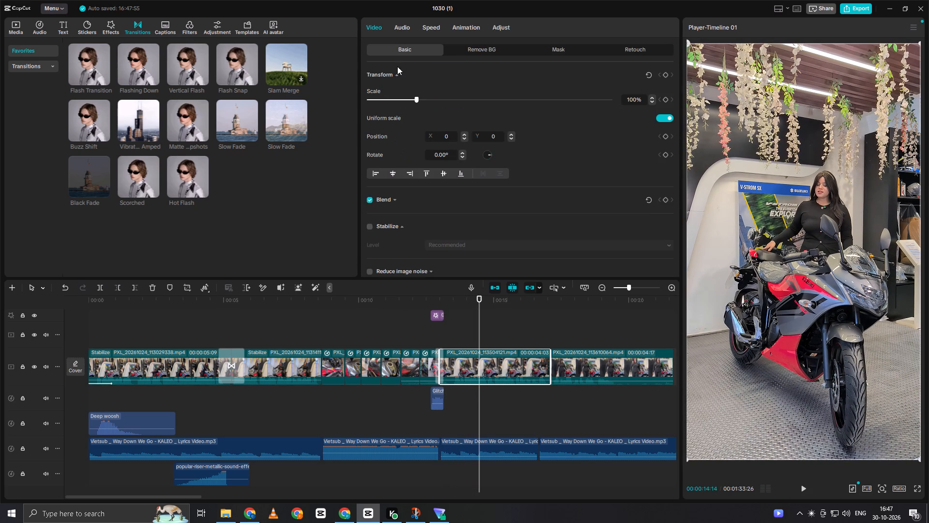
click(402, 29)
scroll(397, 185, down, 3)
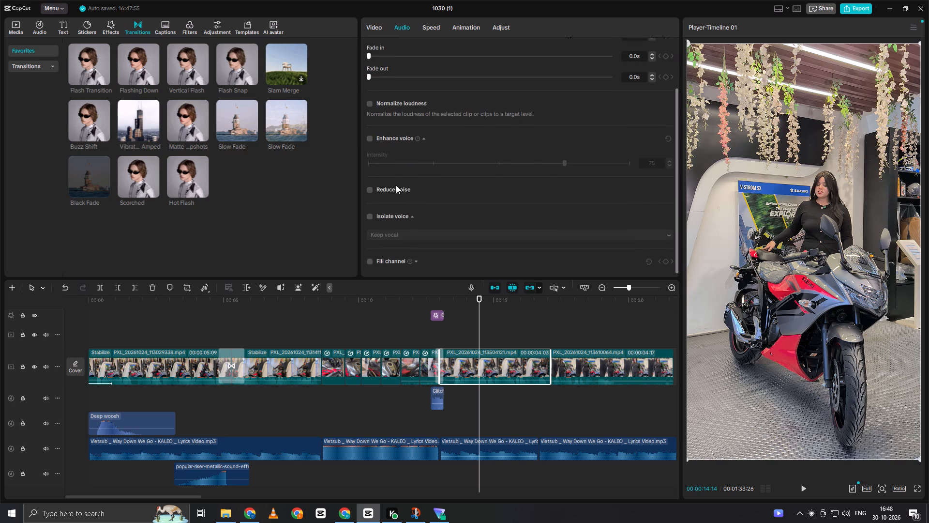
click(368, 186)
click(368, 213)
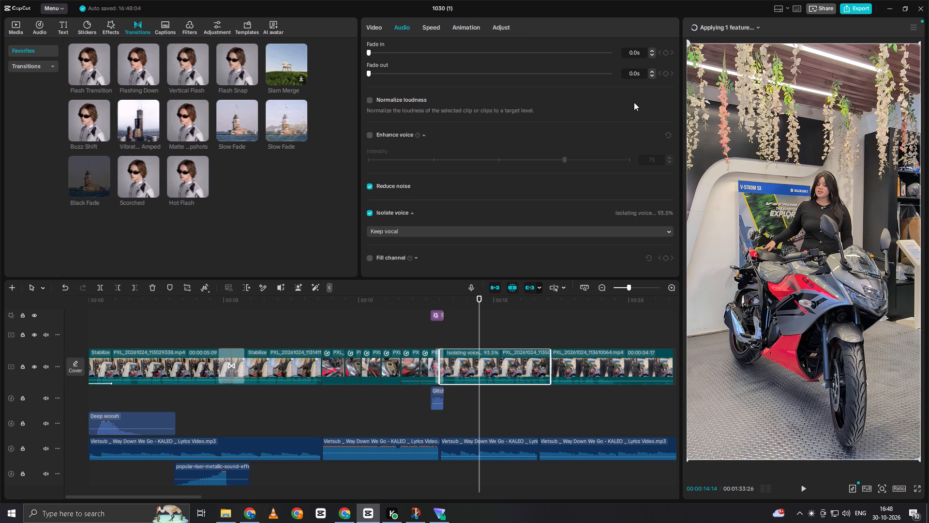
Replay the glitch transition and the opening of the showroom clip several times to check the audio.
click(428, 326)
drag(428, 326, 404, 342)
key(space)
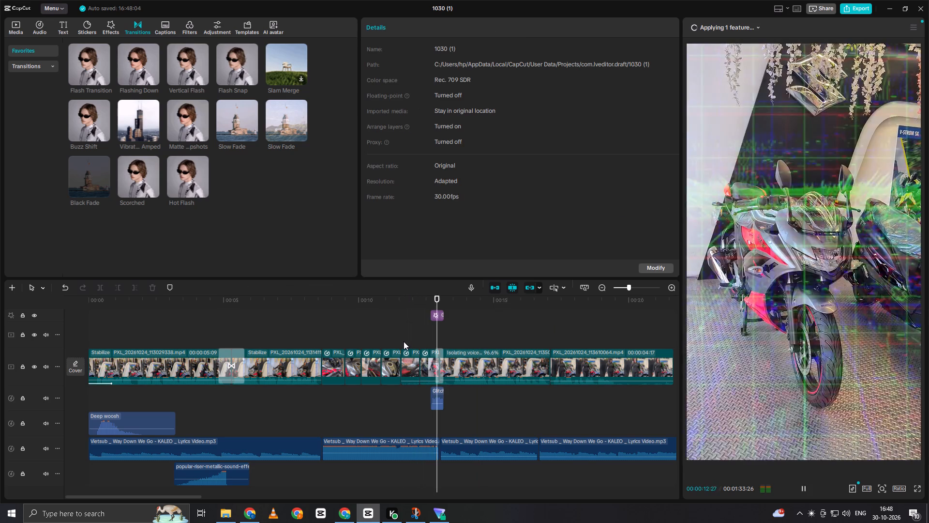
key(space)
click(420, 339)
key(space)
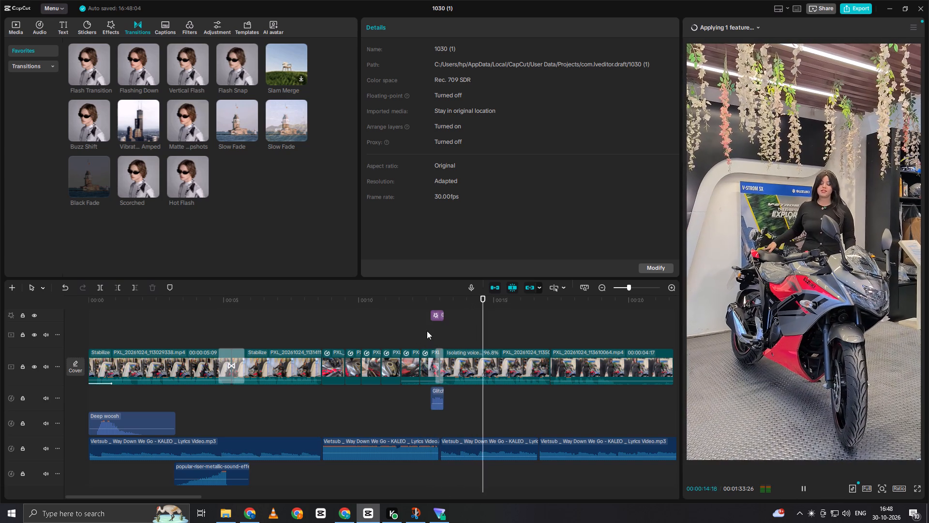
key(space)
click(428, 331)
key(space)
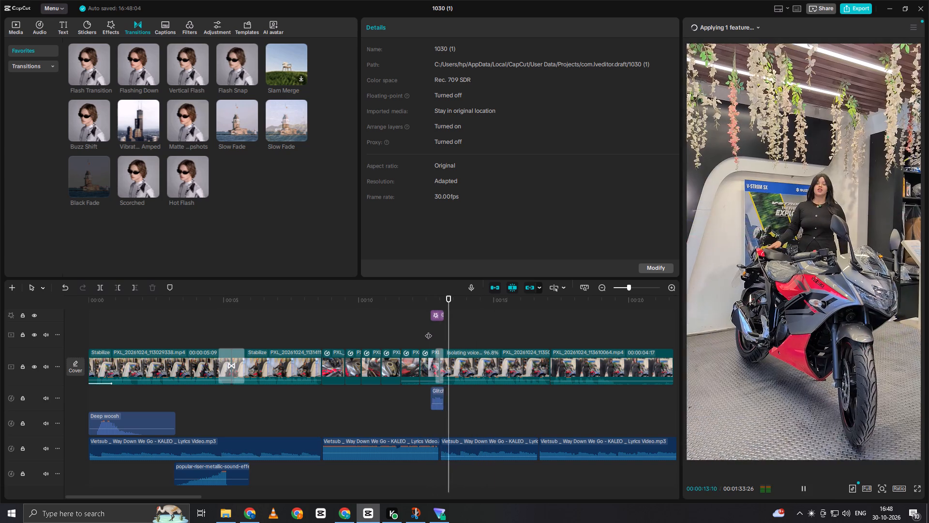
Play the first showroom clip to its end, add the Scorched transition at the following cut, and shorten the transition's duration.
key(space)
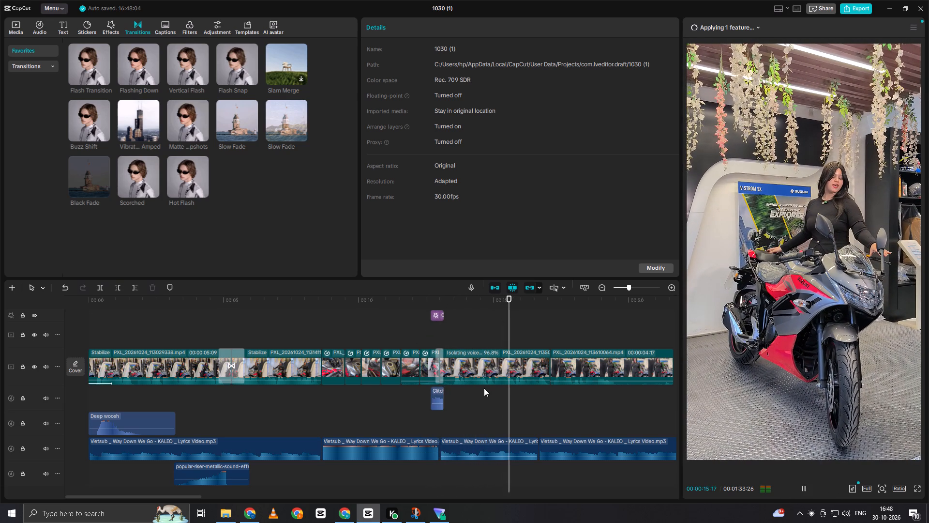
key(space)
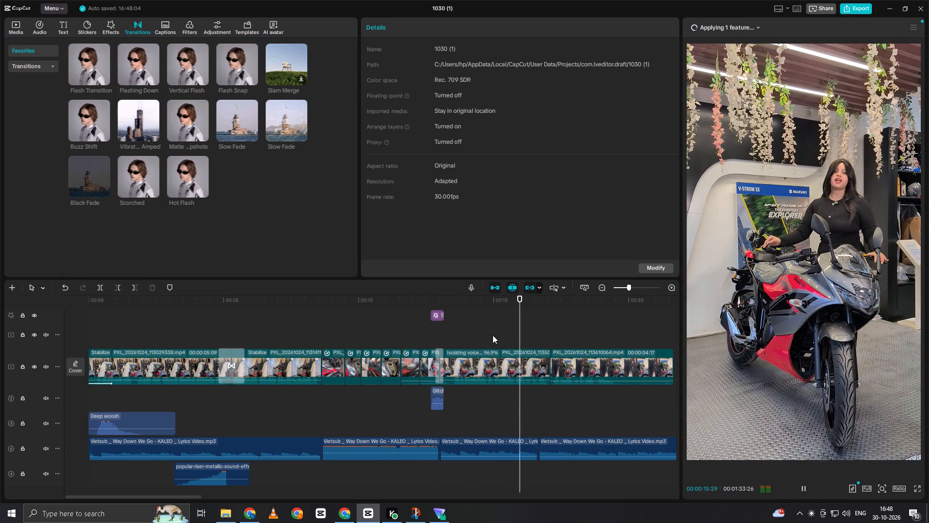
key(space)
click(524, 335)
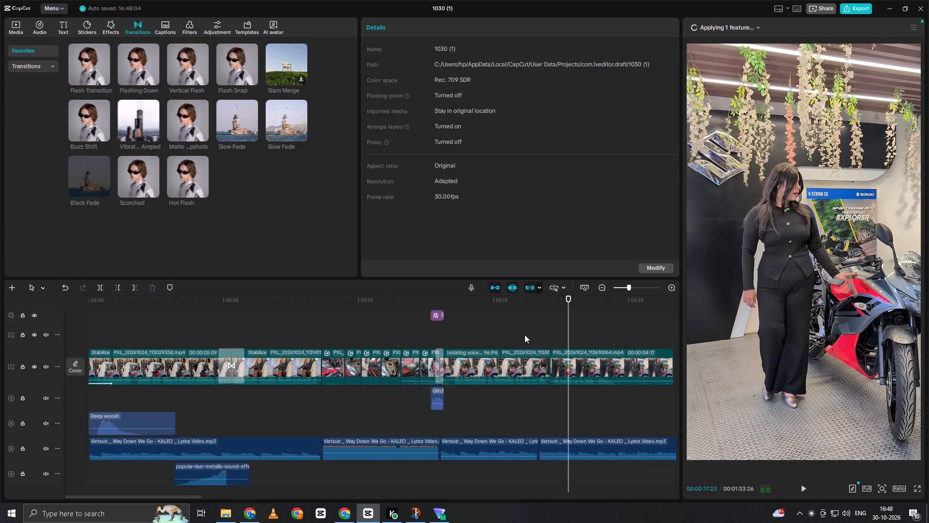
drag(525, 334, 549, 358)
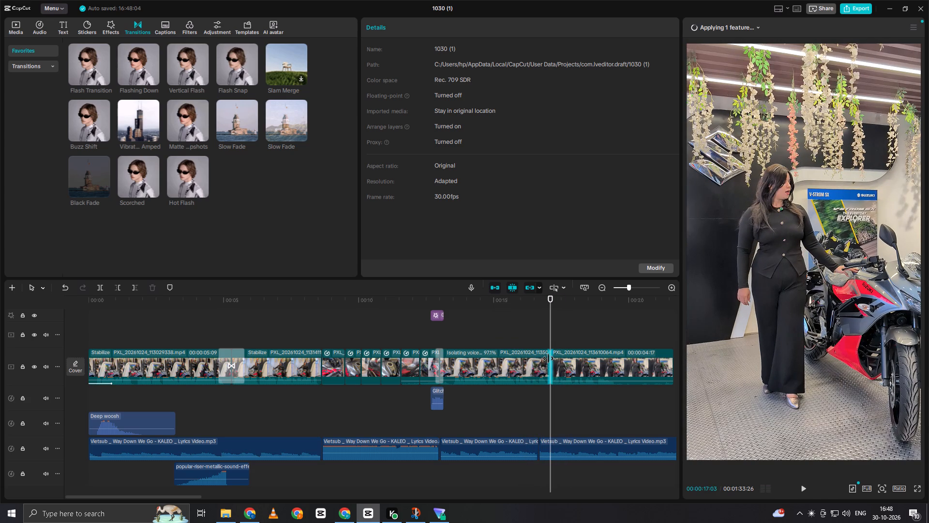
click(92, 171)
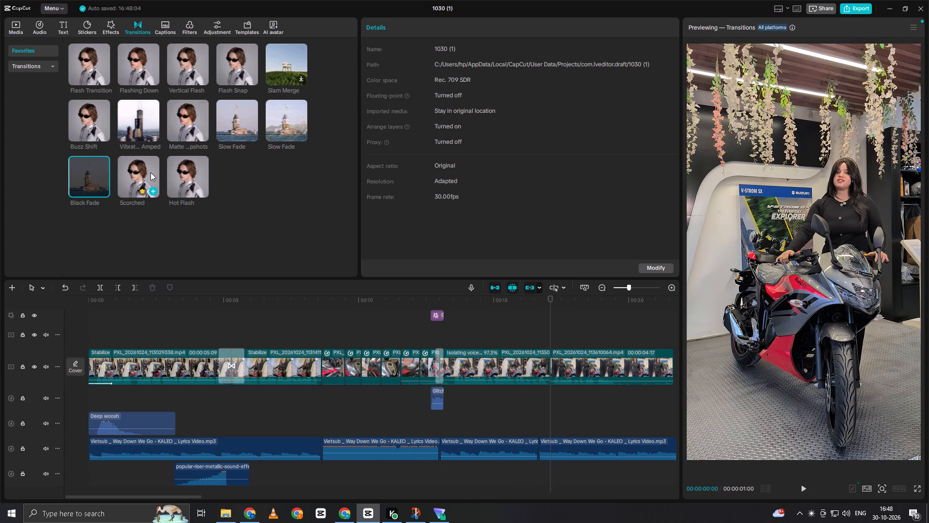
click(135, 168)
drag(135, 168, 173, 171)
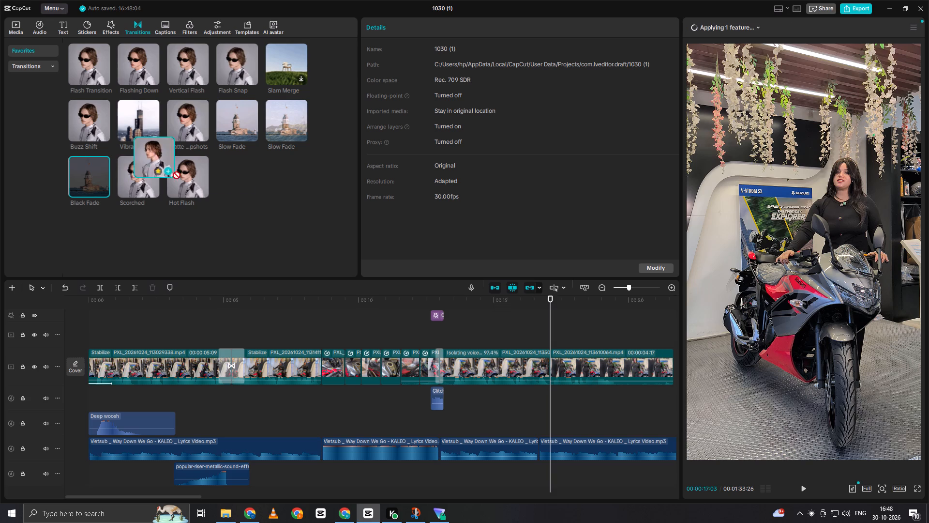
drag(173, 171, 539, 365)
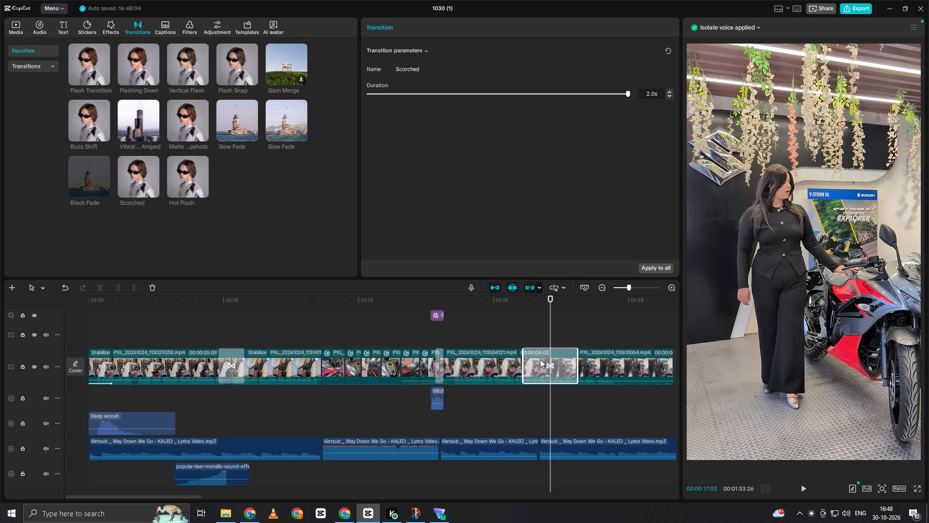
click(452, 90)
click(517, 316)
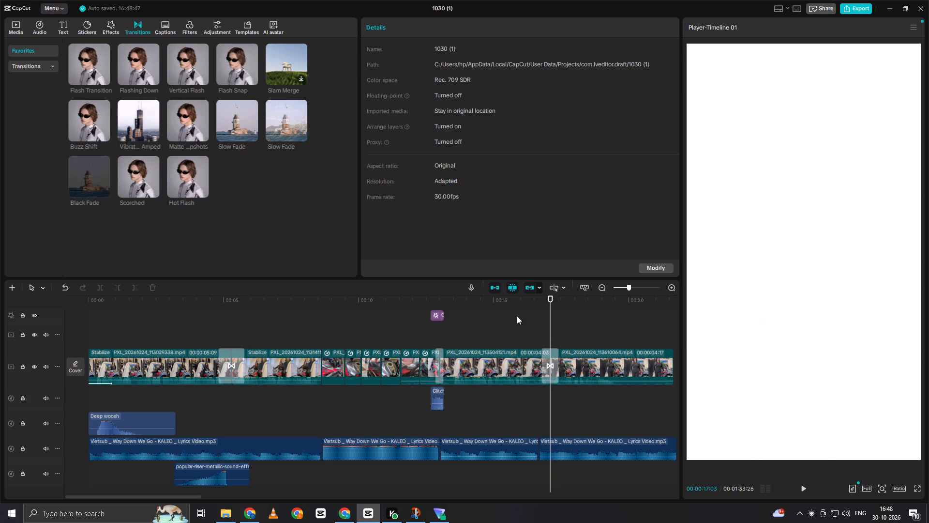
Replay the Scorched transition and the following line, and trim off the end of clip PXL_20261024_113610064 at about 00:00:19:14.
key(space)
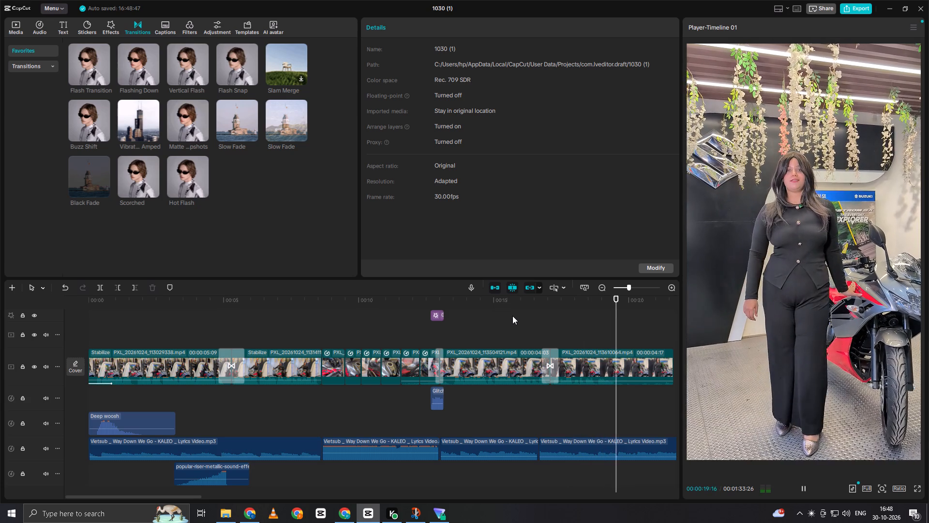
key(space)
click(613, 333)
key(space)
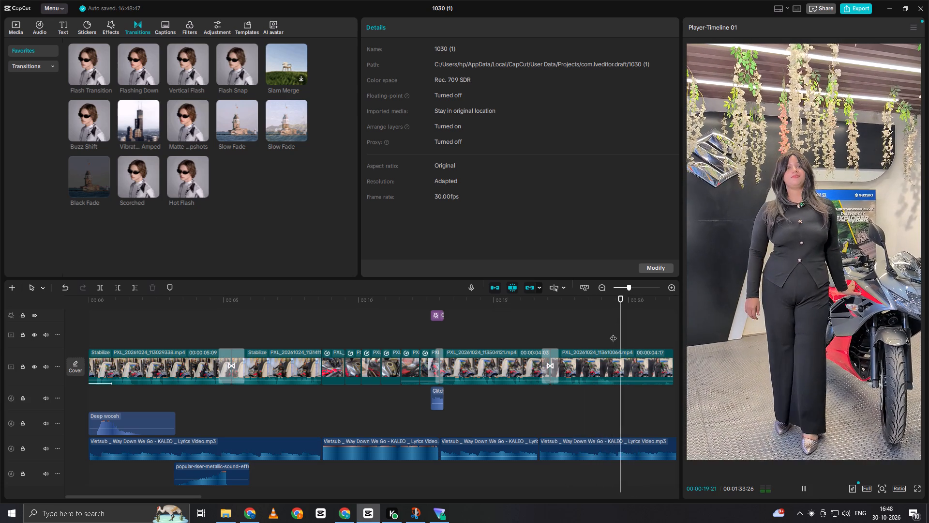
key(space)
click(615, 330)
drag(615, 330, 596, 346)
key(space)
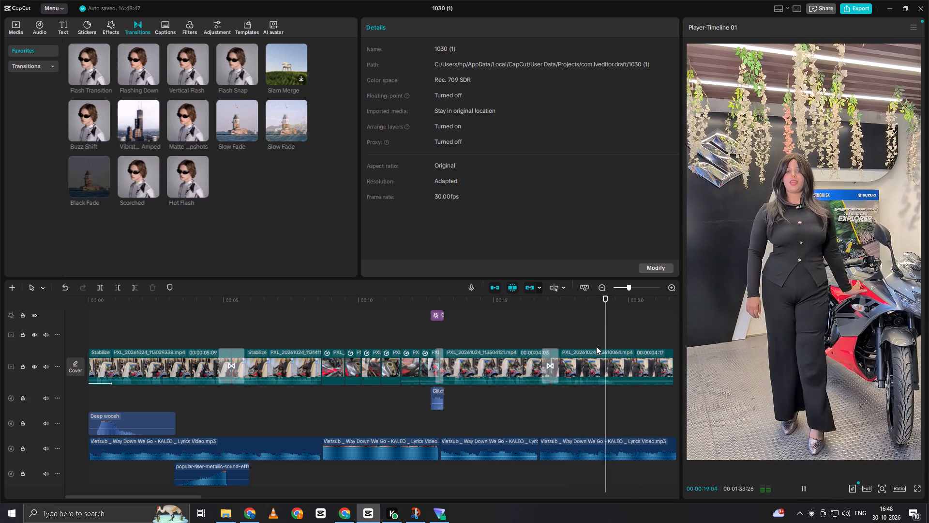
click(607, 338)
drag(609, 337, 615, 340)
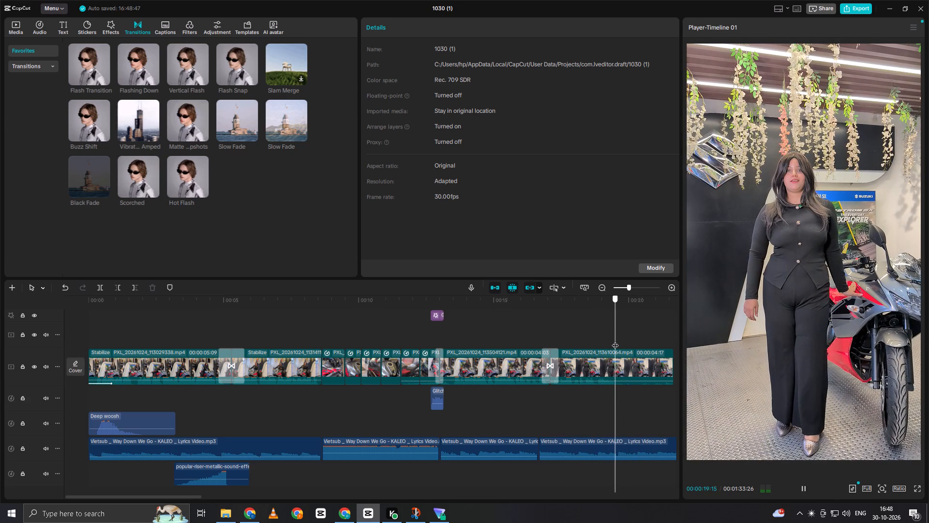
drag(615, 340, 614, 341)
click(619, 361)
key(w)
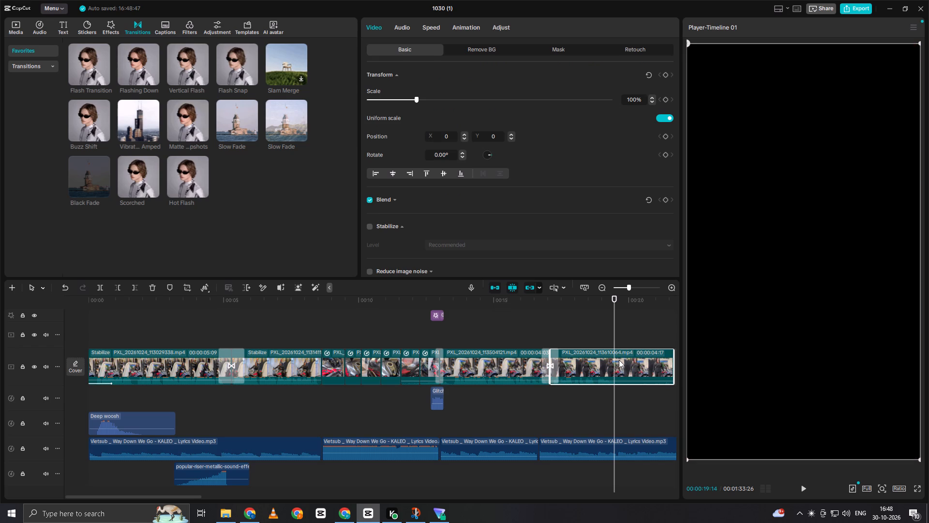
Replay from the start of the bike B-roll through the glitch and Scorched transitions to the end of the trimmed showroom clip.
click(505, 324)
drag(505, 324, 365, 337)
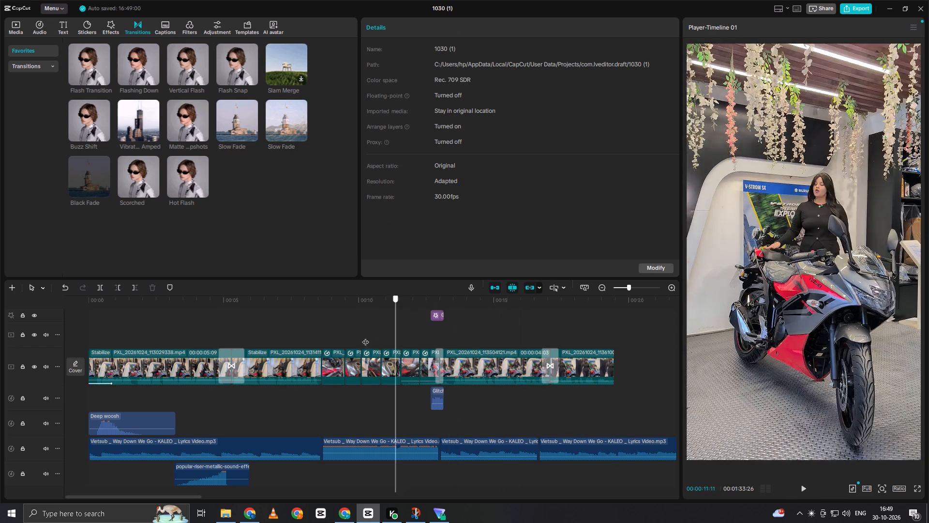
drag(365, 337, 315, 334)
key(space)
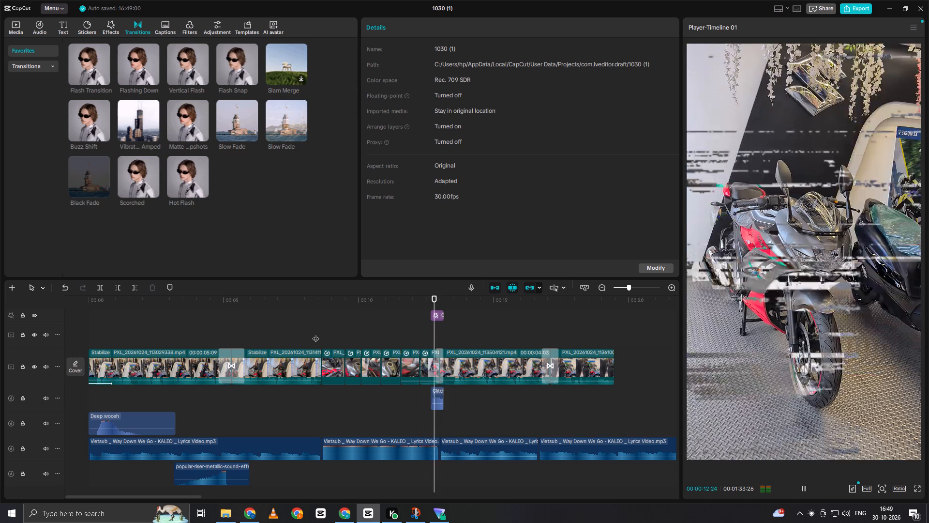
key(space)
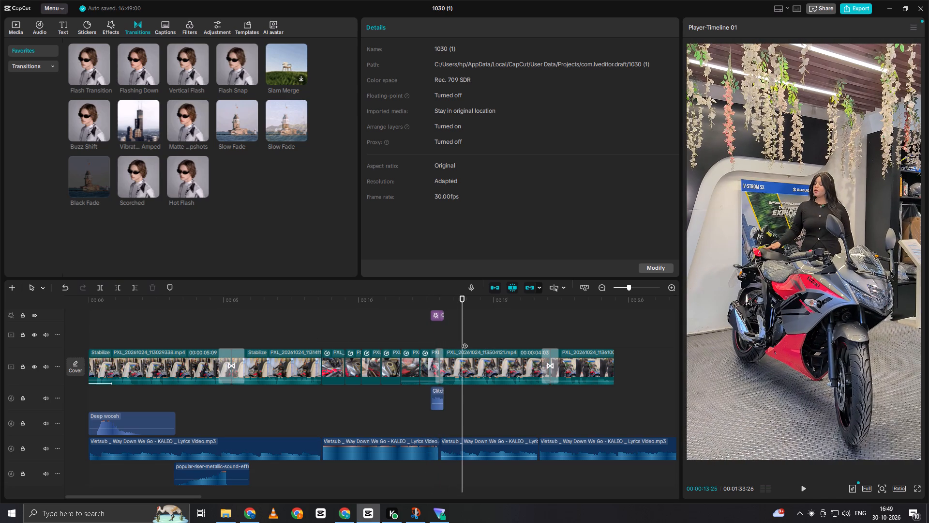
double_click(450, 336)
key(space)
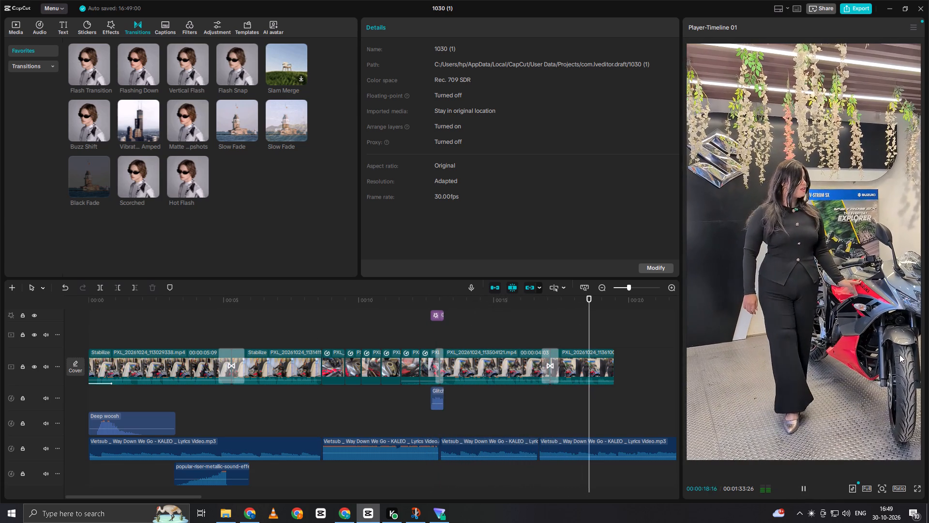
key(space)
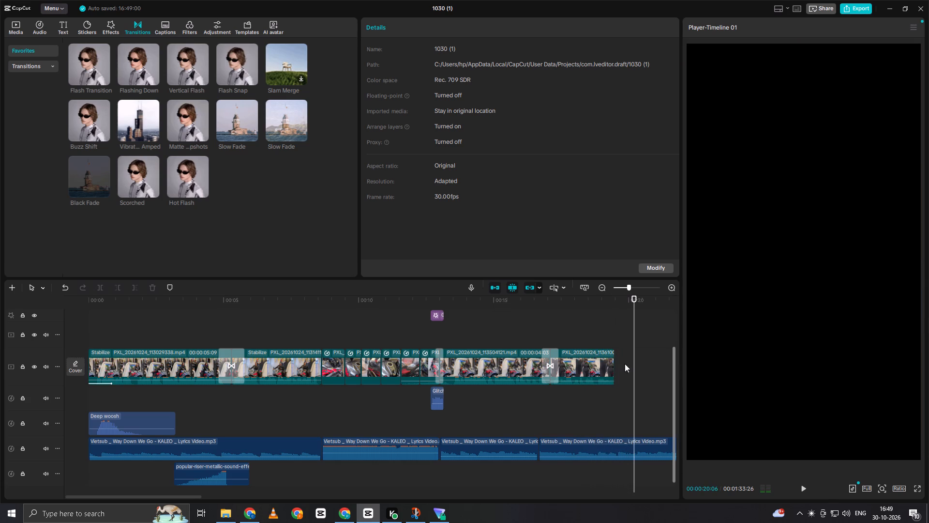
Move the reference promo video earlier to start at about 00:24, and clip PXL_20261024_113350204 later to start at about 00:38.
scroll(620, 356, up, 5)
click(597, 356)
drag(597, 356, 142, 399)
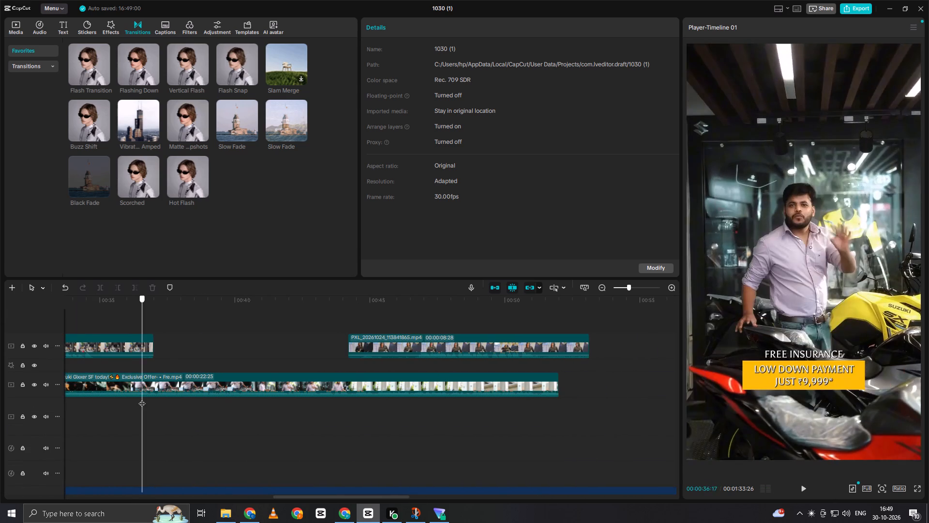
drag(142, 399, 270, 413)
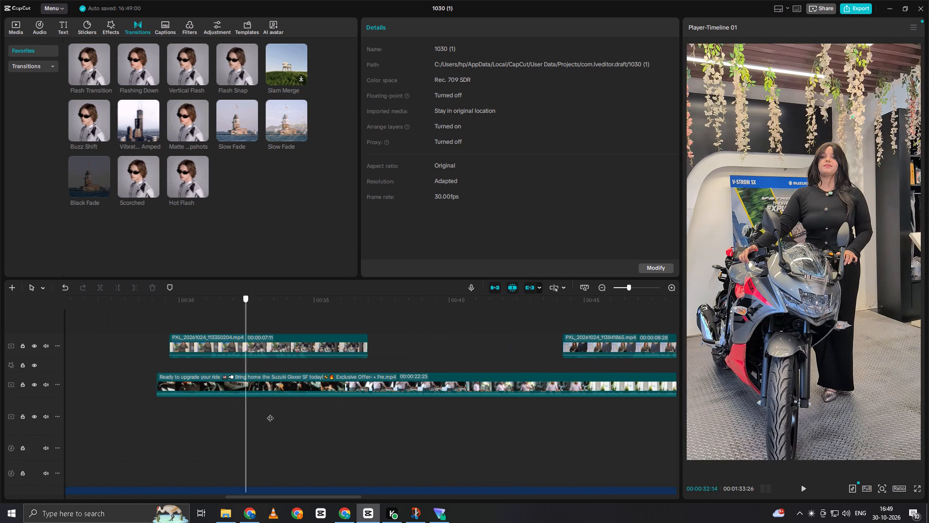
drag(270, 413, 267, 415)
drag(278, 389, 142, 399)
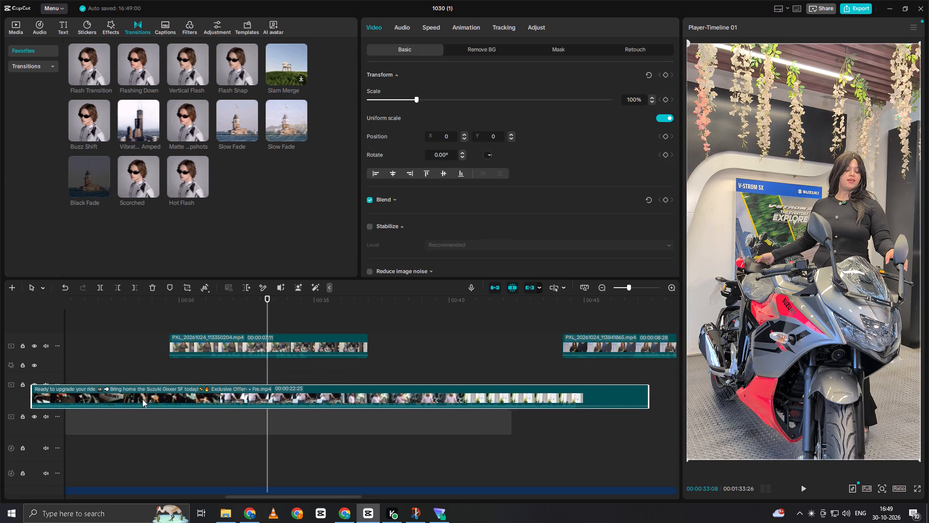
drag(142, 399, 130, 397)
drag(296, 355, 494, 337)
drag(289, 342, 520, 330)
Play the reference promo into clip PXL_20261024_113350204, and delete that clip.
click(283, 343)
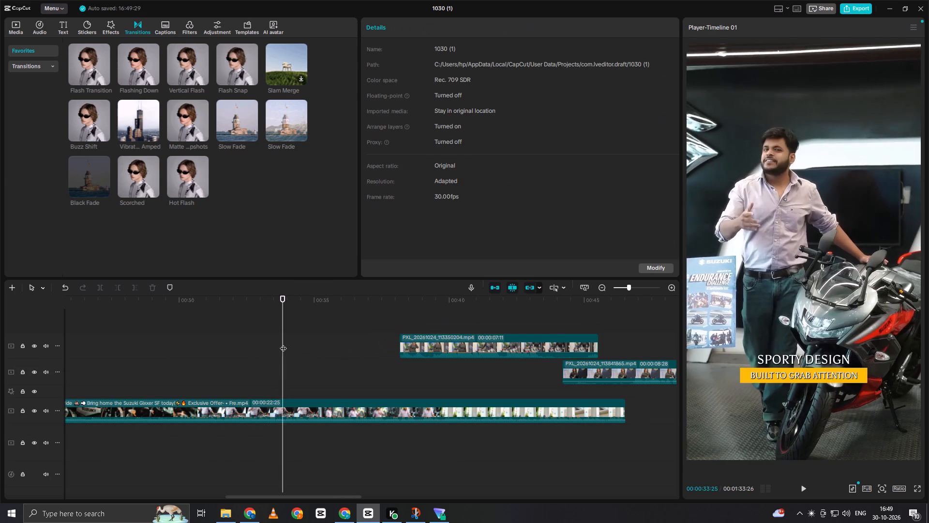
key(space)
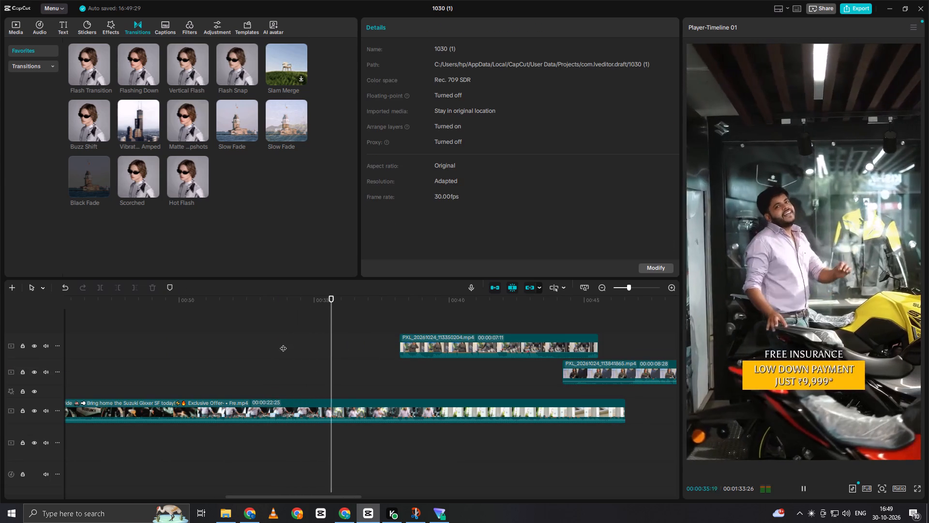
key(space)
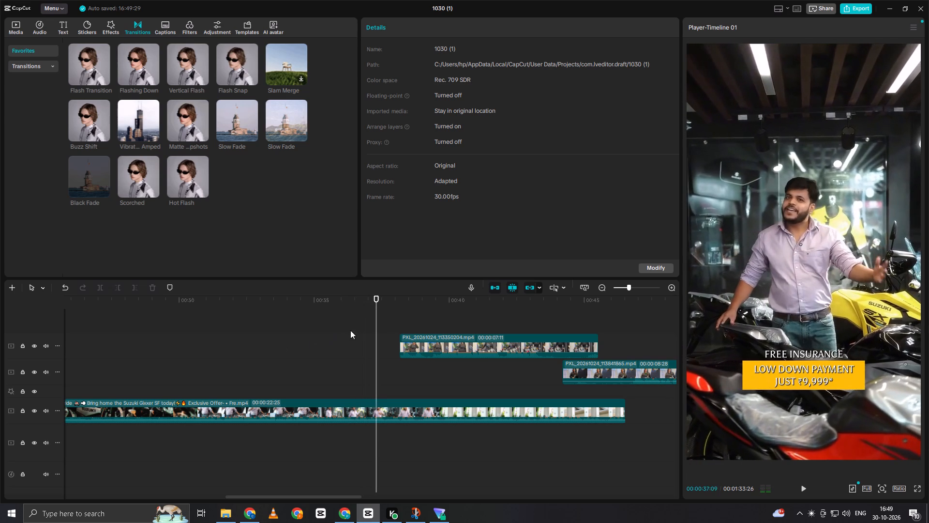
key(space)
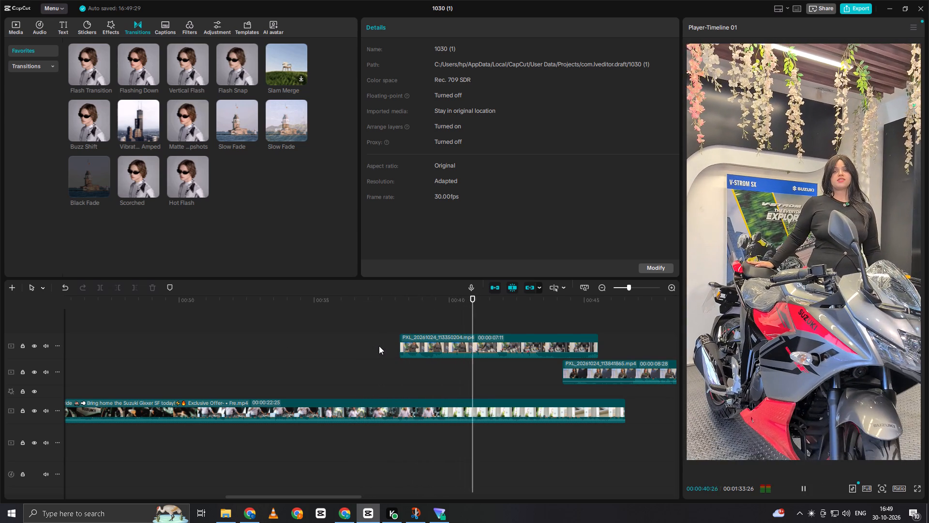
key(space)
click(450, 354)
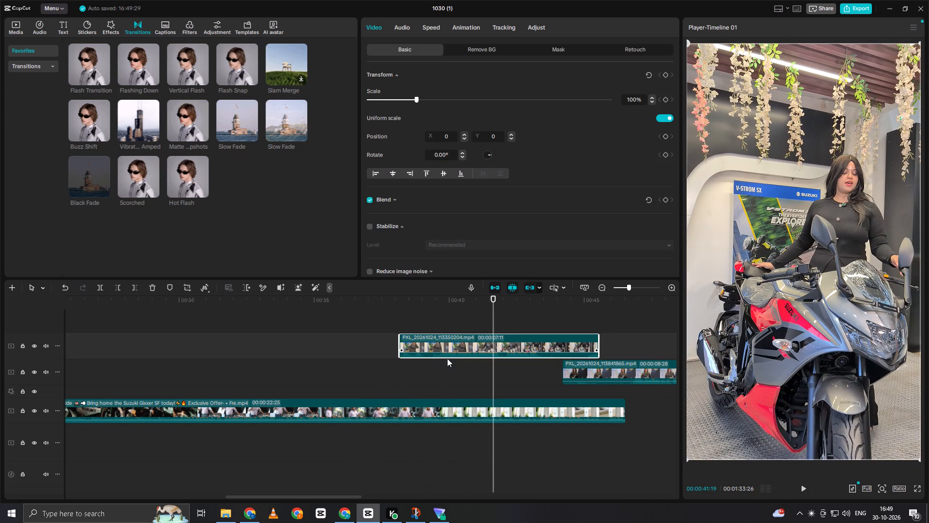
key(BackSpace)
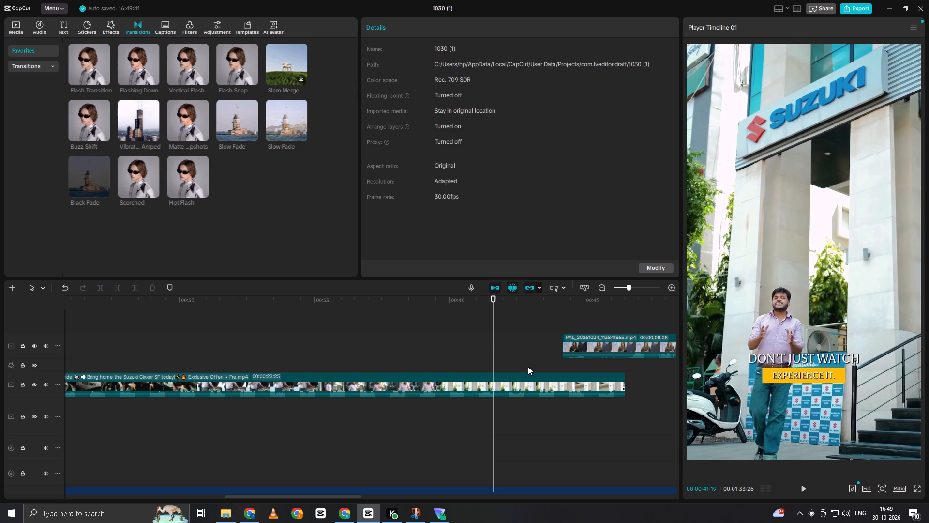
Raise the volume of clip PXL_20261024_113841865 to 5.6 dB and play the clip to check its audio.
click(521, 332)
drag(521, 331, 530, 326)
key(space)
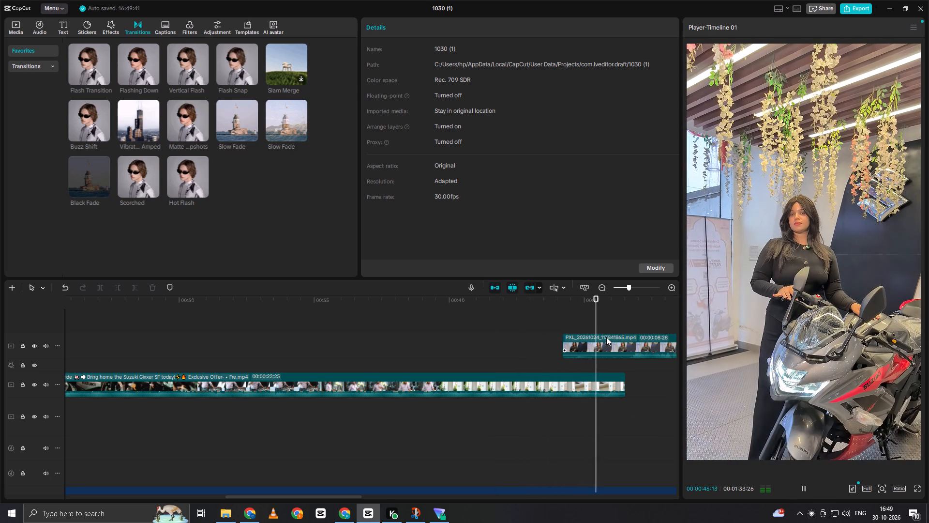
key(space)
click(619, 343)
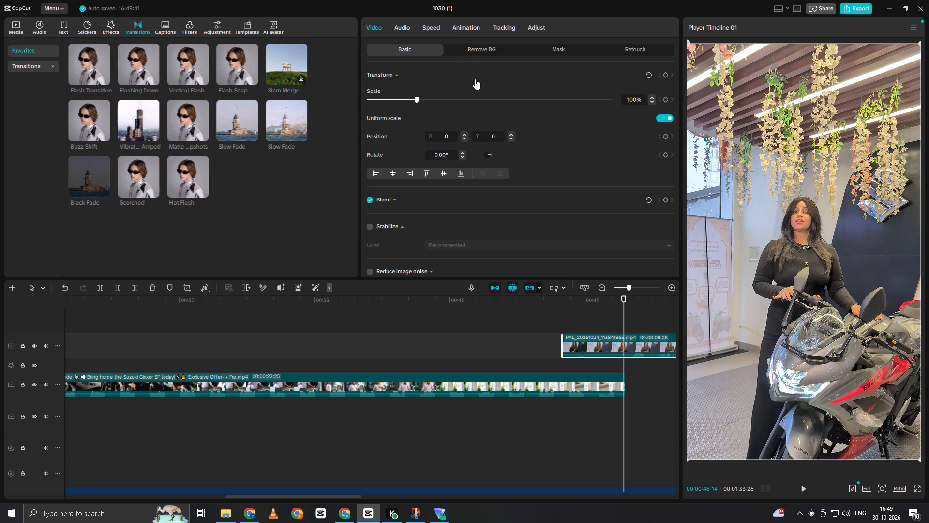
click(399, 25)
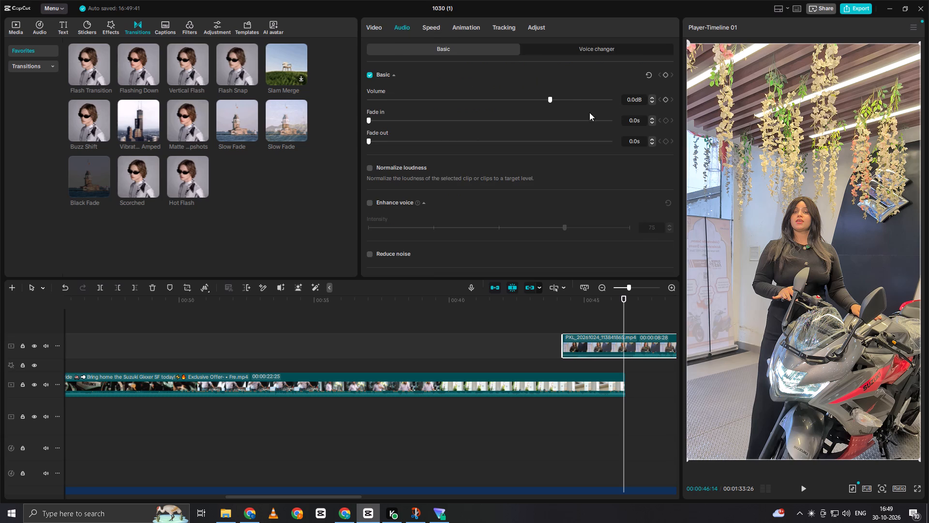
click(565, 94)
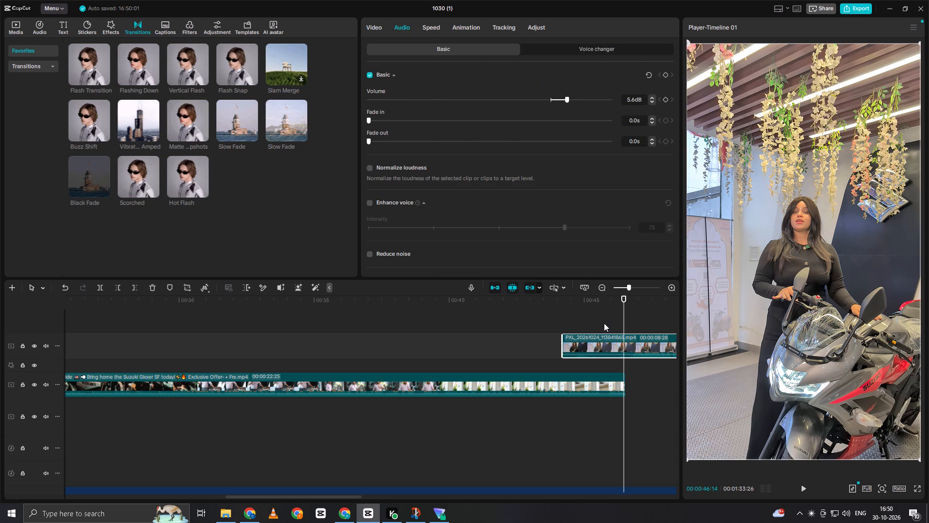
click(604, 323)
key(space)
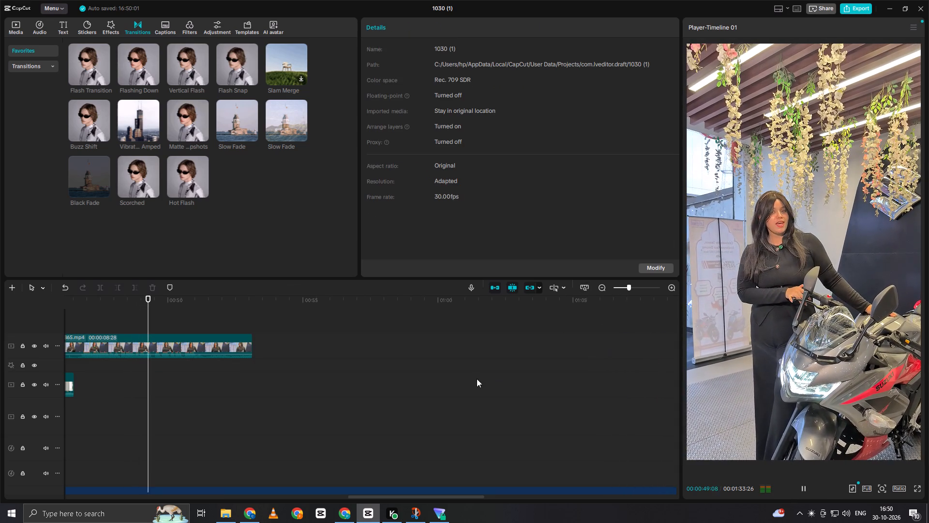
key(space)
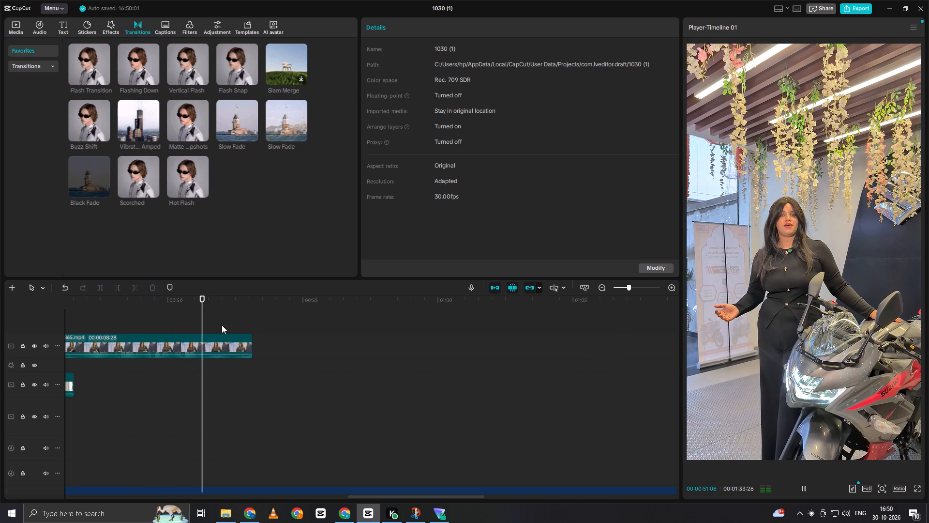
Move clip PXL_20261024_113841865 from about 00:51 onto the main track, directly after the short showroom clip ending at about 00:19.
drag(211, 346, 0, 412)
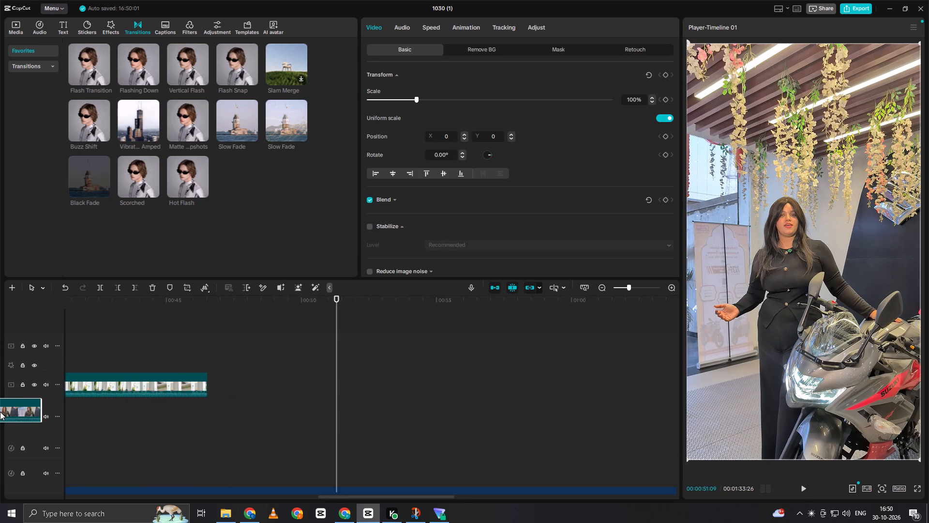
drag(0, 412, 224, 401)
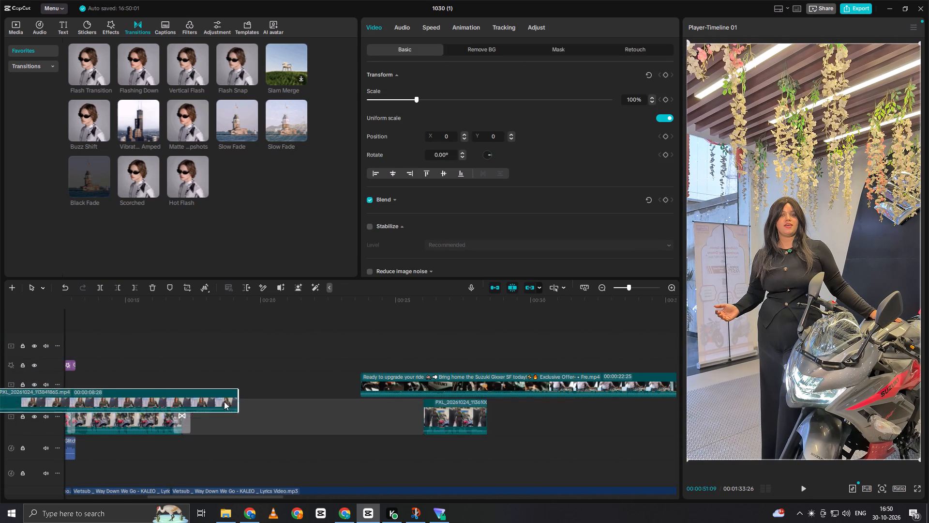
drag(224, 401, 454, 425)
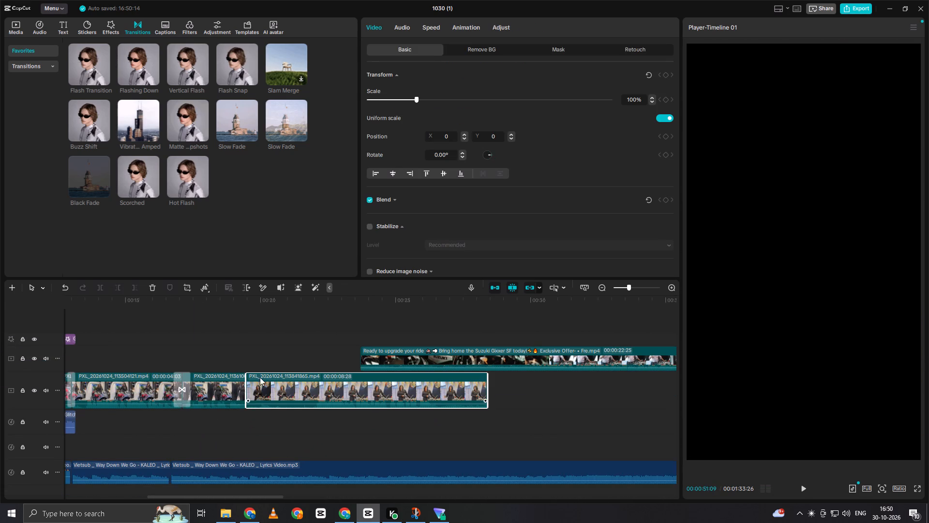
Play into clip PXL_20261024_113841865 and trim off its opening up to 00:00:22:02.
click(187, 355)
key(space)
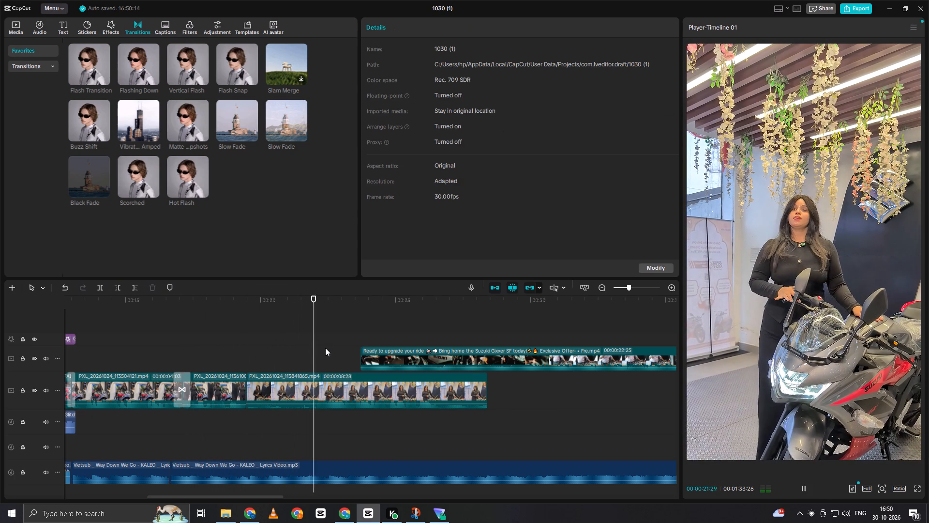
key(space)
click(326, 351)
drag(324, 352, 316, 362)
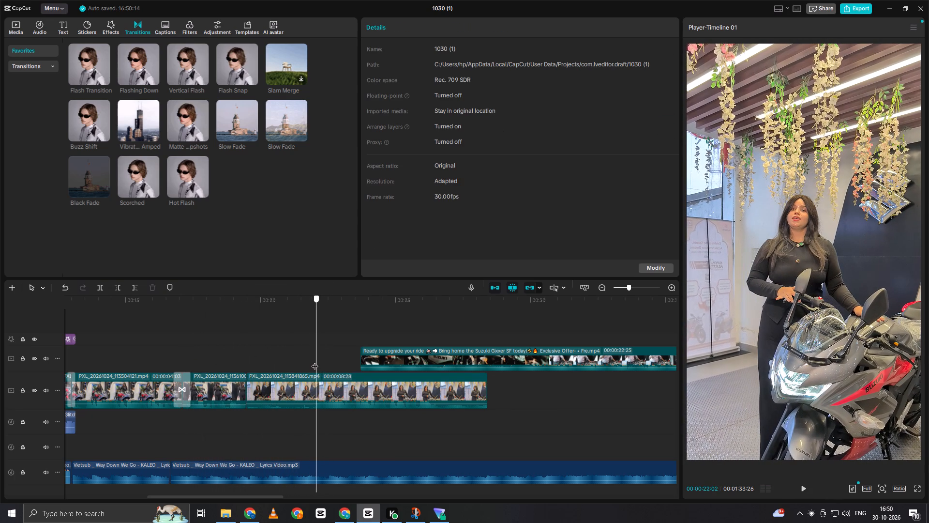
click(313, 385)
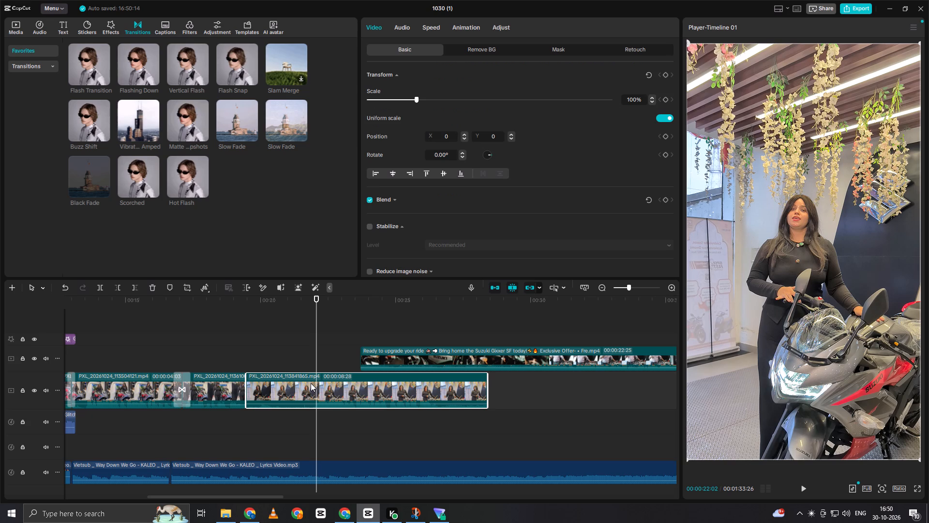
key(w)
key(ctrl+z)
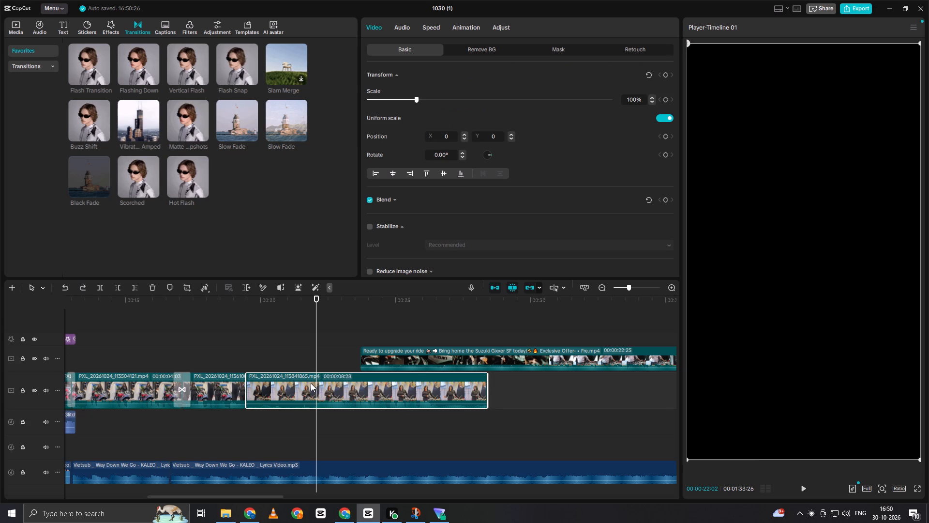
key(q)
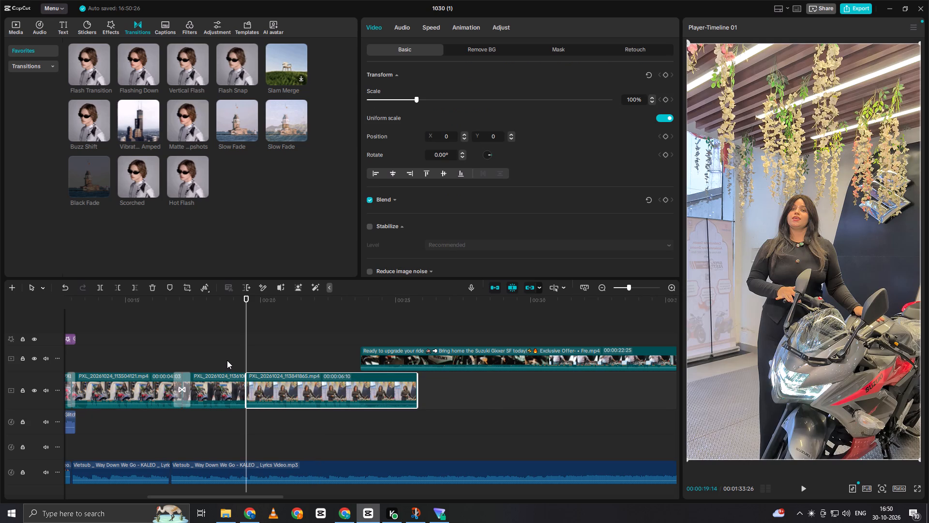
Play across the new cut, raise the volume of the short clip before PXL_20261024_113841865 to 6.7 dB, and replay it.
key(space)
click(226, 360)
key(space)
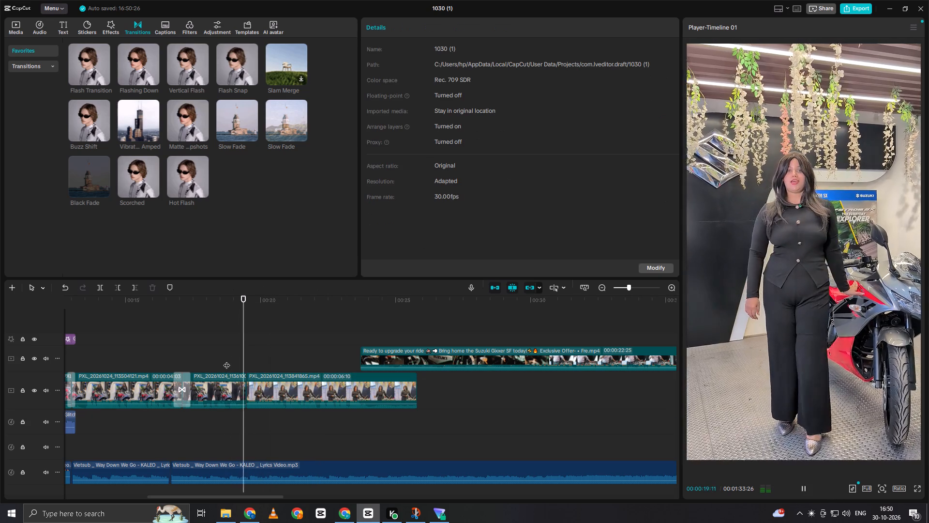
click(243, 357)
drag(242, 356, 221, 366)
click(238, 406)
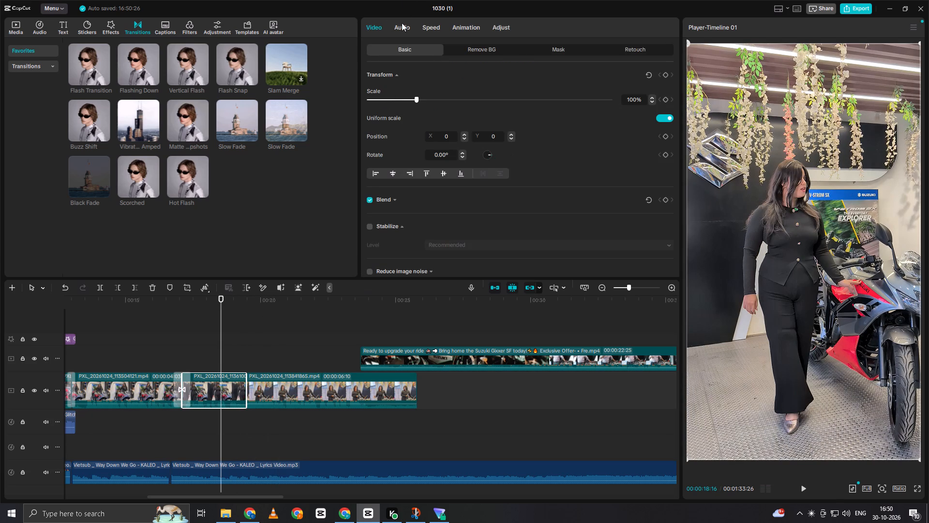
click(404, 24)
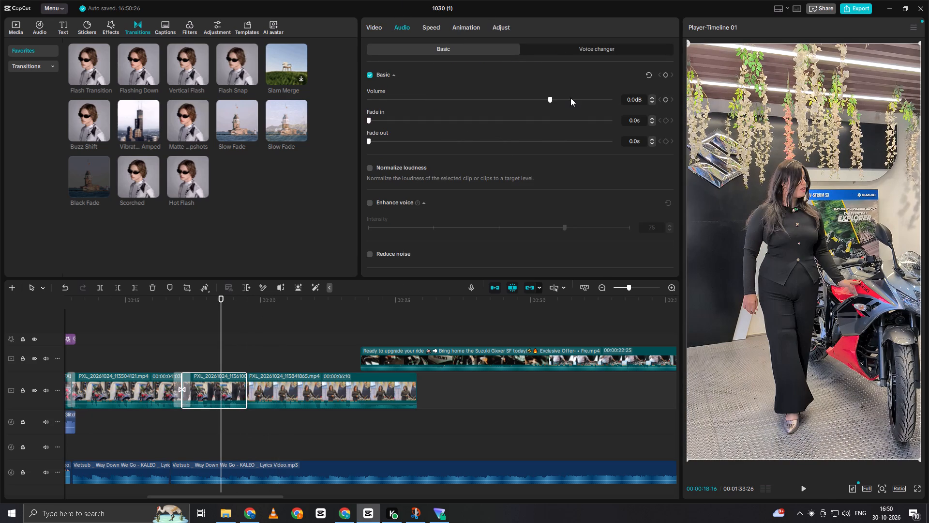
click(570, 98)
drag(571, 98, 569, 104)
click(167, 321)
key(space)
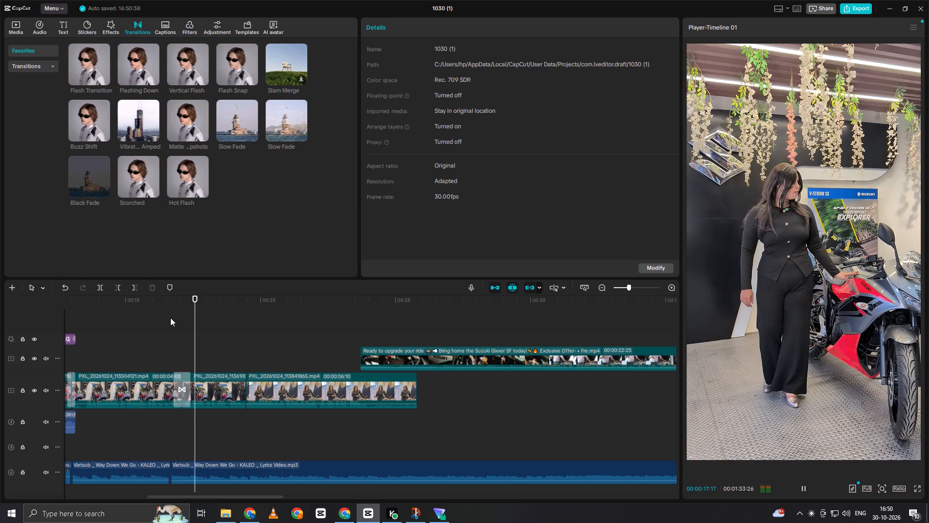
key(space)
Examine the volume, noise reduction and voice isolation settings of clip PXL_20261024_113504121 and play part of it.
click(125, 388)
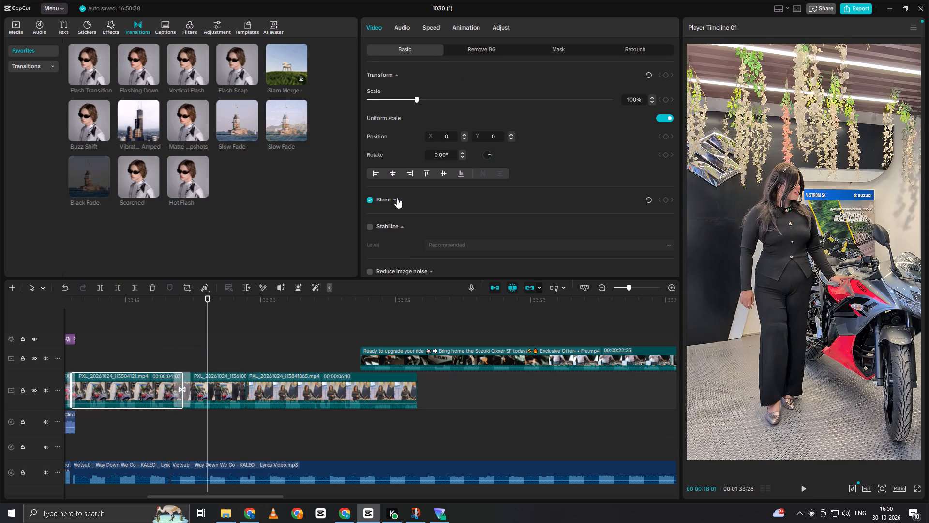
click(403, 24)
scroll(395, 206, down, 5)
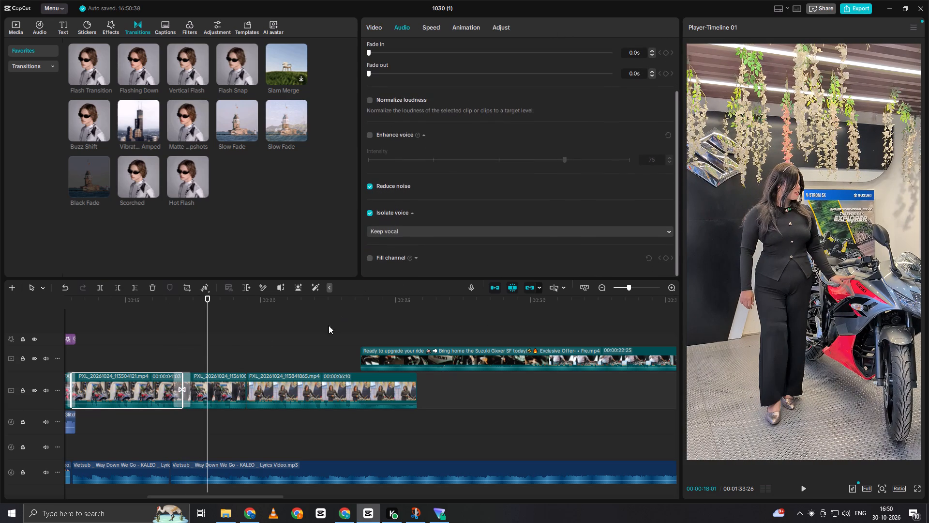
click(131, 364)
key(space)
key(space)
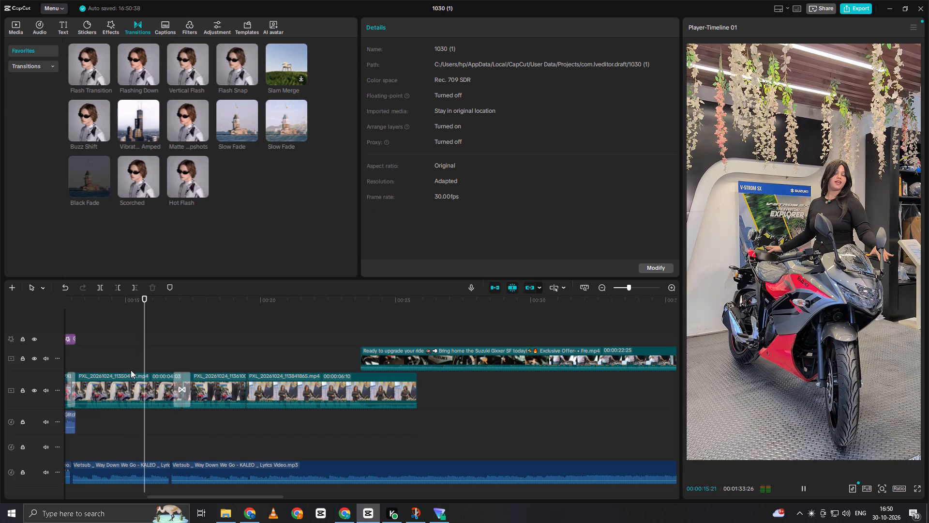
click(140, 385)
click(406, 25)
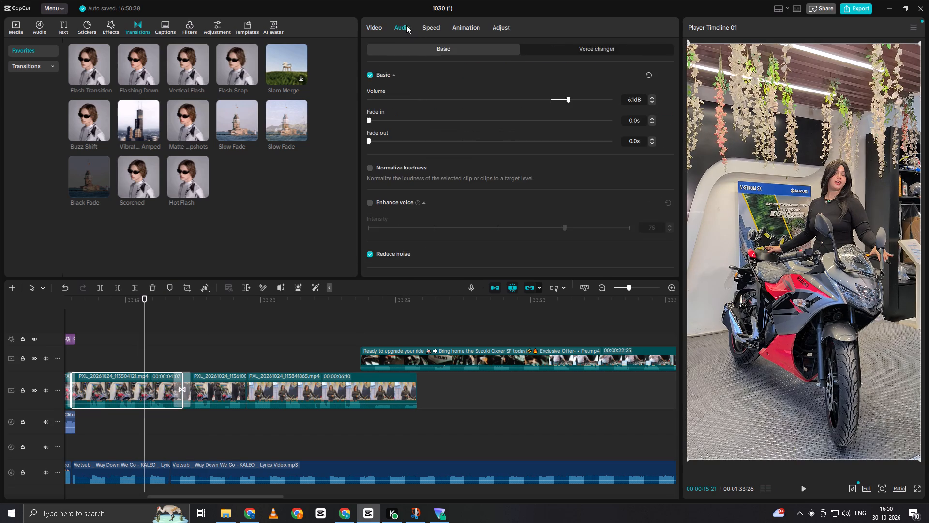
scroll(406, 130, down, 3)
click(216, 351)
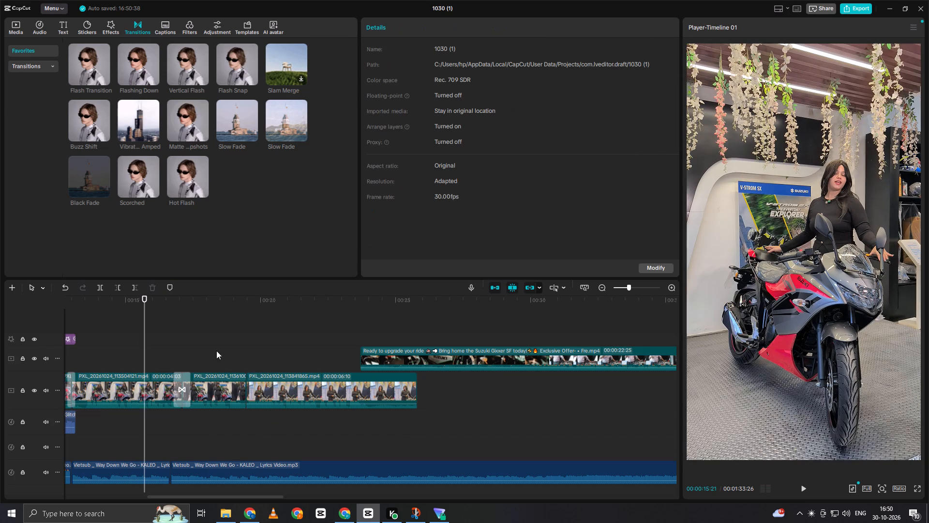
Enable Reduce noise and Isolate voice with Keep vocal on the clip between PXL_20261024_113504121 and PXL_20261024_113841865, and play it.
click(220, 400)
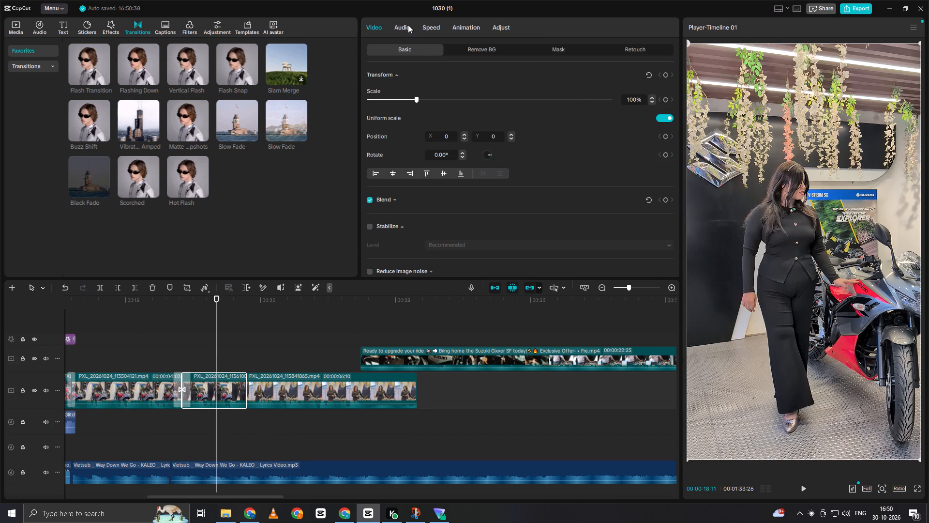
click(408, 25)
scroll(448, 181, down, 2)
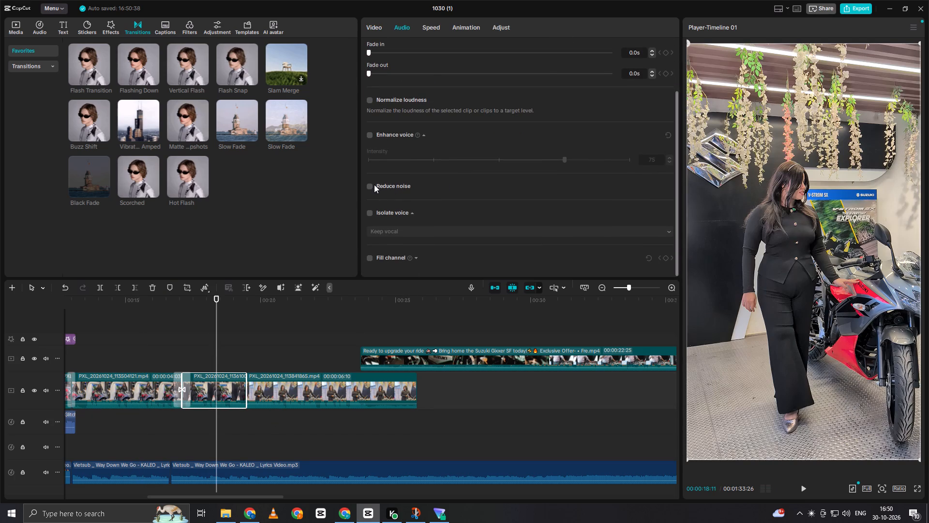
click(370, 185)
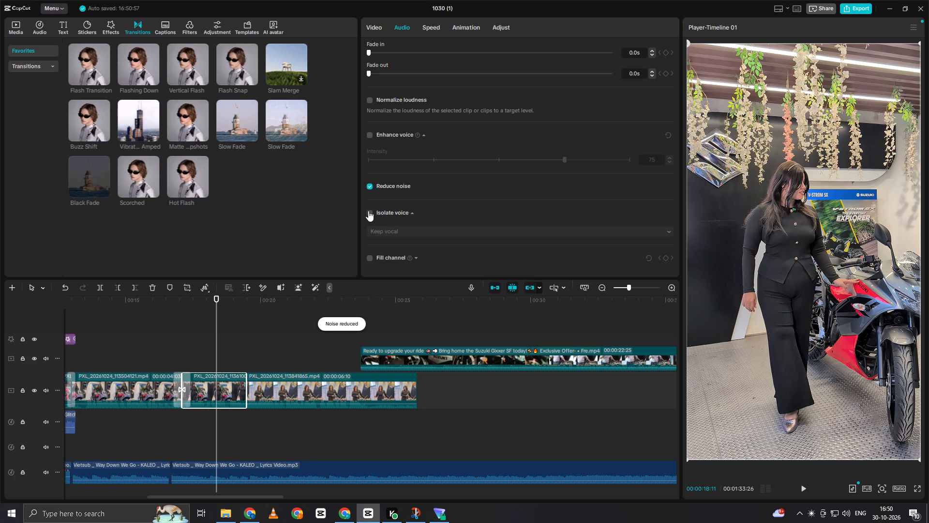
click(368, 211)
scroll(373, 245, down, 5)
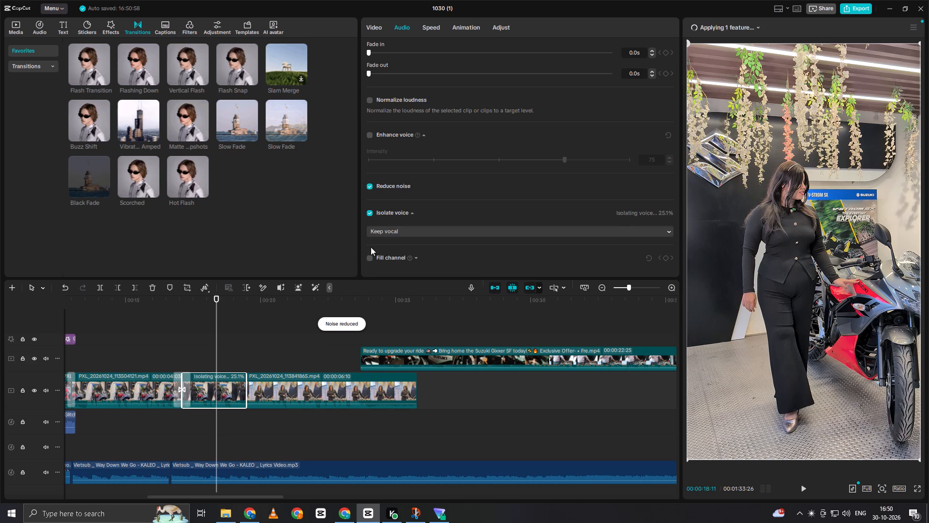
key(space)
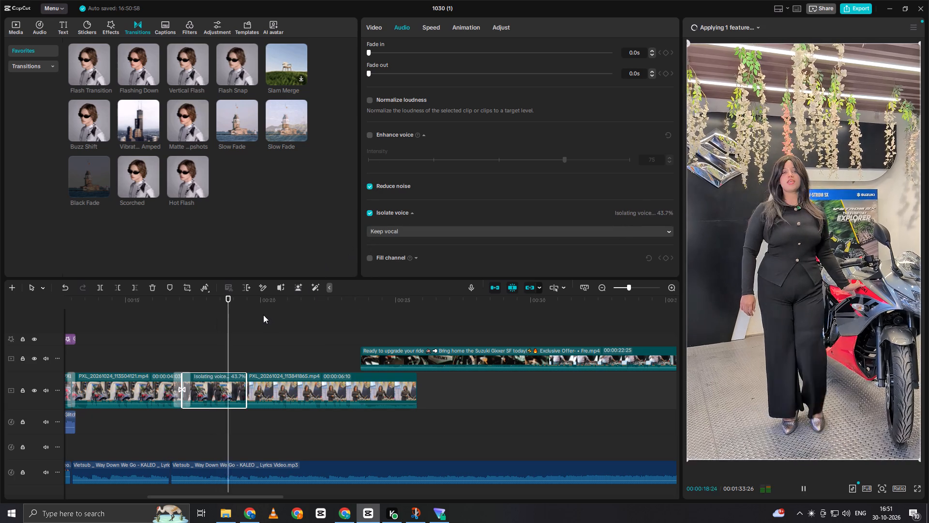
key(space)
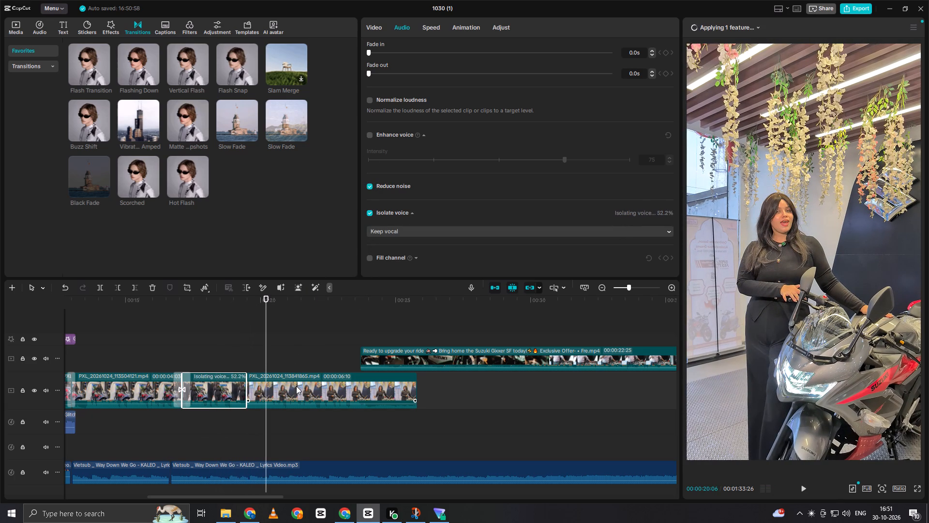
Enable Reduce noise and Isolate voice with Keep vocal on clip PXL_20261024_113841865.
click(296, 386)
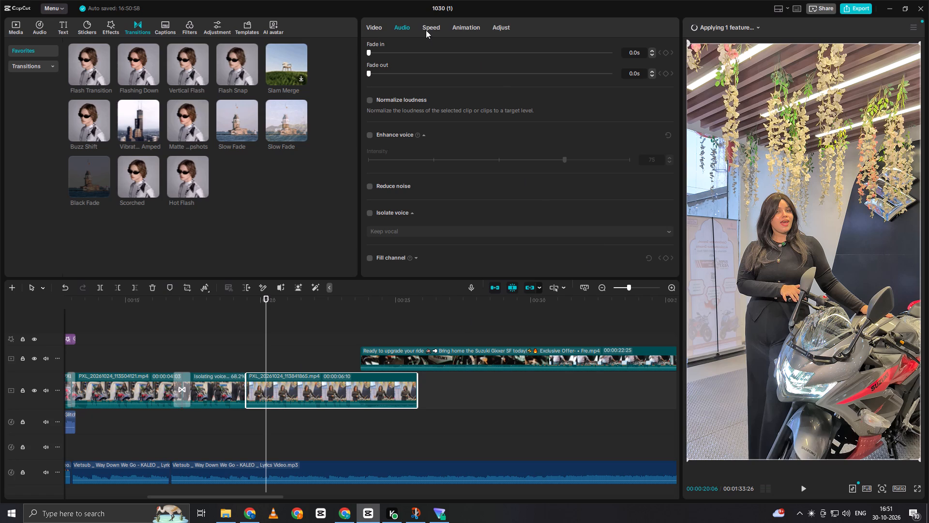
scroll(420, 81, down, 1)
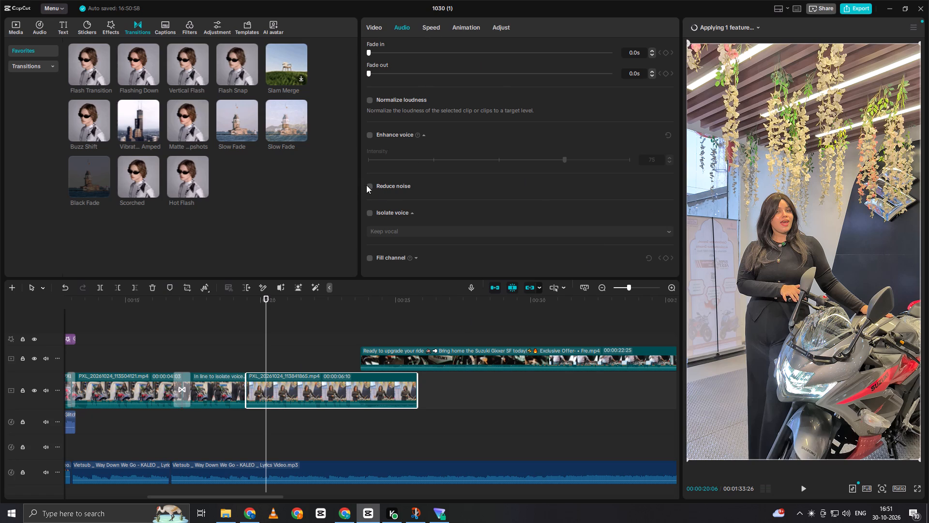
click(368, 185)
click(370, 214)
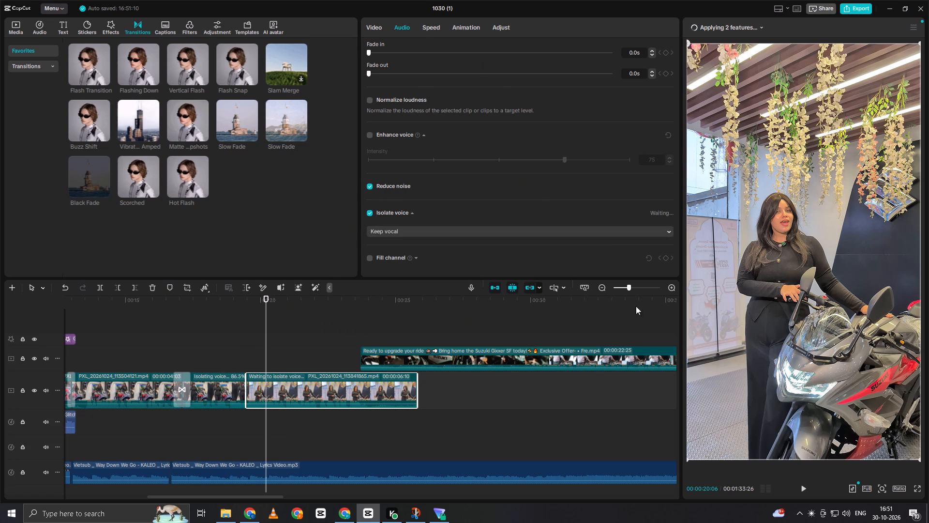
Replay from the end of the bike B-roll through the glitch transition into clip PXL_20261024_113504121.
click(146, 347)
drag(147, 346, 221, 359)
drag(220, 359, 212, 364)
click(210, 362)
key(space)
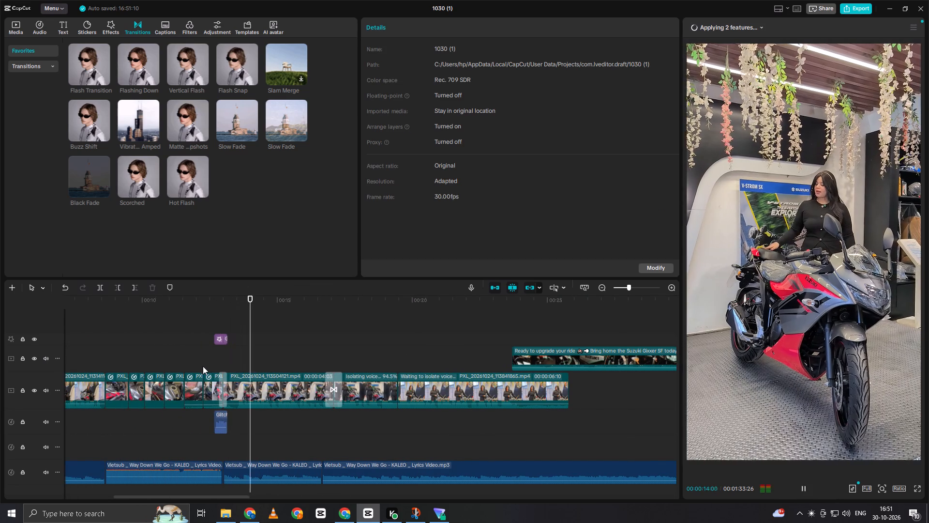
click(216, 359)
key(space)
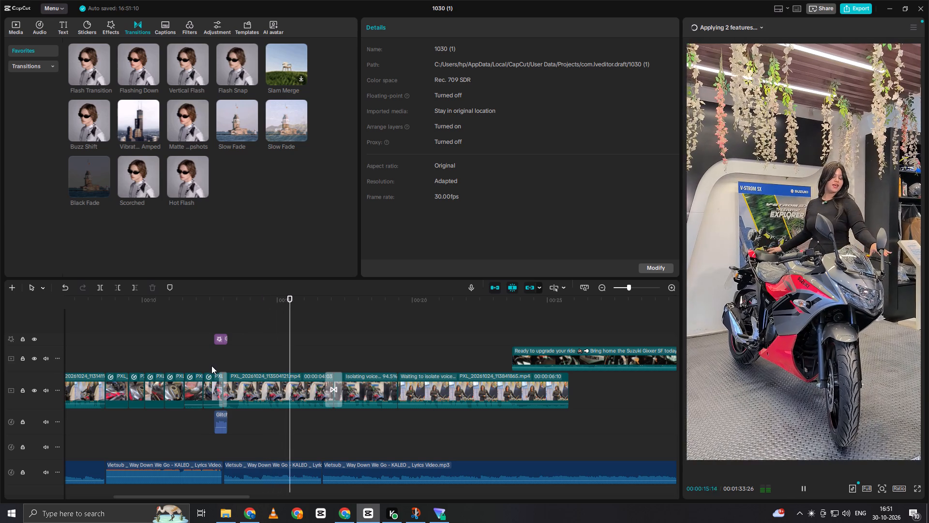
key(space)
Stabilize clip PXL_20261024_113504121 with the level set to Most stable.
click(276, 397)
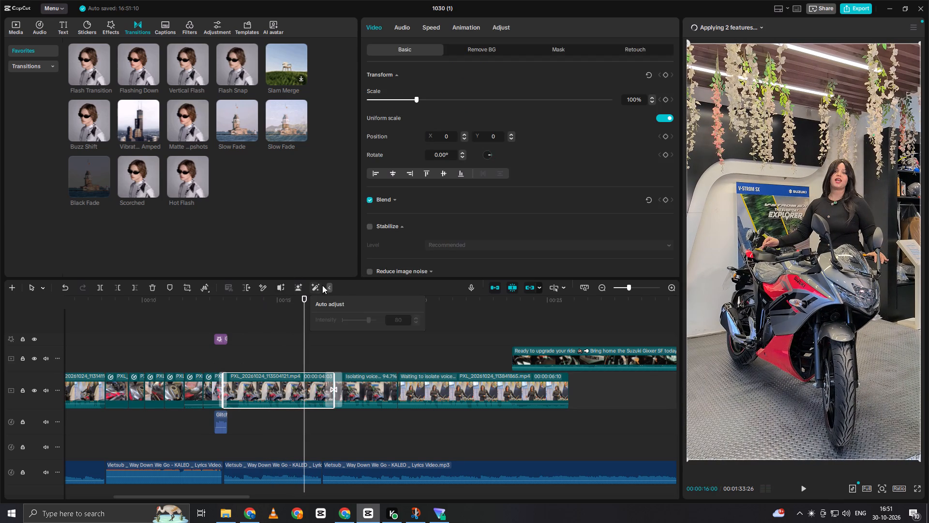
click(330, 284)
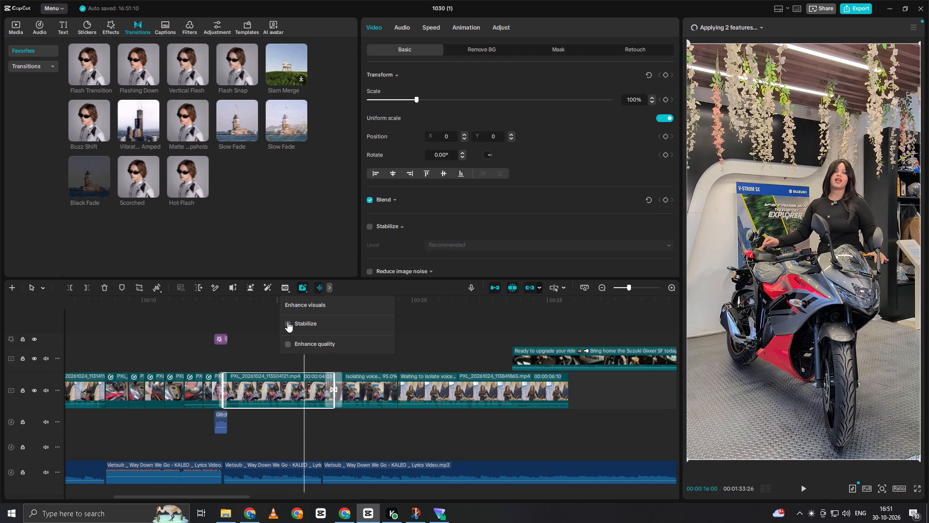
click(286, 323)
click(339, 340)
click(343, 336)
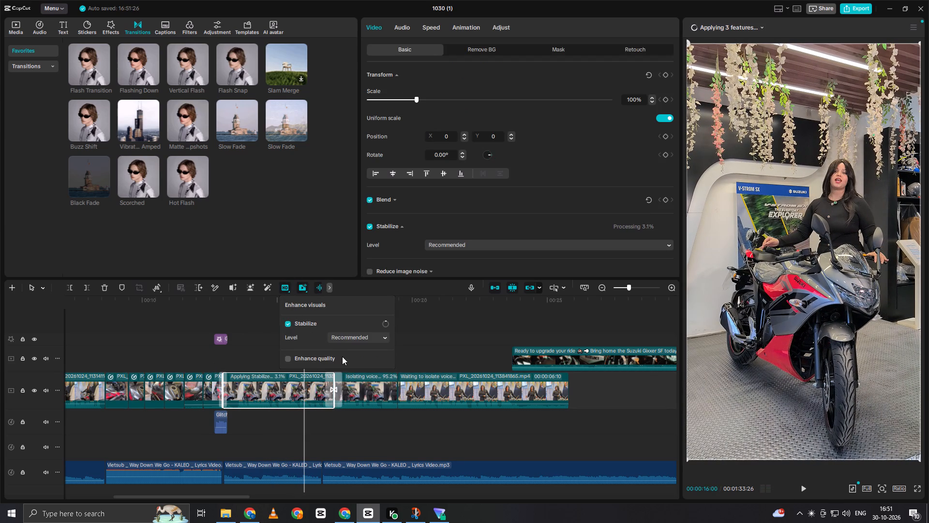
click(352, 338)
click(352, 387)
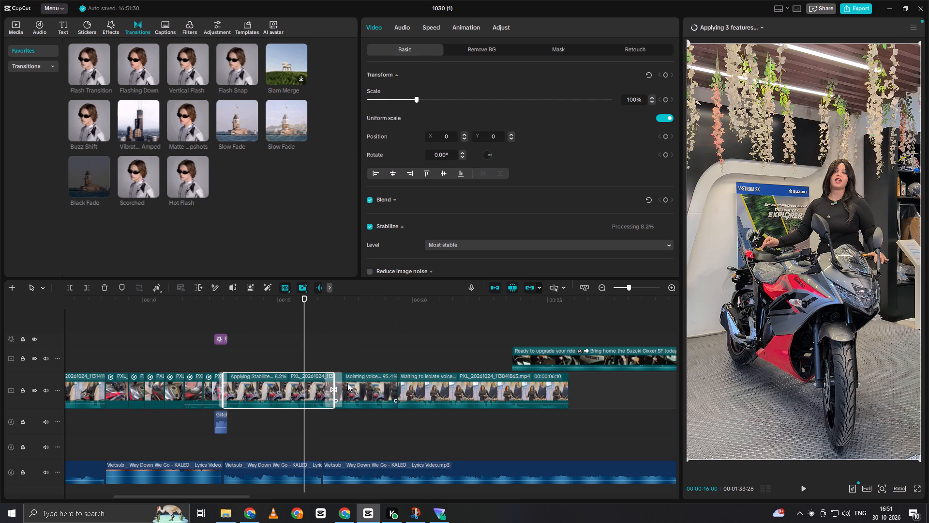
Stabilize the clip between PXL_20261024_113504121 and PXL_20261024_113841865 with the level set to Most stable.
click(358, 383)
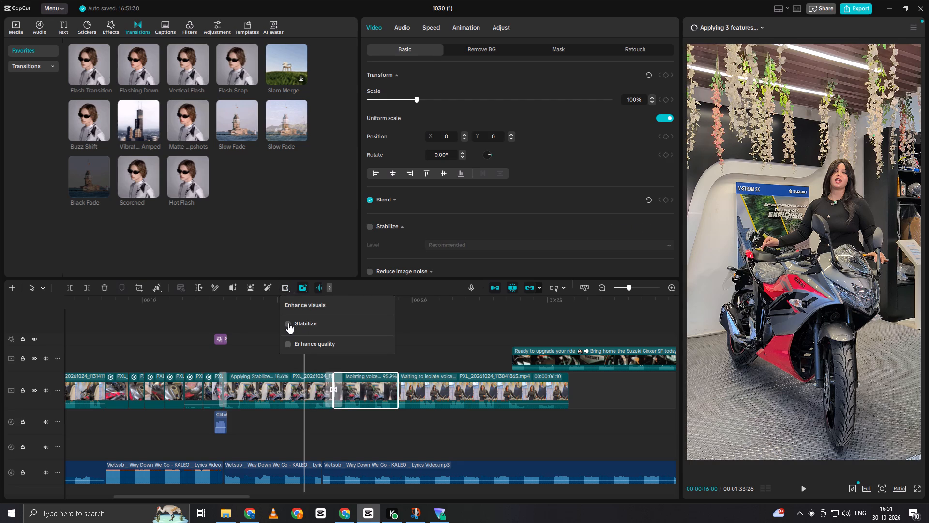
click(288, 323)
click(345, 338)
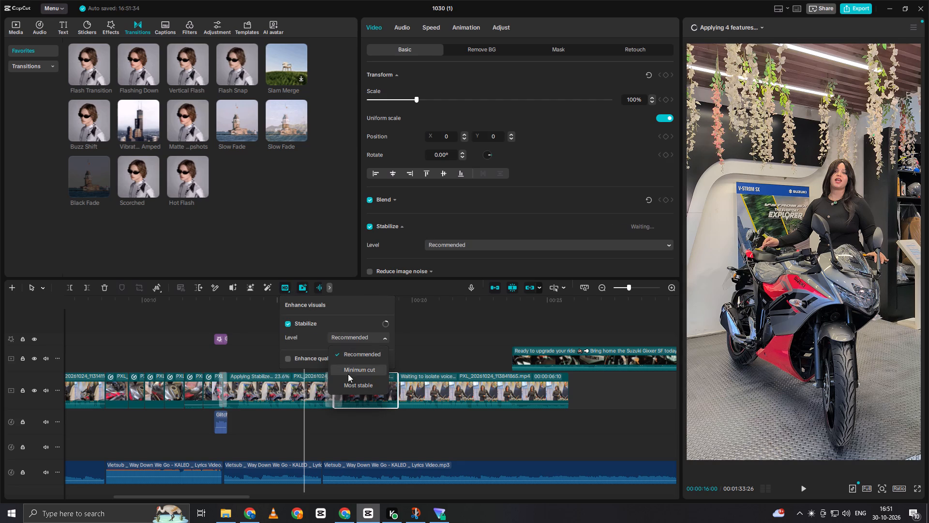
click(349, 383)
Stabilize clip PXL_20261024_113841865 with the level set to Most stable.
click(412, 386)
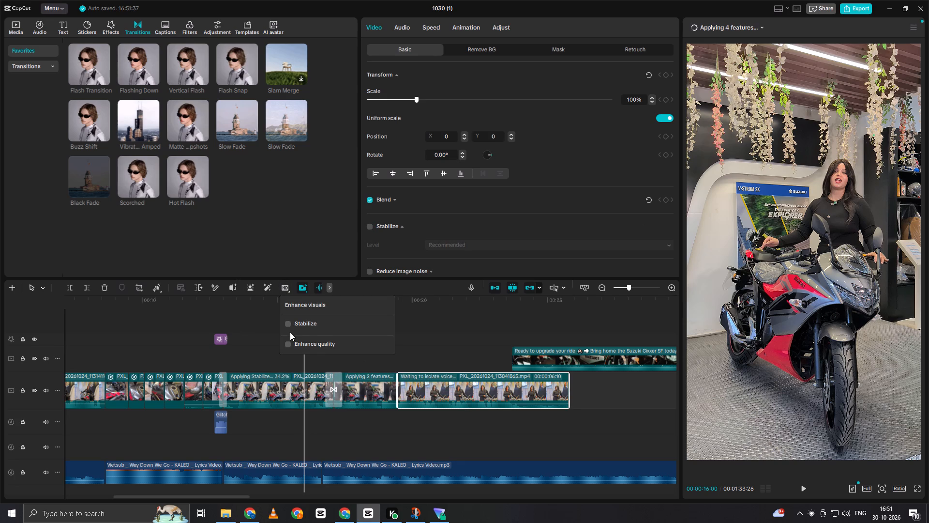
click(288, 320)
click(289, 324)
click(337, 335)
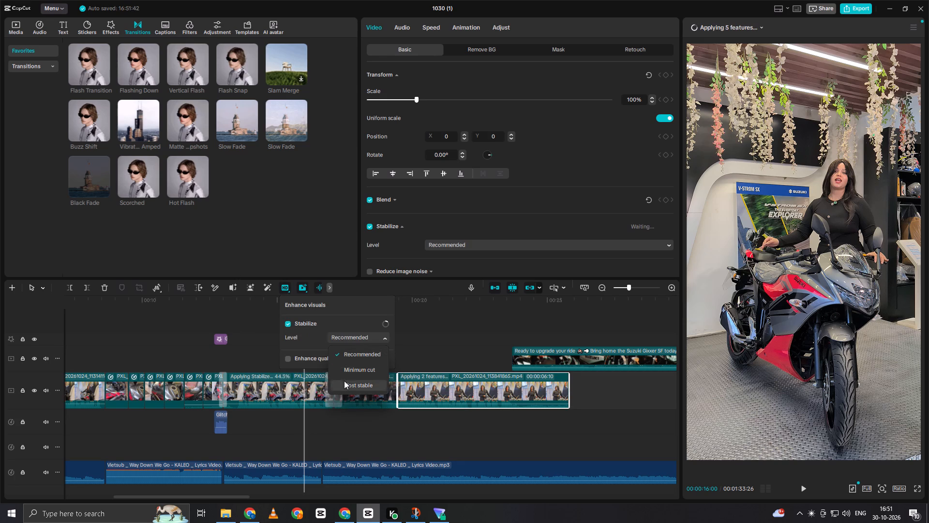
click(344, 382)
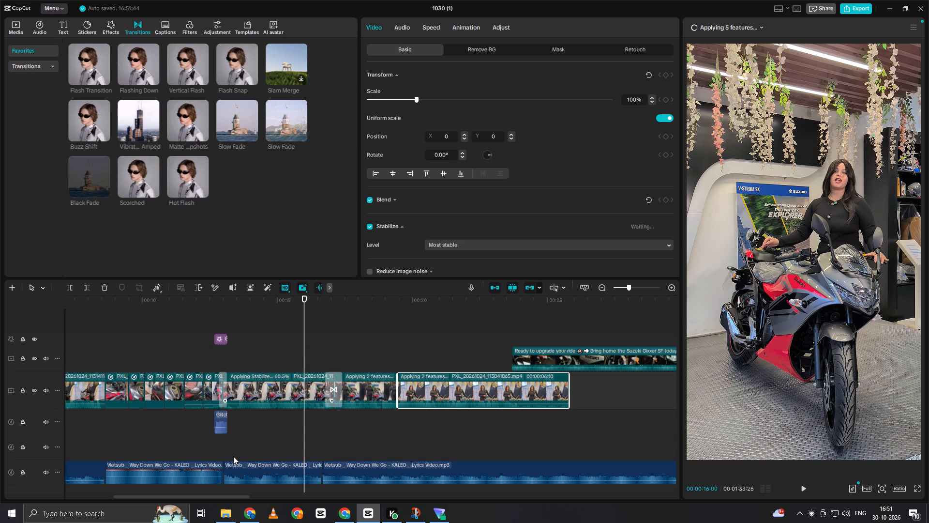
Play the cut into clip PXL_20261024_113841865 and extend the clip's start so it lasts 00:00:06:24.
click(261, 356)
drag(261, 356, 229, 365)
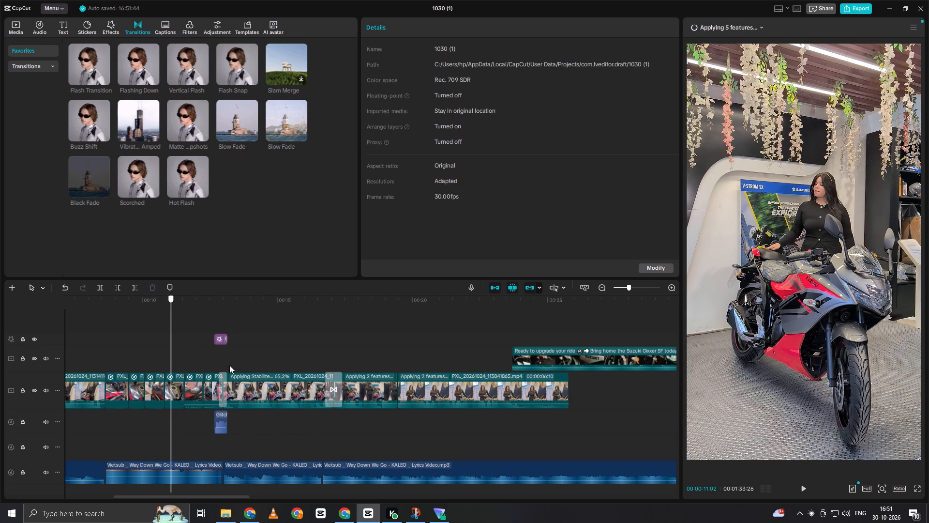
drag(229, 365, 386, 365)
key(space)
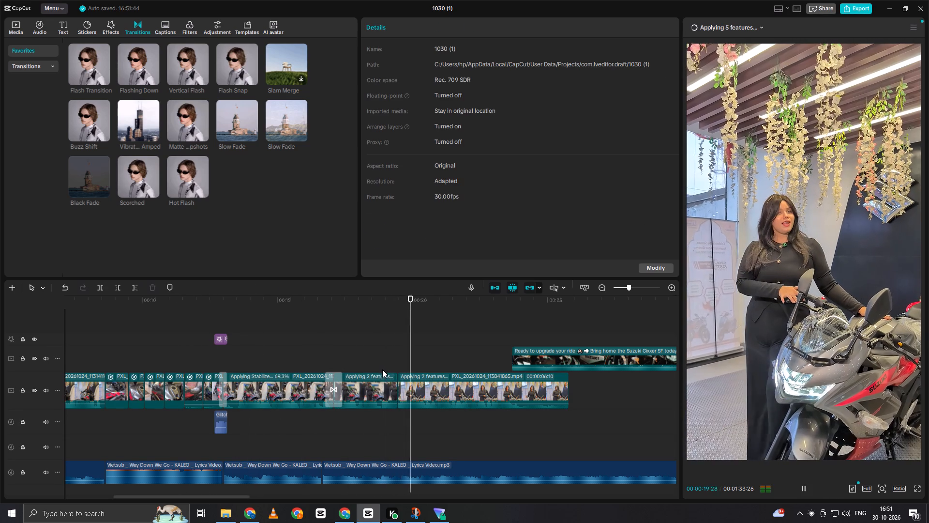
key(space)
click(405, 361)
drag(401, 359, 394, 369)
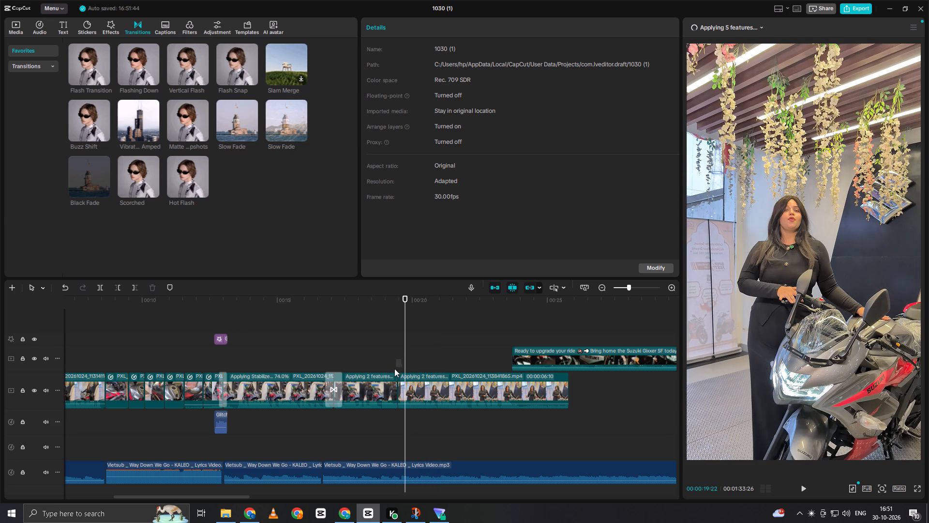
drag(394, 369, 393, 370)
click(391, 357)
drag(392, 357, 401, 367)
click(406, 386)
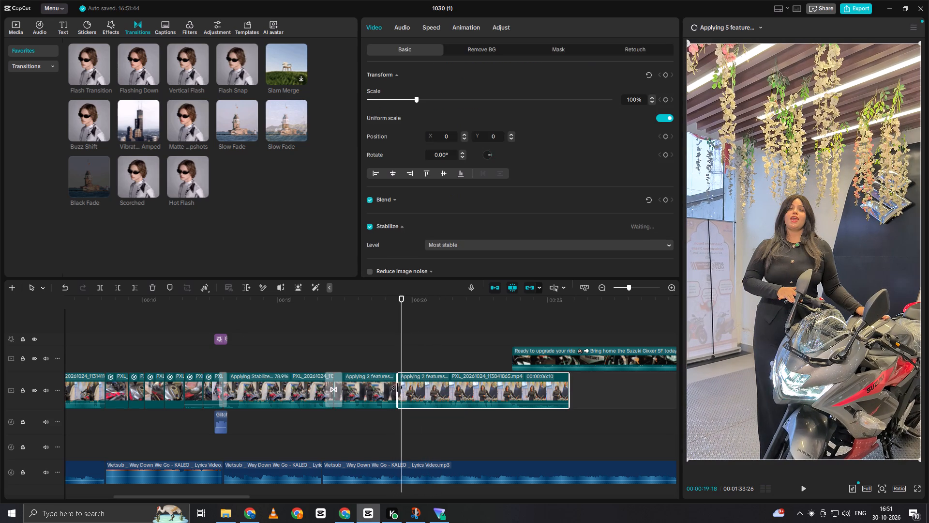
drag(398, 386, 387, 389)
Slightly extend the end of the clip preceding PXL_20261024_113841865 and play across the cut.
click(375, 387)
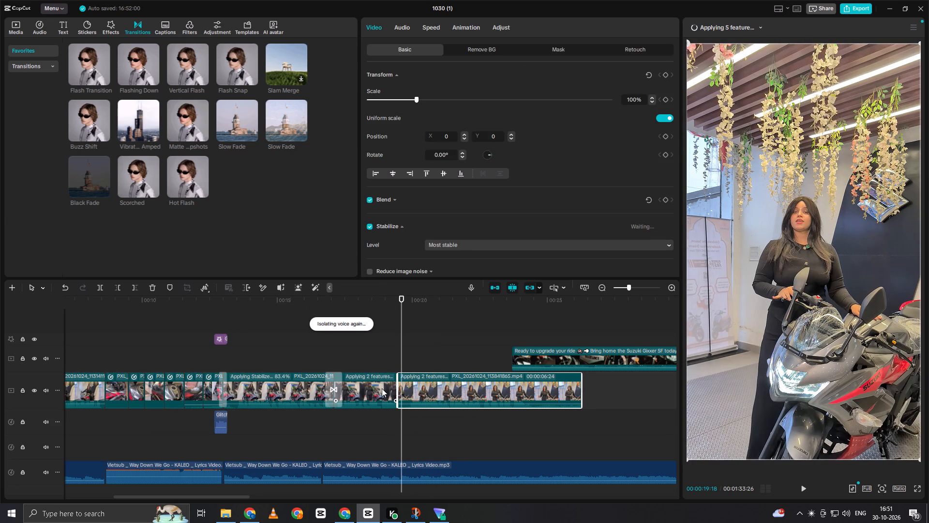
drag(398, 386, 403, 387)
click(398, 362)
key(space)
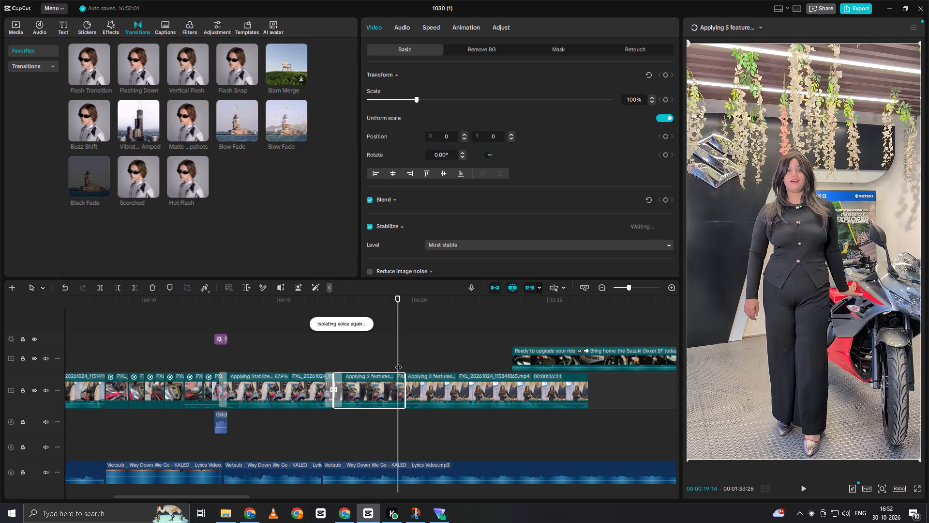
key(space)
Add the Matte Snapshots transition at the cut into clip PXL_20261024_113841865.
click(401, 361)
drag(401, 360, 405, 363)
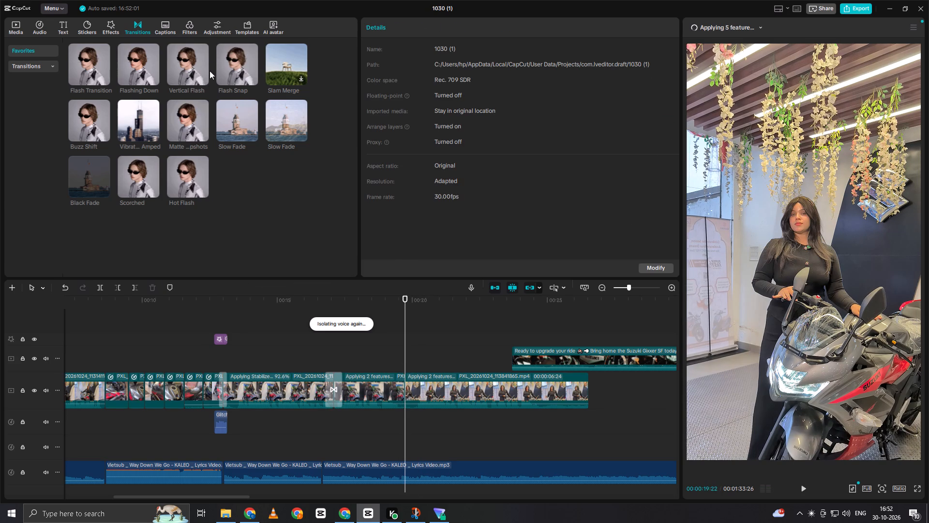
drag(188, 122, 219, 151)
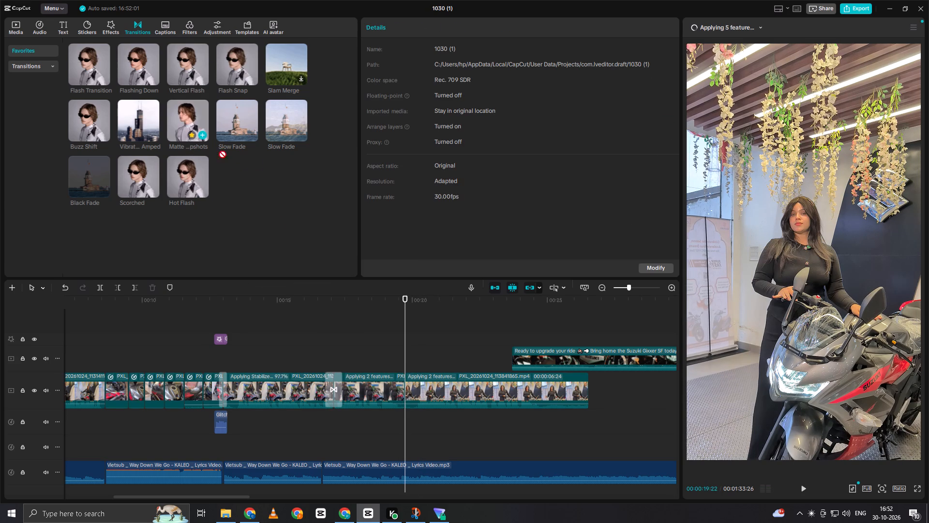
drag(219, 151, 398, 390)
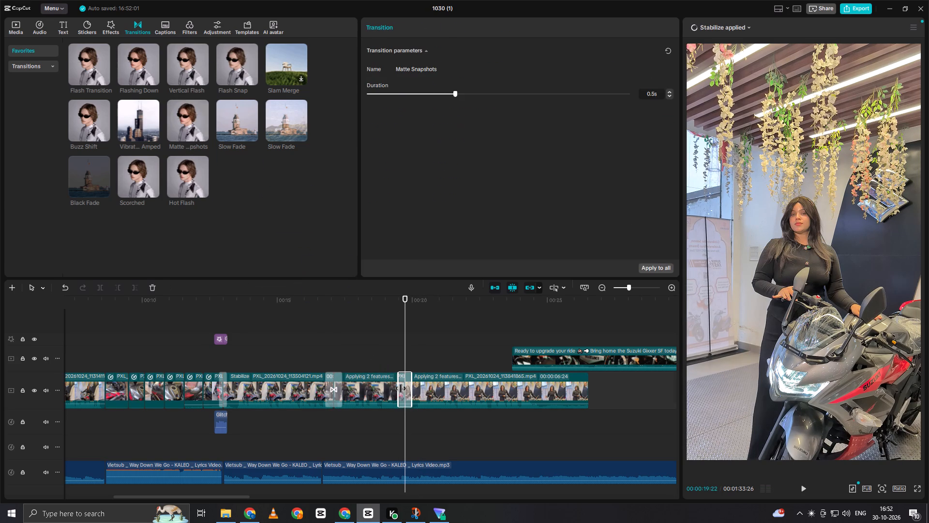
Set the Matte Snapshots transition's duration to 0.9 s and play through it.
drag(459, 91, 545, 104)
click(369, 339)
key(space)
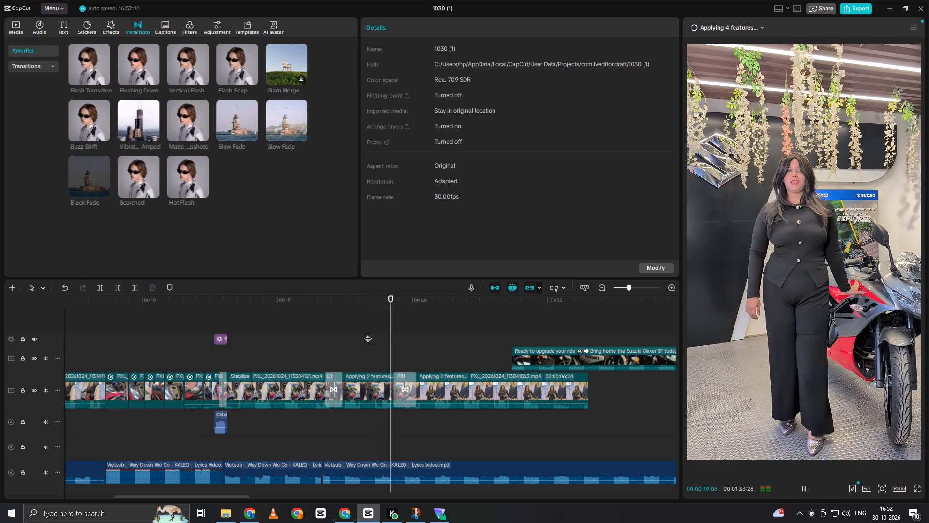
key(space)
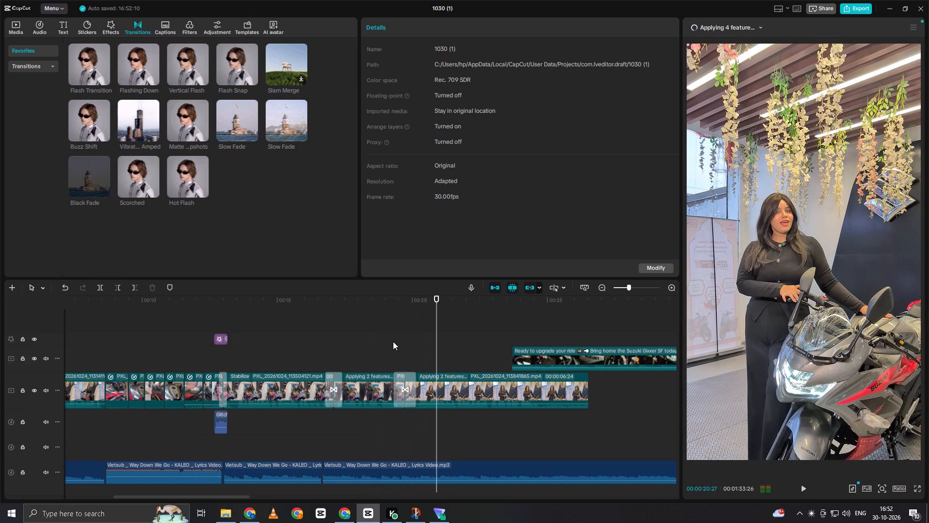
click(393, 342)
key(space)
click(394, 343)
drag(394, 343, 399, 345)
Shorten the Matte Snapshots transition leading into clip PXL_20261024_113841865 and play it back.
click(405, 379)
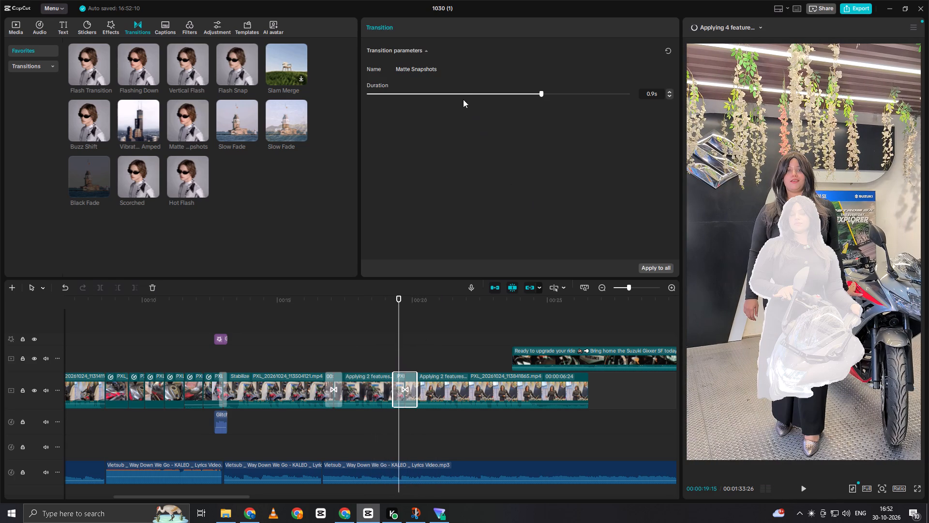
click(462, 92)
click(390, 359)
key(space)
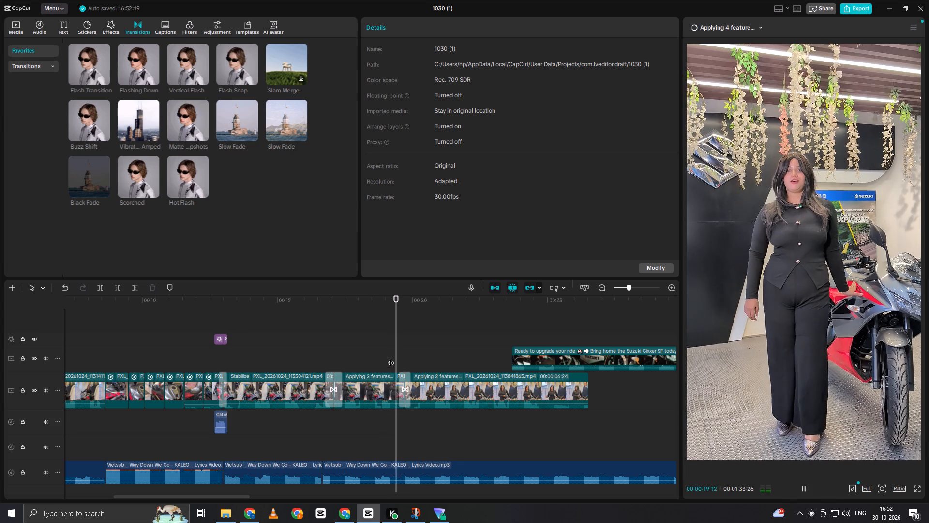
key(space)
click(397, 361)
drag(398, 360, 405, 360)
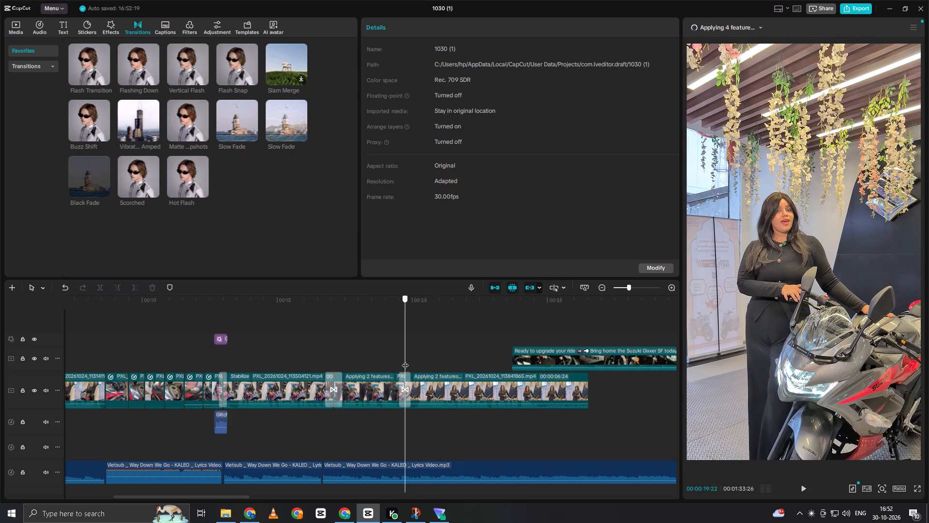
Add the Canon50DShutterClickSnglShotCa PEHD065503 sound effect under the Matte Snapshots transition at 00:00:19:15 and play it with the video.
drag(405, 360, 399, 365)
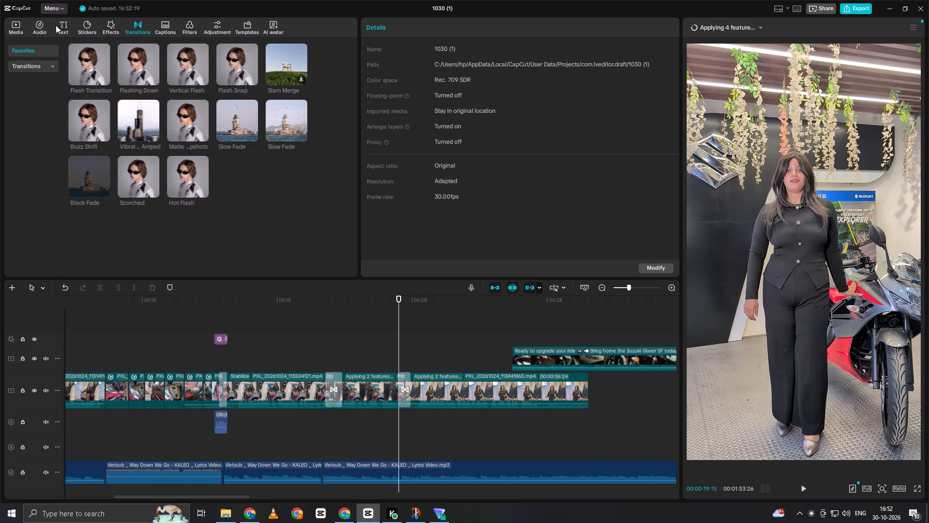
click(42, 28)
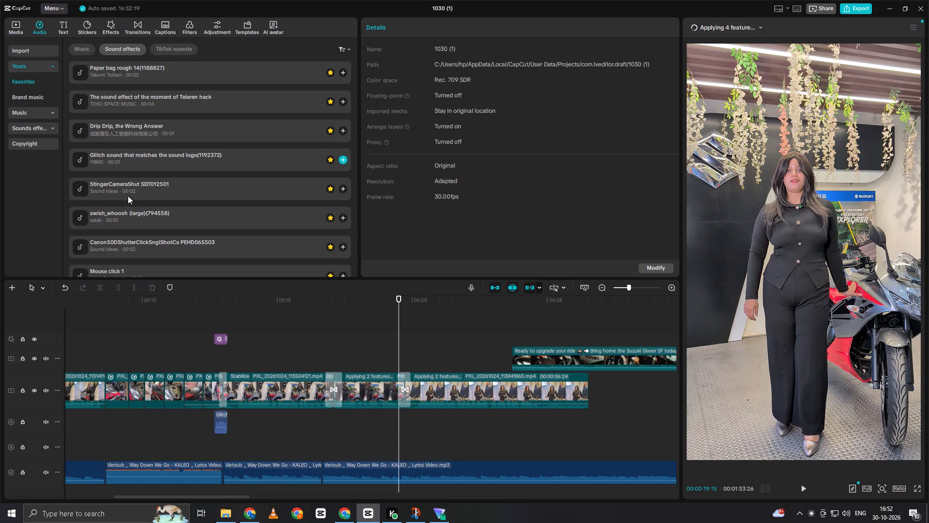
scroll(130, 200, down, 1)
click(120, 194)
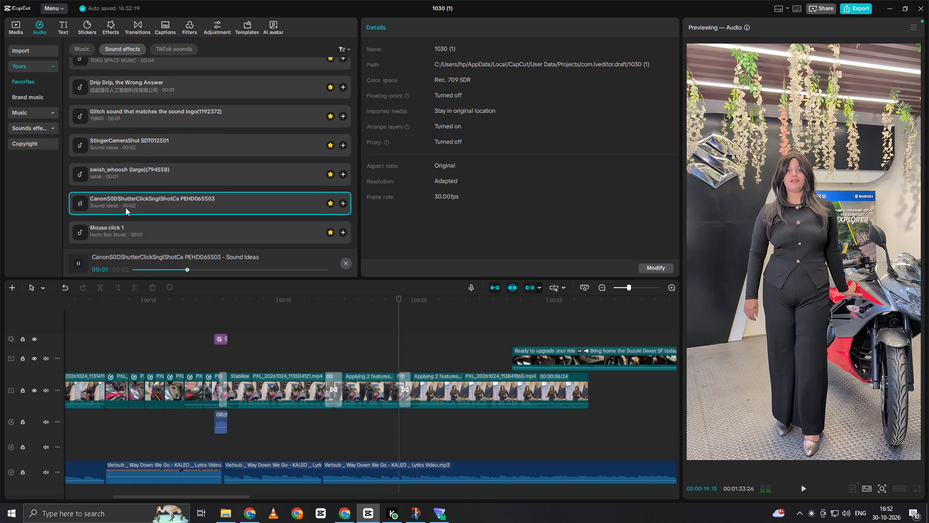
drag(120, 192, 396, 423)
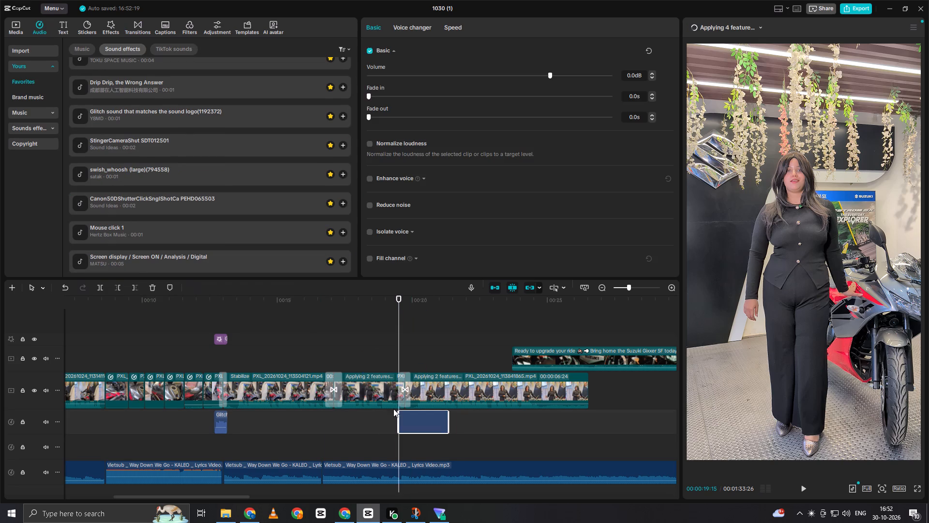
click(395, 366)
key(space)
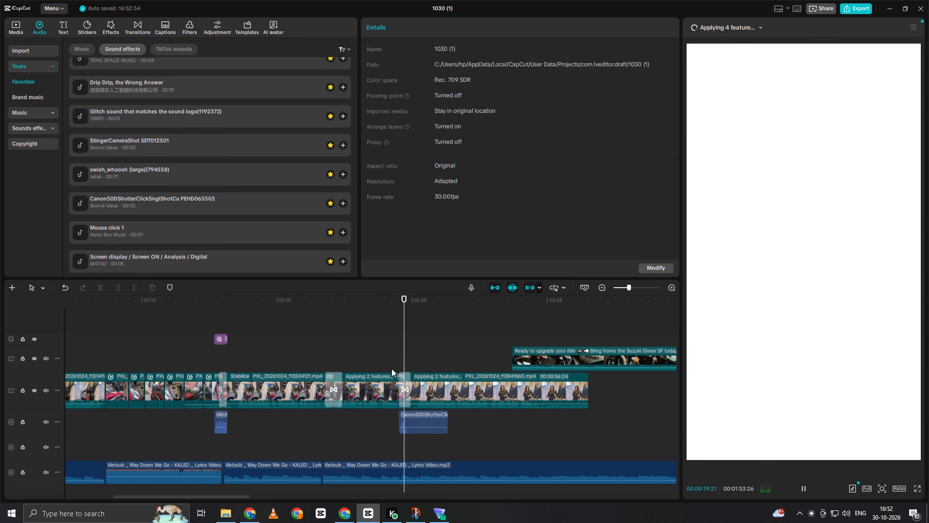
key(space)
click(394, 362)
key(space)
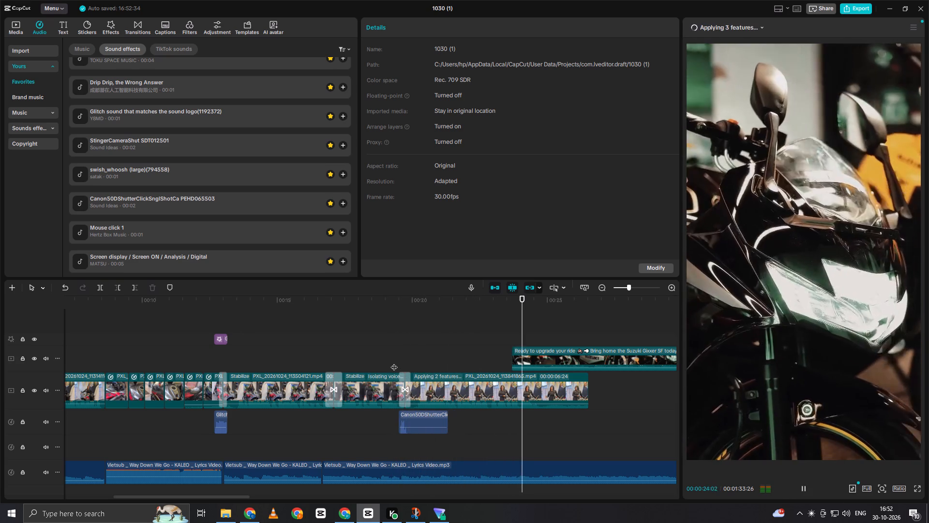
key(space)
Move the "Ready to upgrade your ride" reference video onto the main track directly after clip PXL_20261024_113841865.
drag(535, 364, 577, 386)
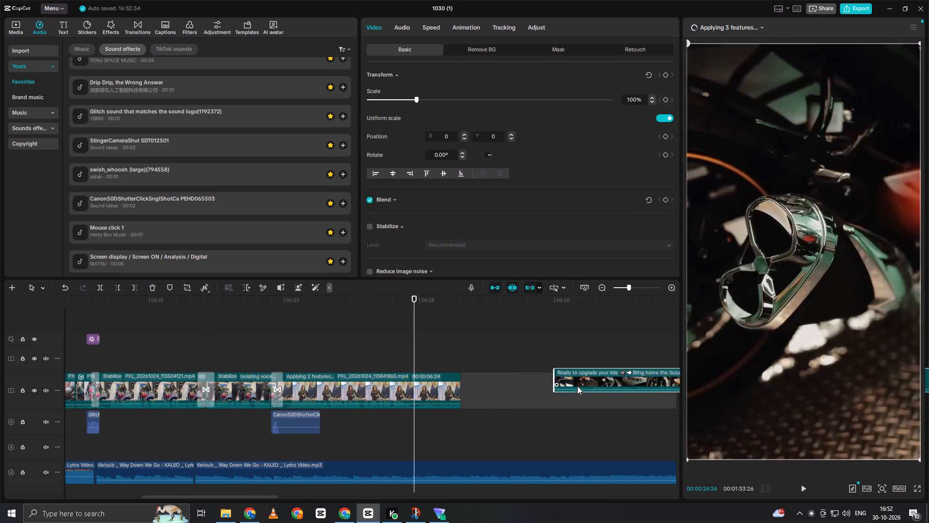
drag(577, 386, 539, 389)
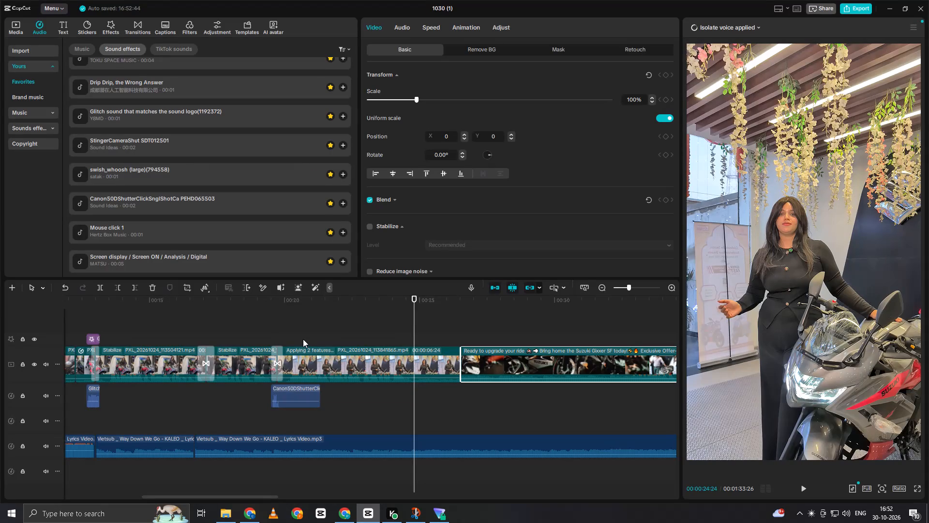
Replay the sequence from the bike B-roll through the transitions into the last part of clip PXL_20261024_113841865.
click(280, 316)
drag(280, 316, 0, 380)
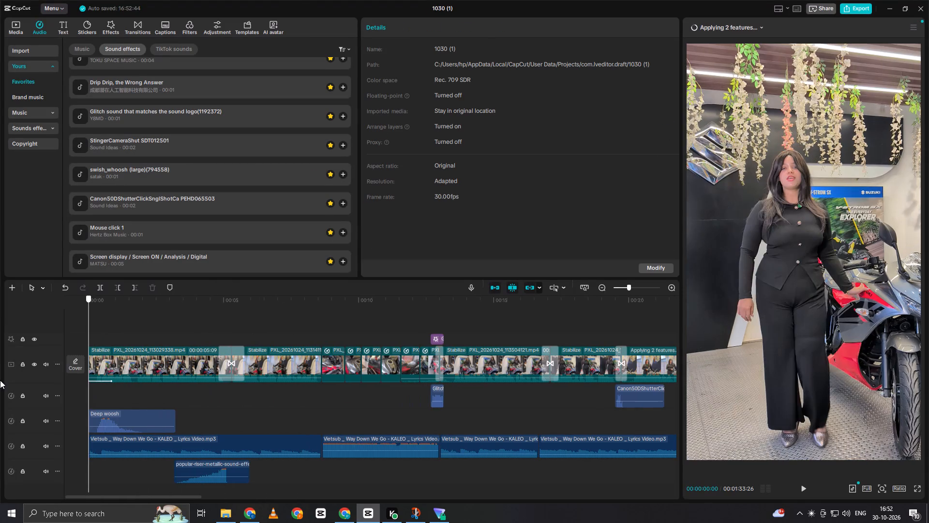
drag(0, 380, 412, 411)
key(space)
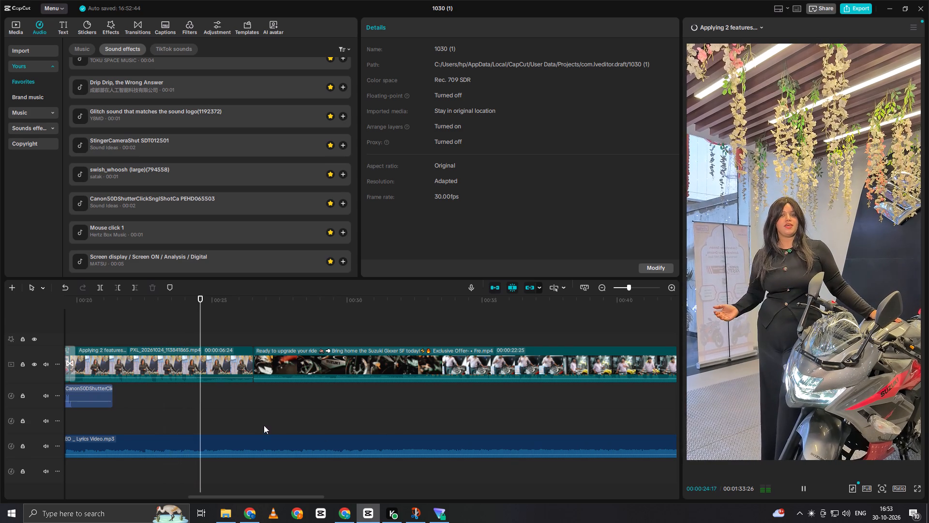
key(space)
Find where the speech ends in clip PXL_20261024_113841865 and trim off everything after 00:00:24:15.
click(228, 409)
drag(227, 409, 182, 419)
key(space)
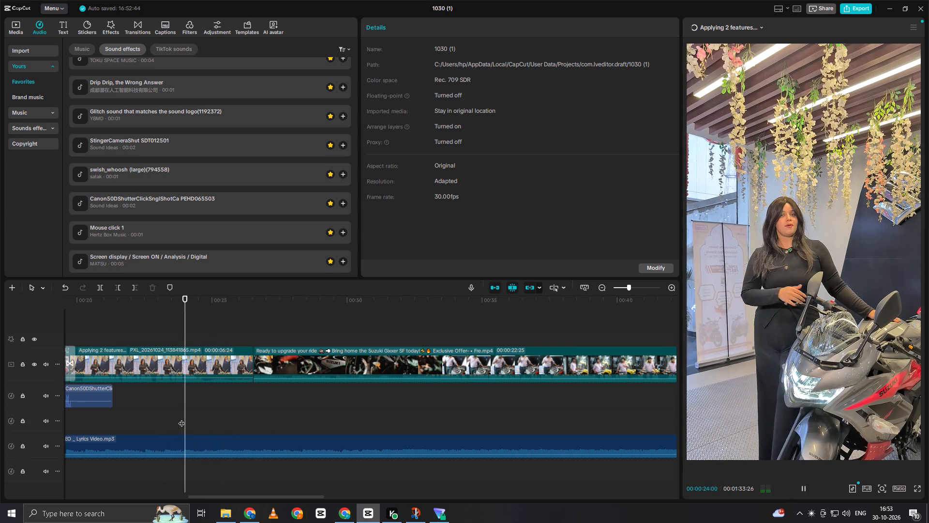
key(space)
double_click(199, 413)
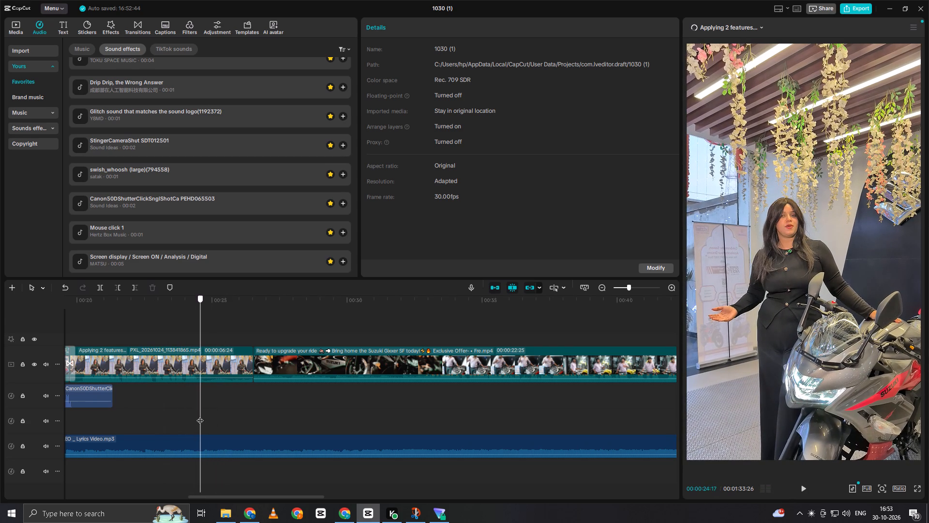
key(space)
key(space)
click(209, 404)
drag(209, 405, 199, 417)
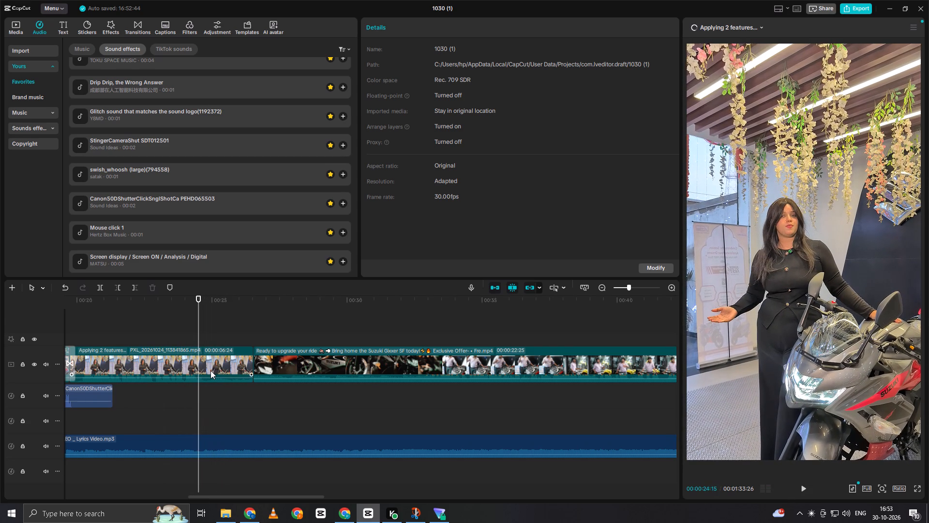
click(210, 370)
key(w)
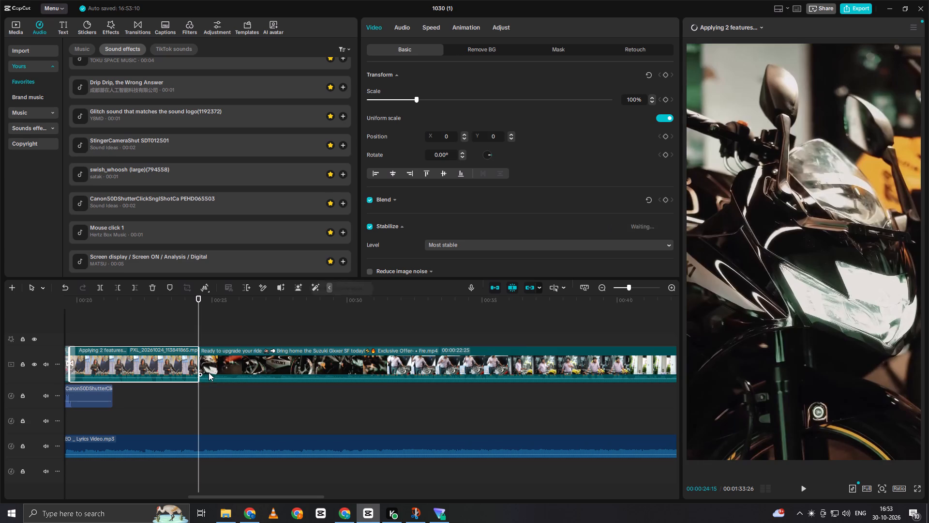
Replay the edit from about 00:00:05:18 through the B-roll and transitions into clip PXL_20261024_113841865.
click(157, 404)
drag(156, 404, 347, 428)
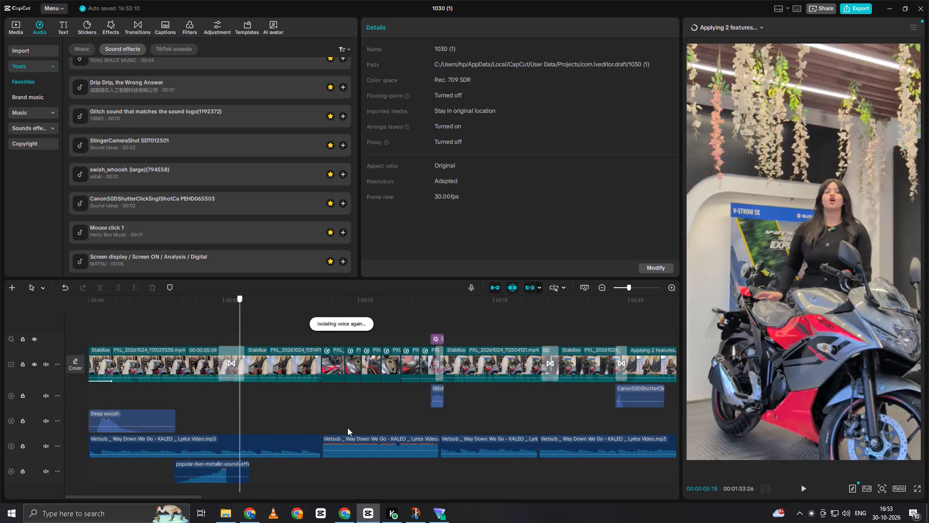
drag(347, 428, 331, 429)
key(space)
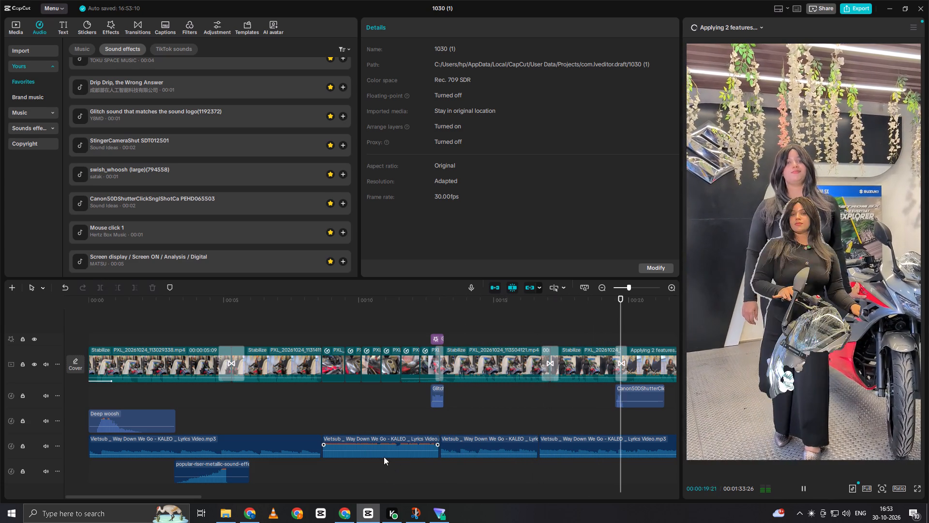
key(space)
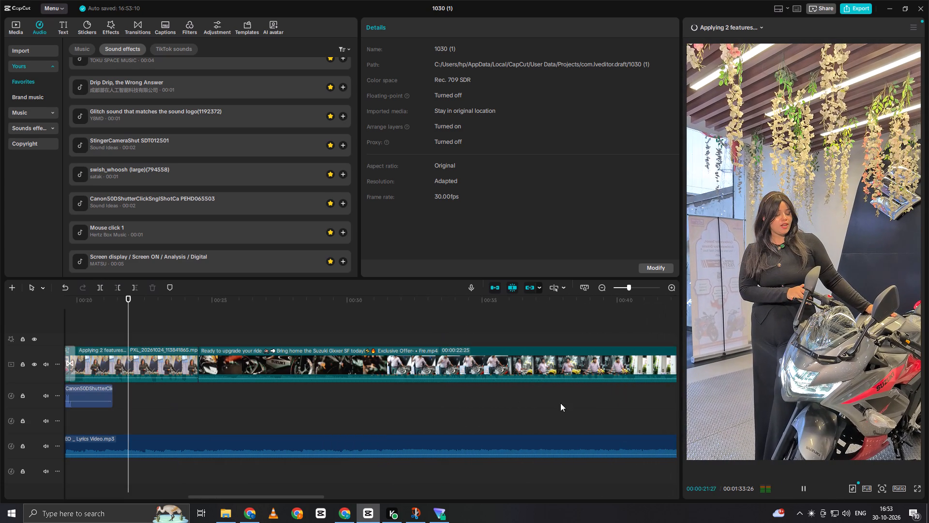
Add a Transform keyframe at 00:00:17:07 at the start of the standing-presenter clip, just before clip PXL_20261024_113841865.
click(134, 356)
click(330, 289)
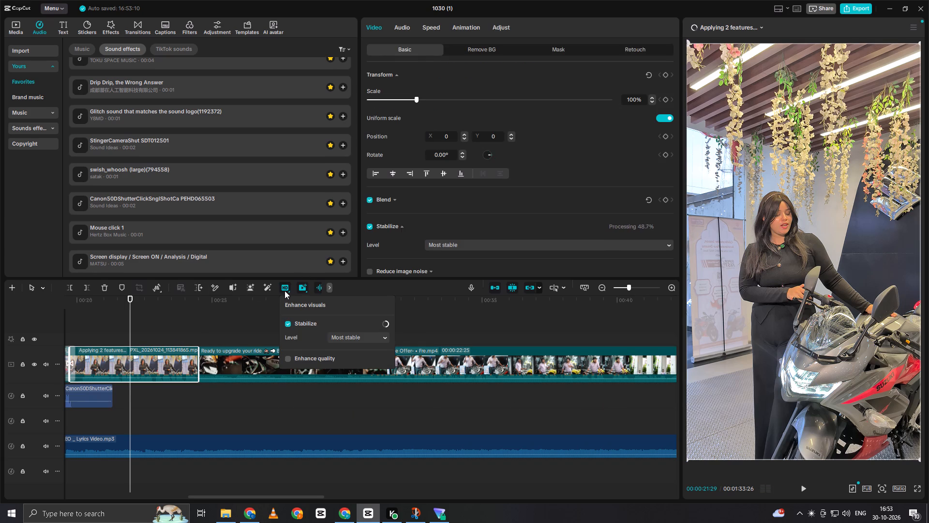
click(127, 333)
drag(126, 332, 120, 333)
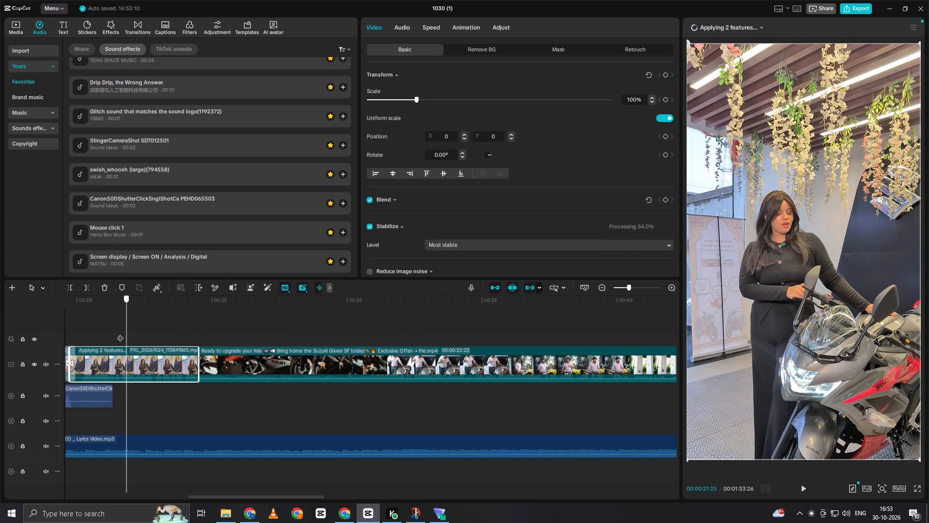
drag(120, 333, 170, 347)
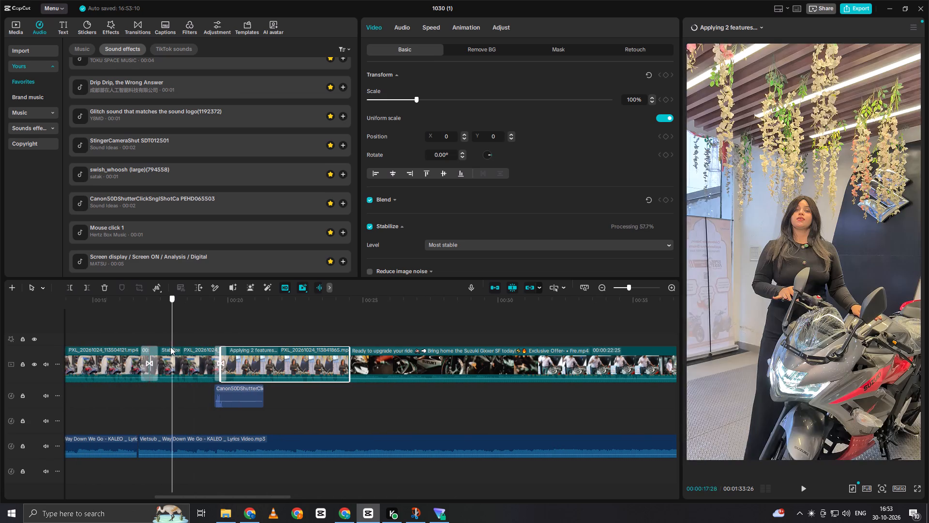
drag(170, 347, 157, 352)
drag(160, 334, 158, 338)
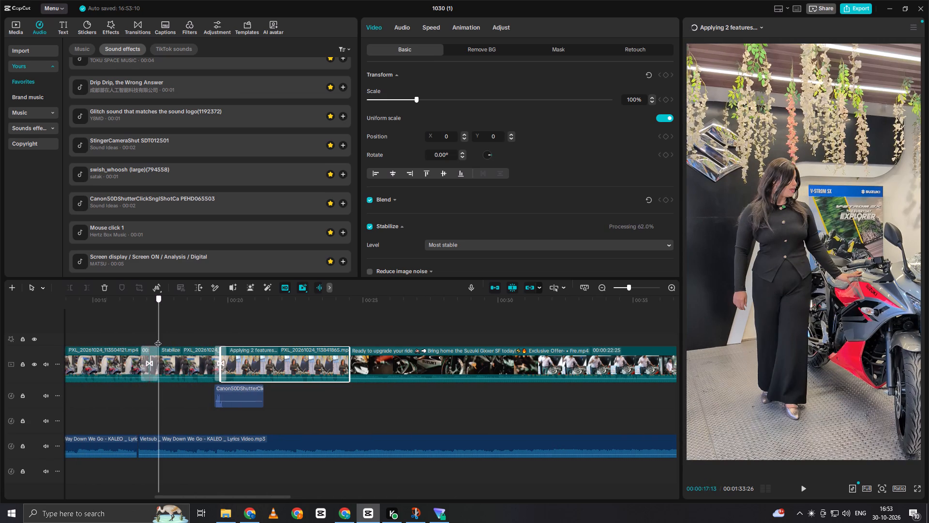
drag(158, 338, 156, 338)
double_click(155, 334)
click(174, 354)
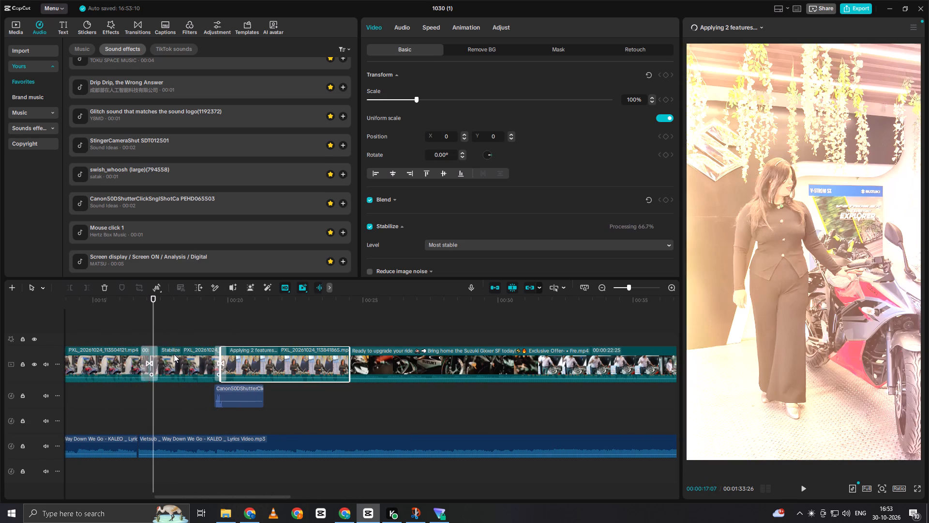
click(663, 74)
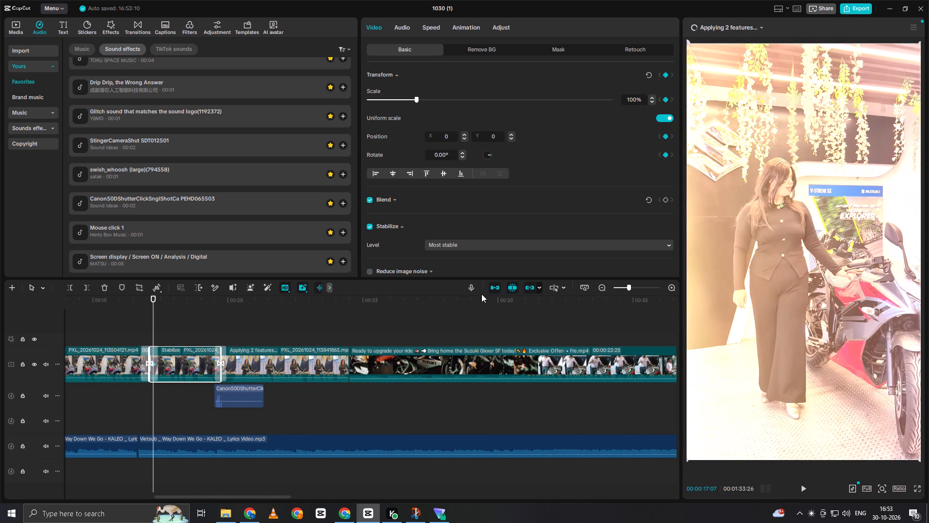
Keyframe the standing-presenter clip at 00:00:19:15 with scale 133% and position X -353, Y -237, and play back the zoom.
click(207, 325)
drag(207, 323, 212, 323)
click(191, 351)
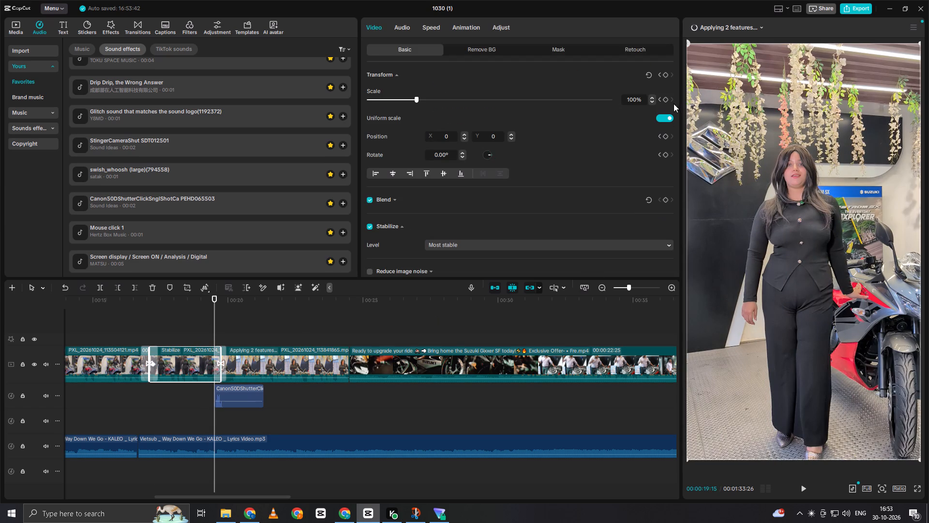
click(661, 73)
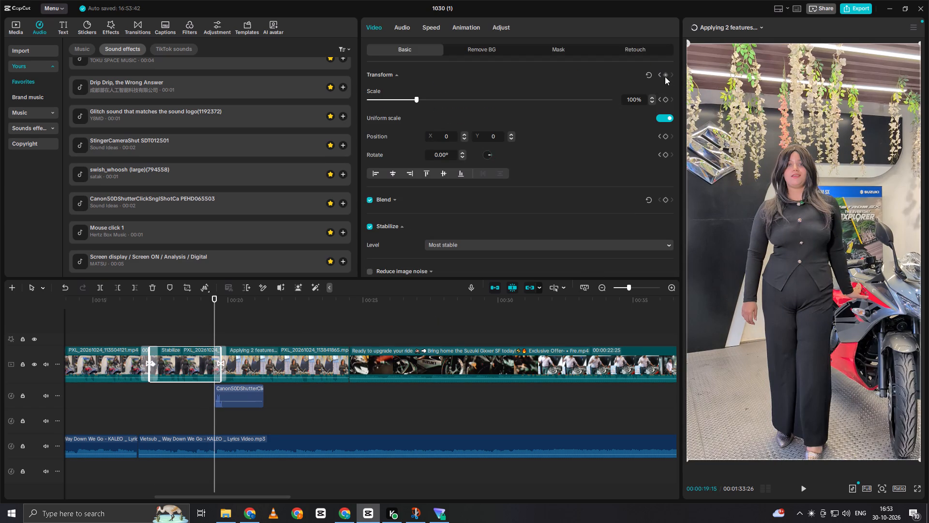
click(665, 77)
click(431, 98)
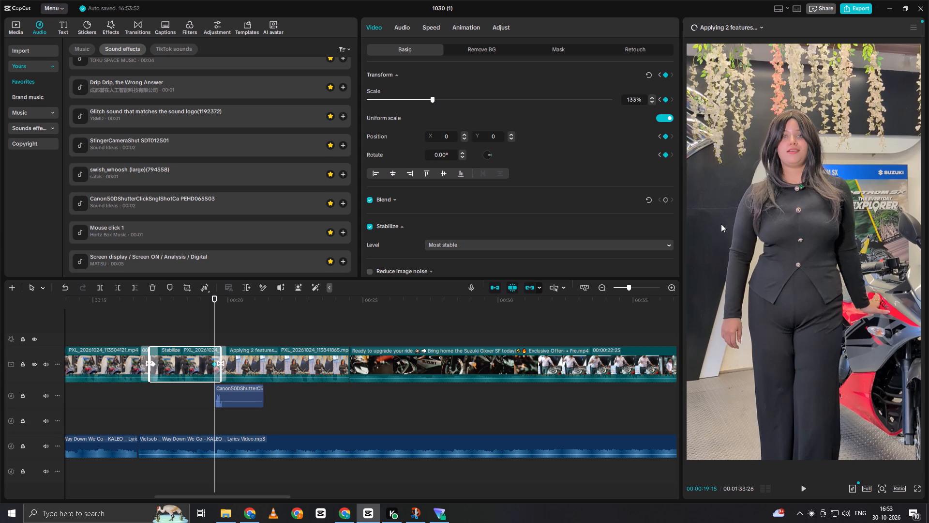
drag(853, 268, 819, 288)
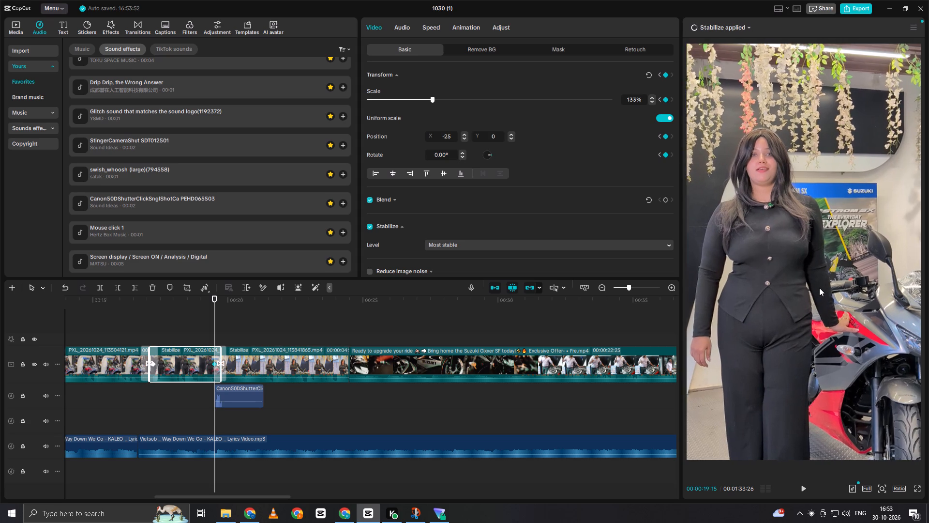
drag(819, 288, 807, 291)
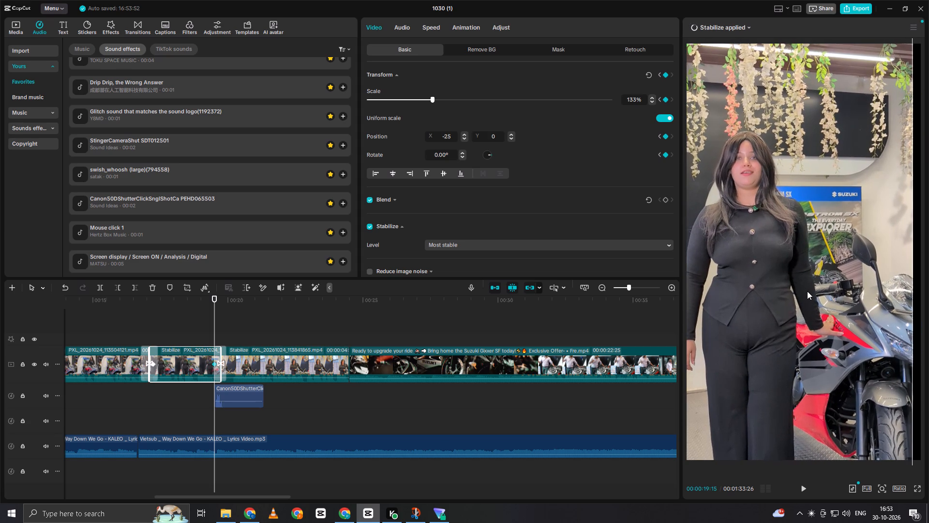
drag(807, 291, 815, 294)
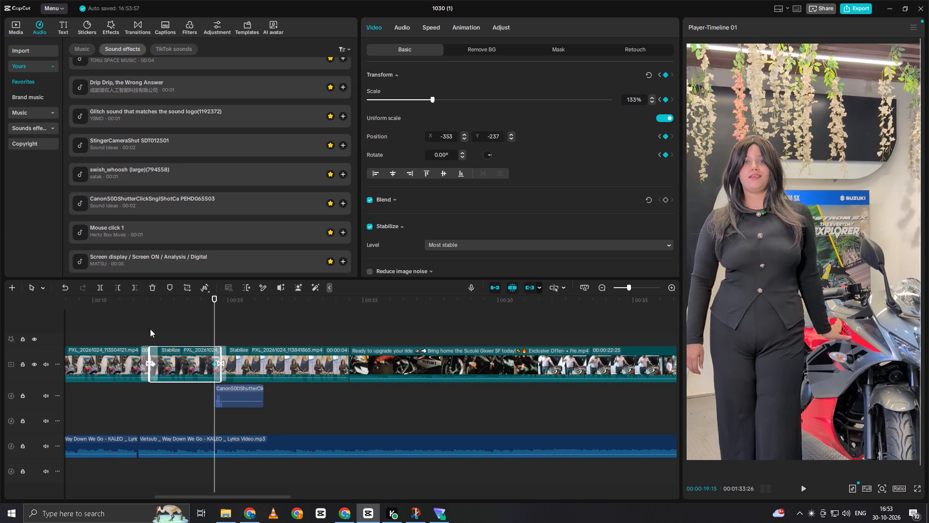
click(150, 329)
key(space)
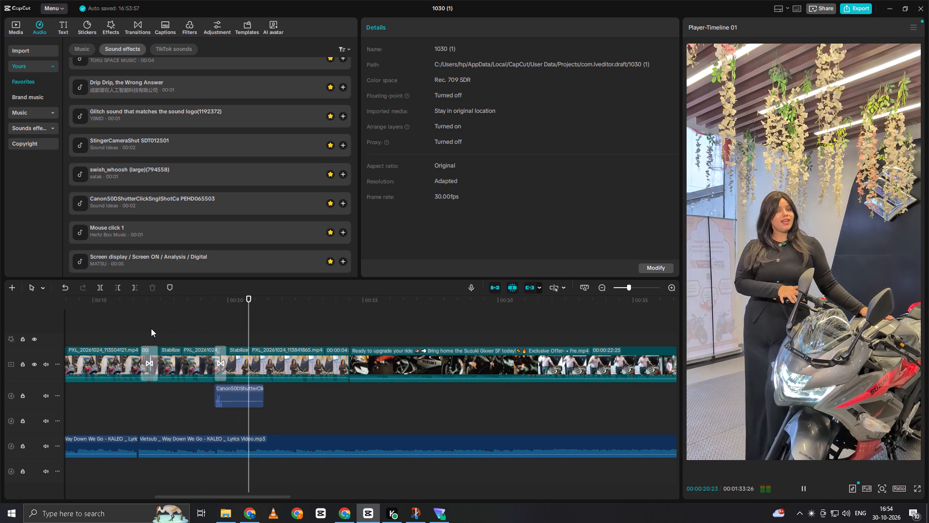
key(space)
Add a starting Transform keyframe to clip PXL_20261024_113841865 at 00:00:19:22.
click(232, 334)
drag(232, 334, 221, 336)
click(233, 348)
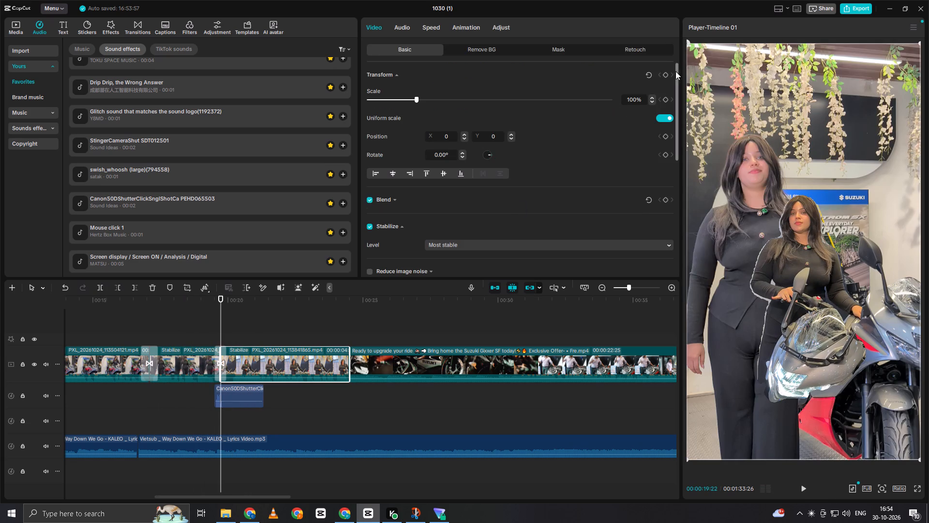
click(665, 74)
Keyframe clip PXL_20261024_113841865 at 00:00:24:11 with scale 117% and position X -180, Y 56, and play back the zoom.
click(324, 334)
drag(327, 334, 330, 335)
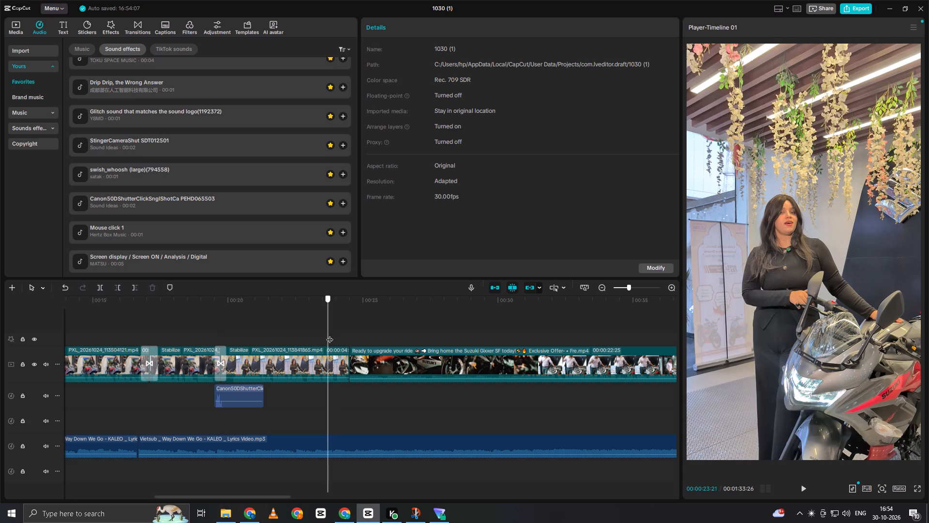
drag(330, 335, 345, 333)
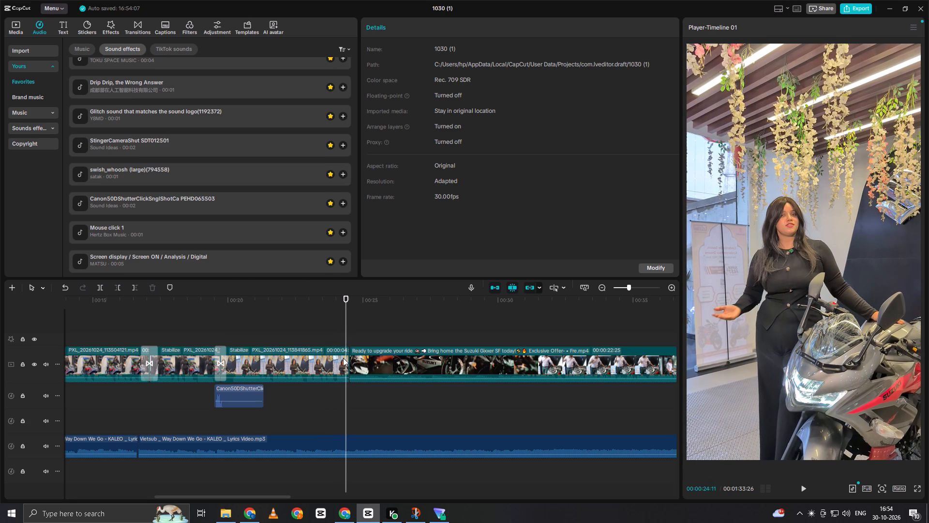
click(343, 358)
click(665, 98)
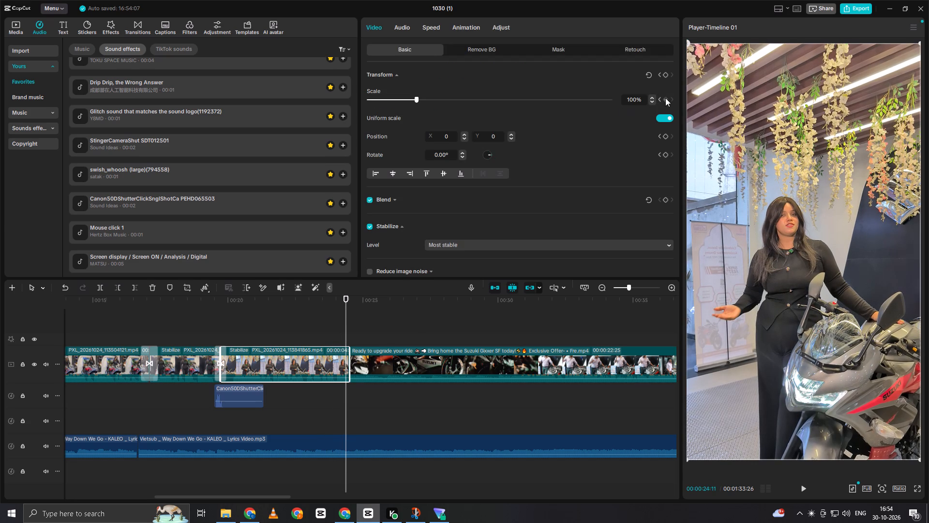
click(425, 99)
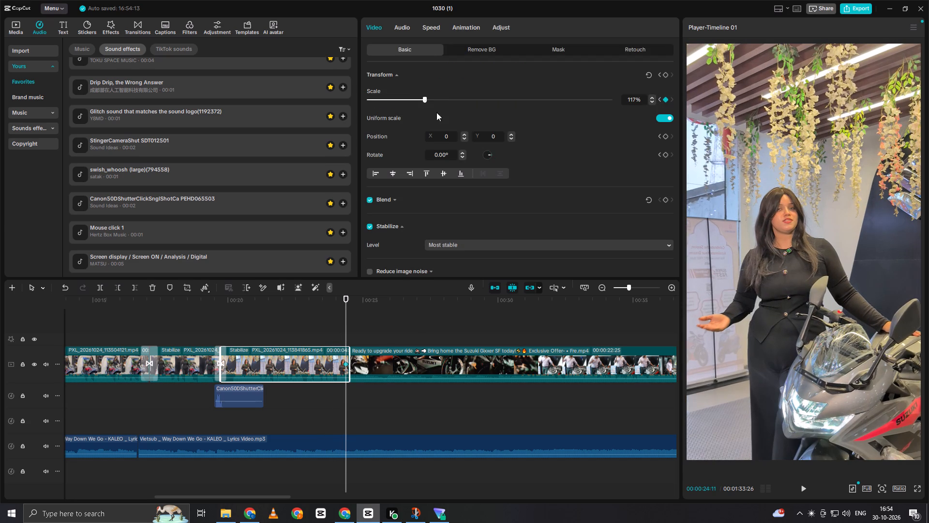
drag(869, 367, 838, 359)
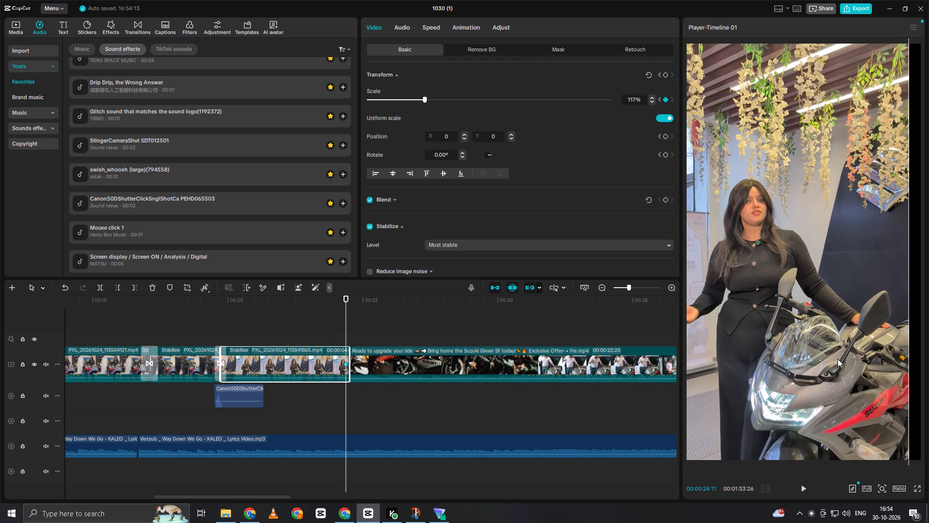
drag(838, 359, 850, 361)
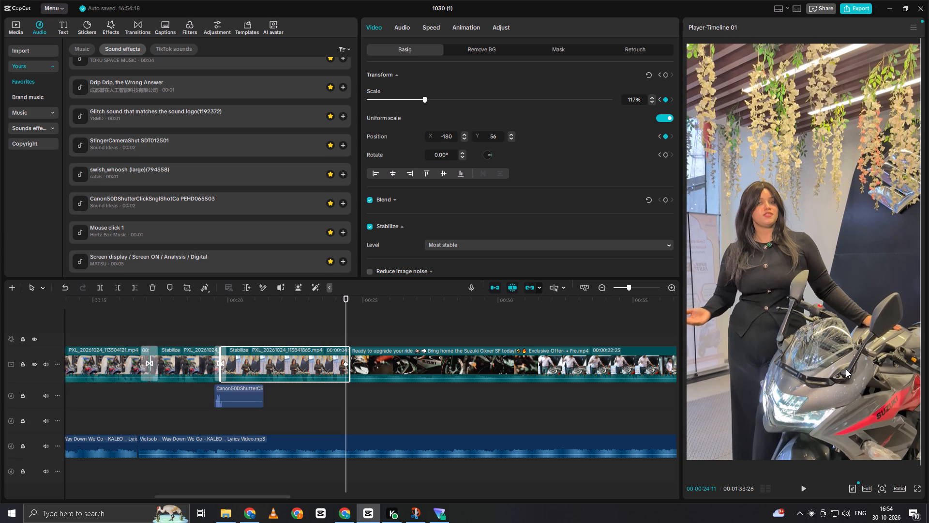
click(231, 331)
key(space)
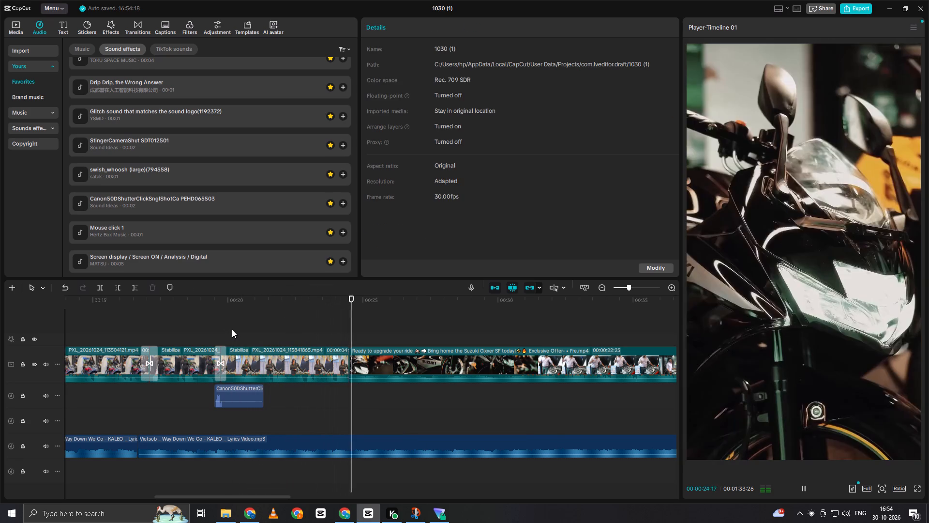
key(space)
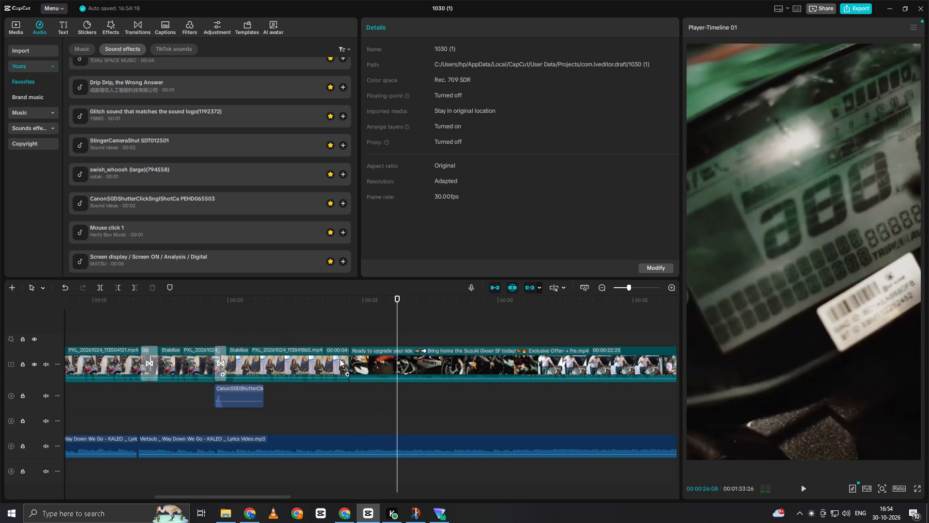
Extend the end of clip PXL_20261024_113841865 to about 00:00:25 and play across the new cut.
click(340, 360)
drag(349, 358, 361, 358)
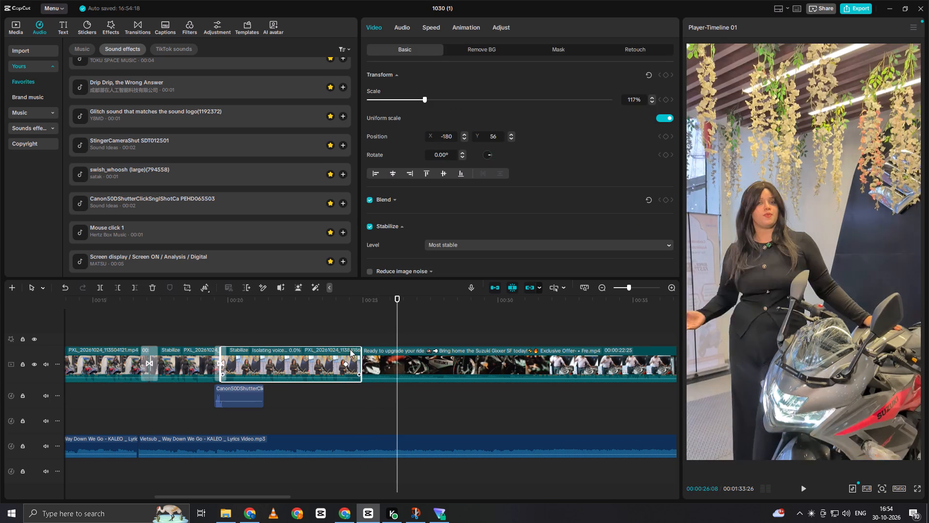
click(310, 334)
key(space)
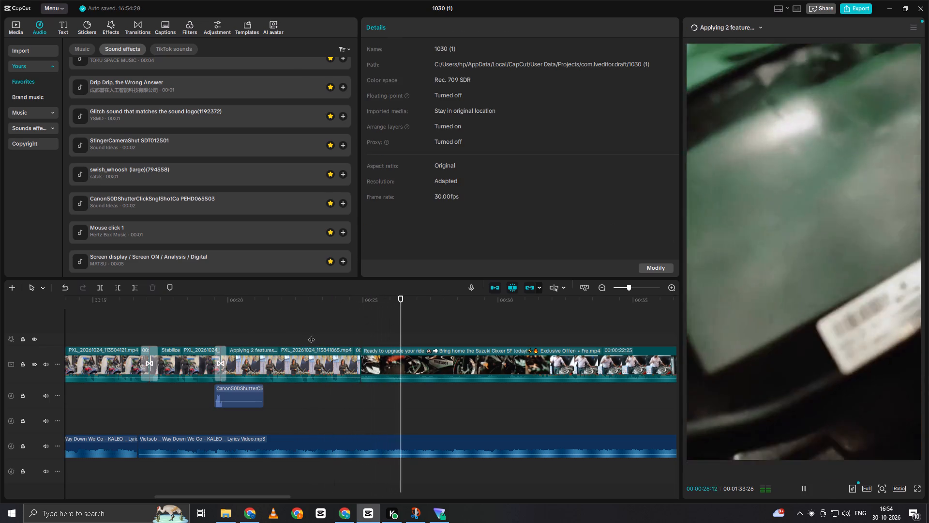
key(space)
Move the "Ready to upgrade your ride" reference video onto an overlay track, past the last clip, and replay the edit's ending.
click(405, 356)
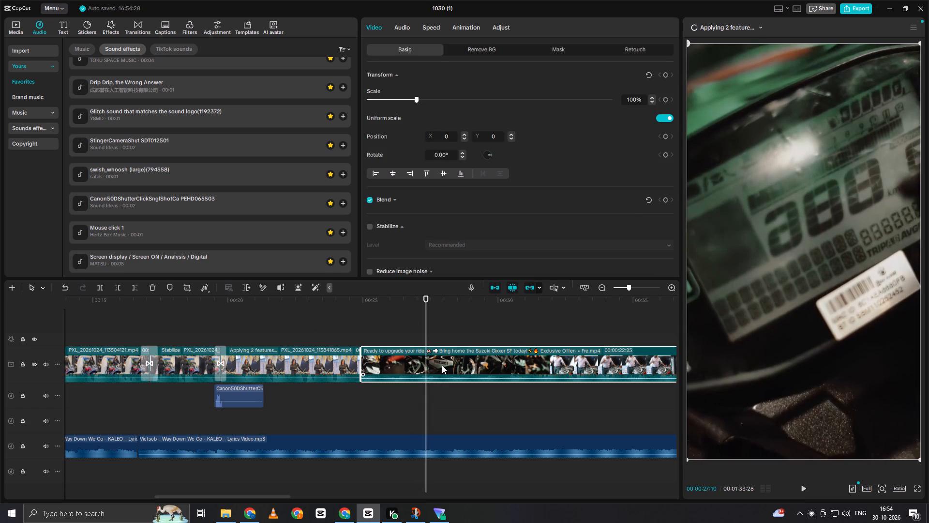
drag(442, 365, 514, 323)
click(275, 338)
key(space)
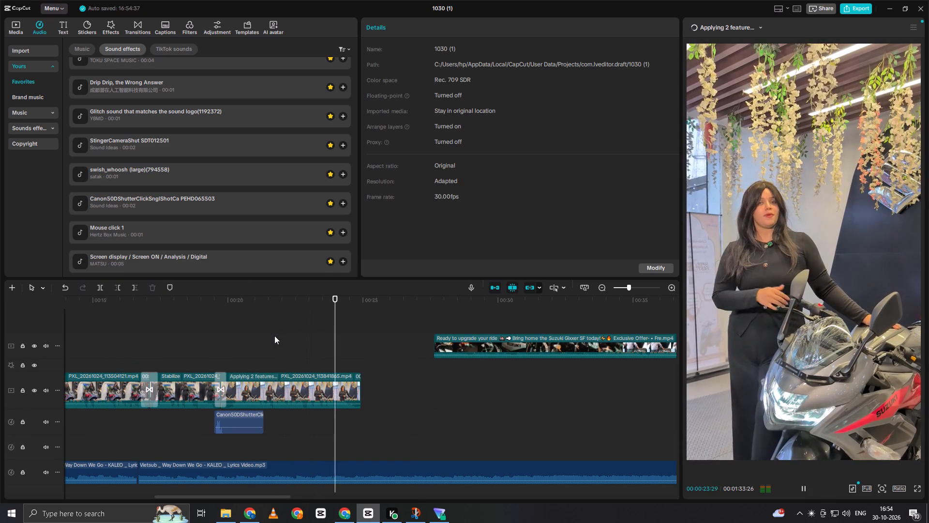
key(space)
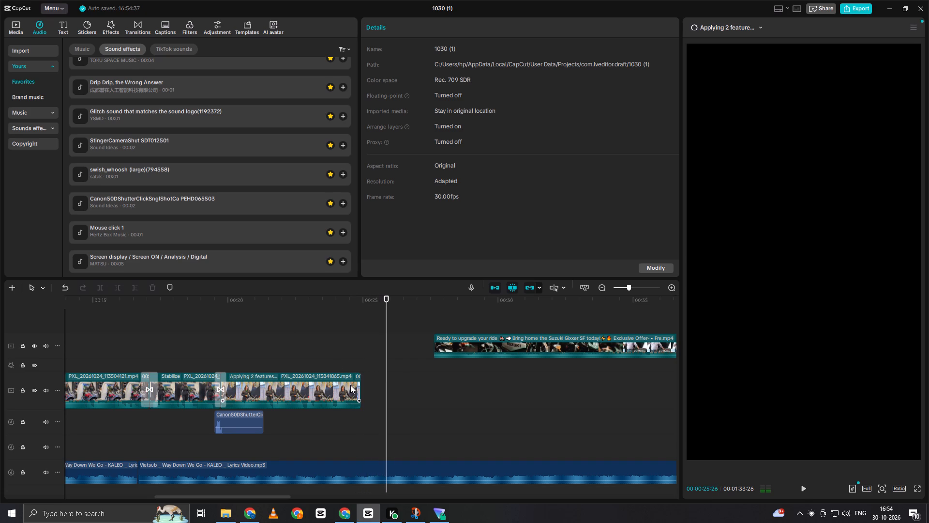
Fit more of the timeline in view and replay the edit from the start through the first transition into the B-roll.
click(241, 347)
drag(241, 347, 196, 366)
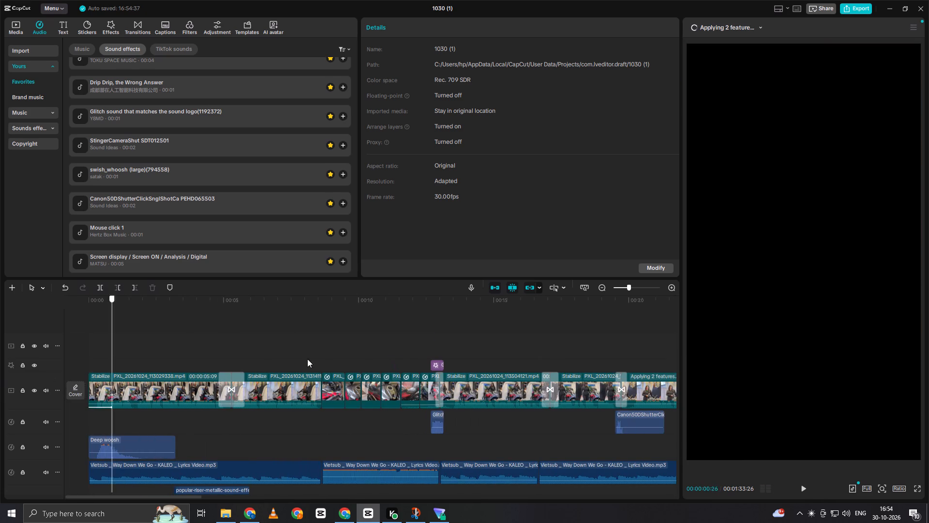
click(118, 339)
drag(118, 339, 84, 351)
ctrl+scroll(184, 336, down, 2)
ctrl+scroll(184, 336, up, 1)
ctrl+scroll(184, 336, down, 2)
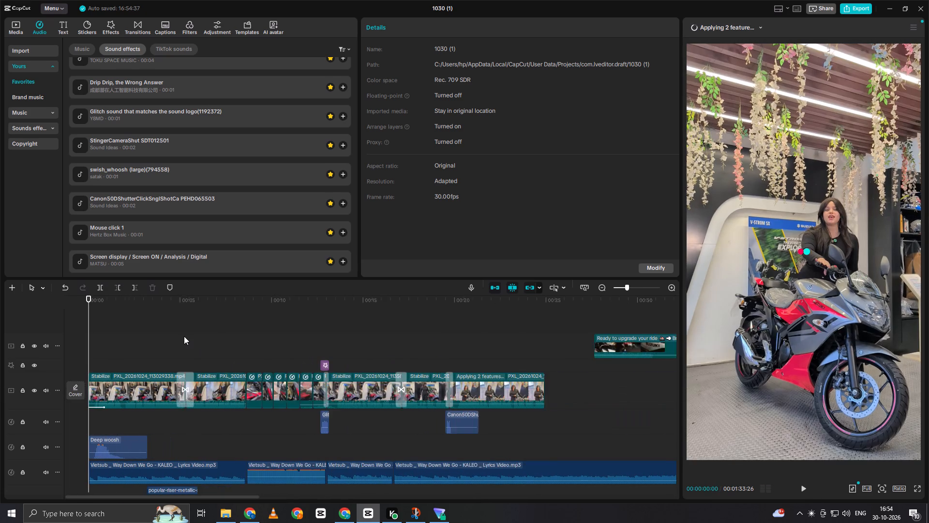
ctrl+scroll(184, 336, down, 6)
key(space)
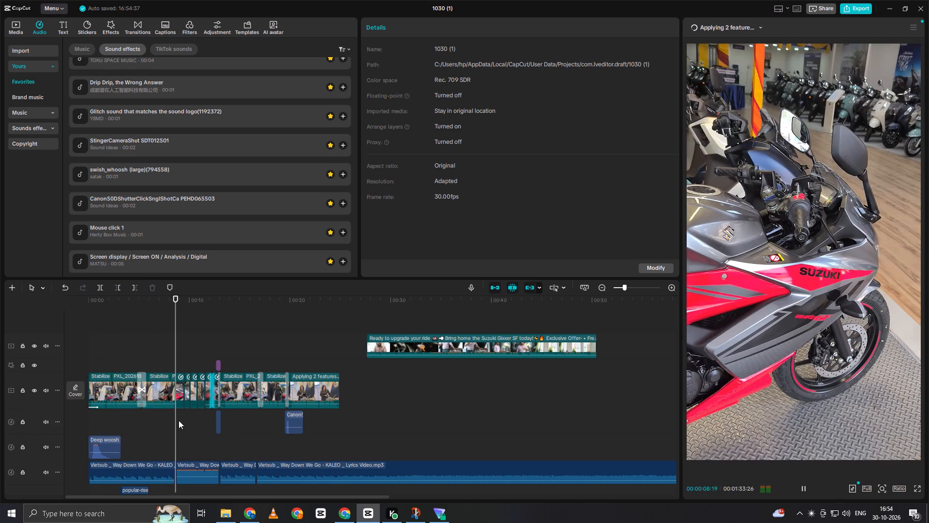
Place the Canon50DShutterClickSnglShotCa sound effect under the first transition, around 00:00:05, and play it back.
click(159, 372)
double_click(144, 365)
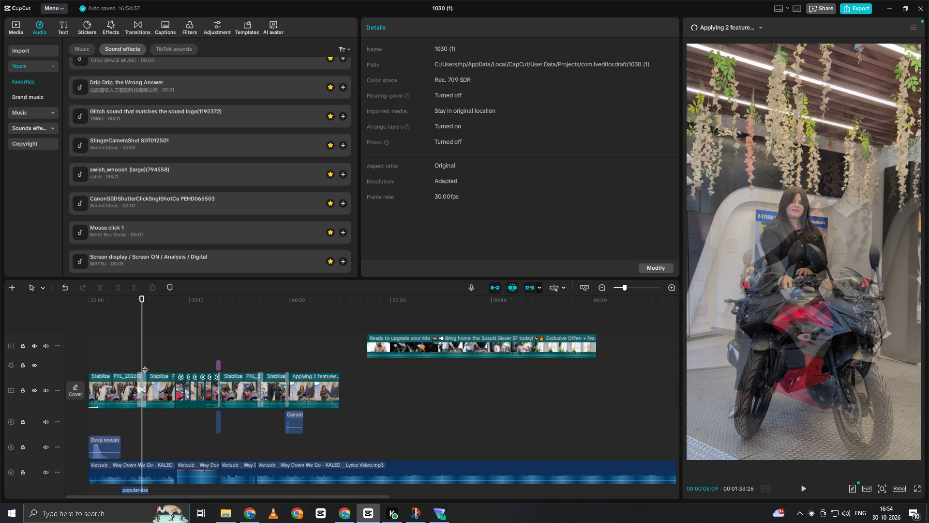
click(110, 203)
drag(109, 201, 143, 406)
drag(143, 406, 136, 419)
click(127, 339)
key(space)
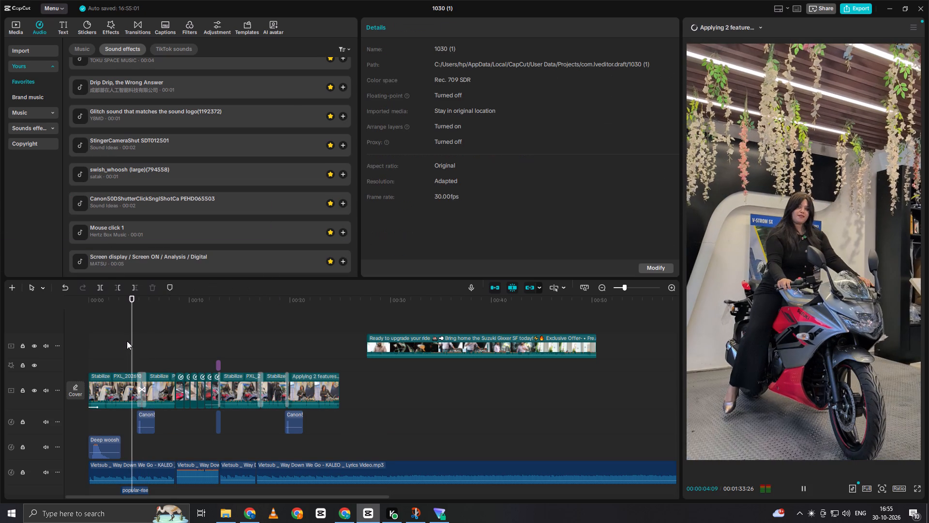
key(space)
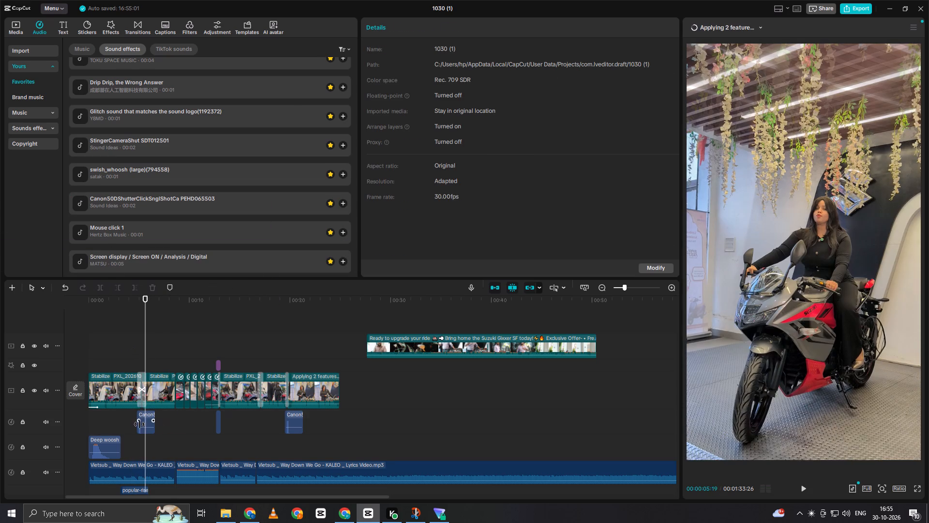
Set the new shutter sound's volume to 20 dB, shift its start to the cut at about 00:00:05, and replay.
click(139, 424)
drag(551, 75, 563, 79)
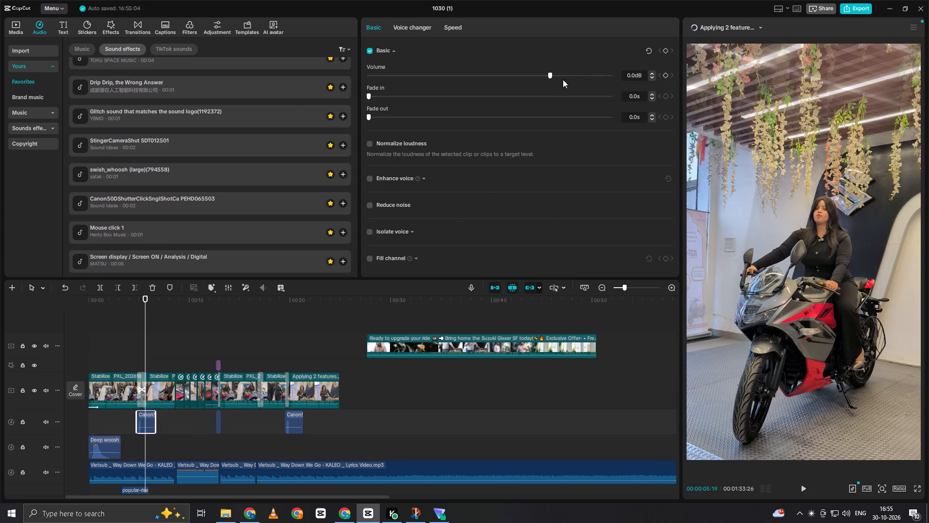
drag(563, 79, 701, 106)
click(151, 427)
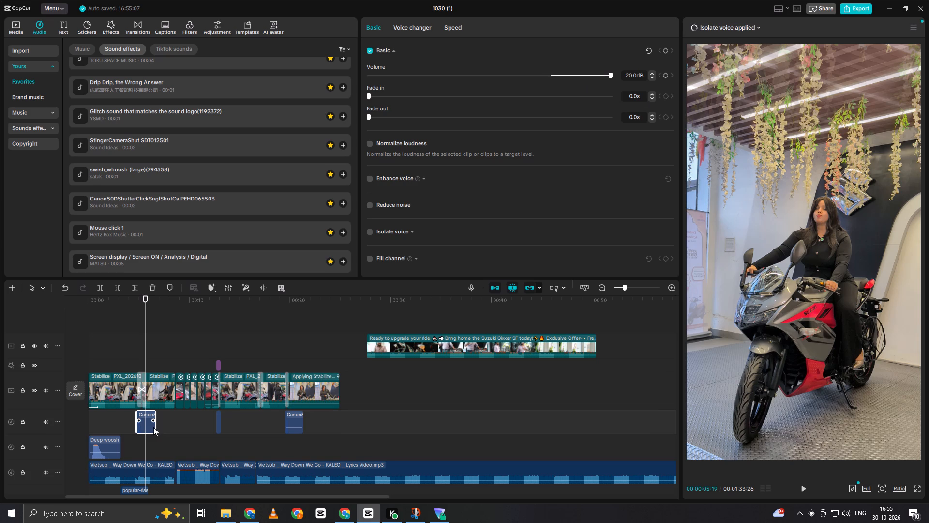
click(132, 350)
key(space)
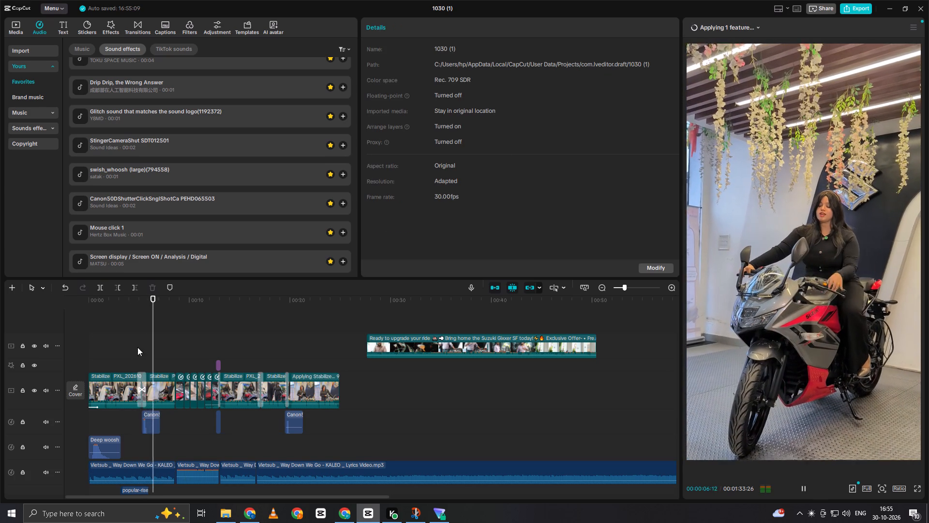
key(space)
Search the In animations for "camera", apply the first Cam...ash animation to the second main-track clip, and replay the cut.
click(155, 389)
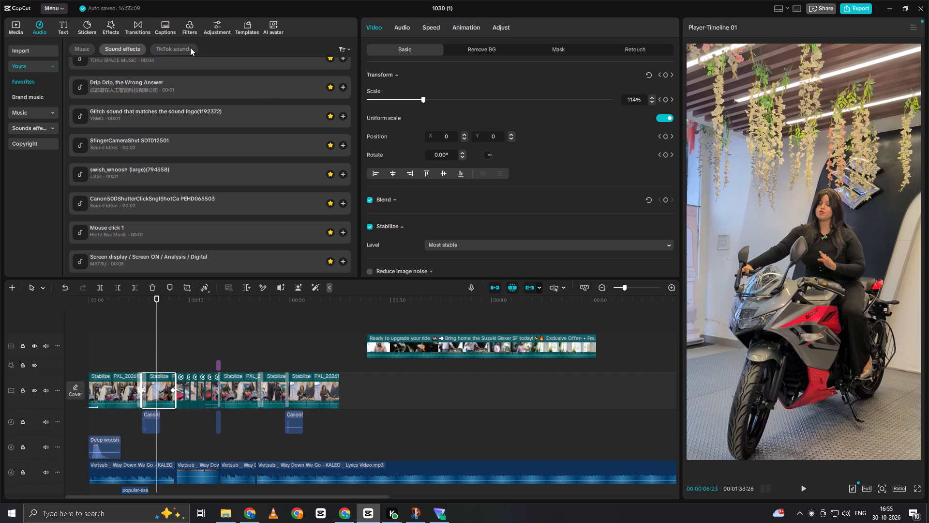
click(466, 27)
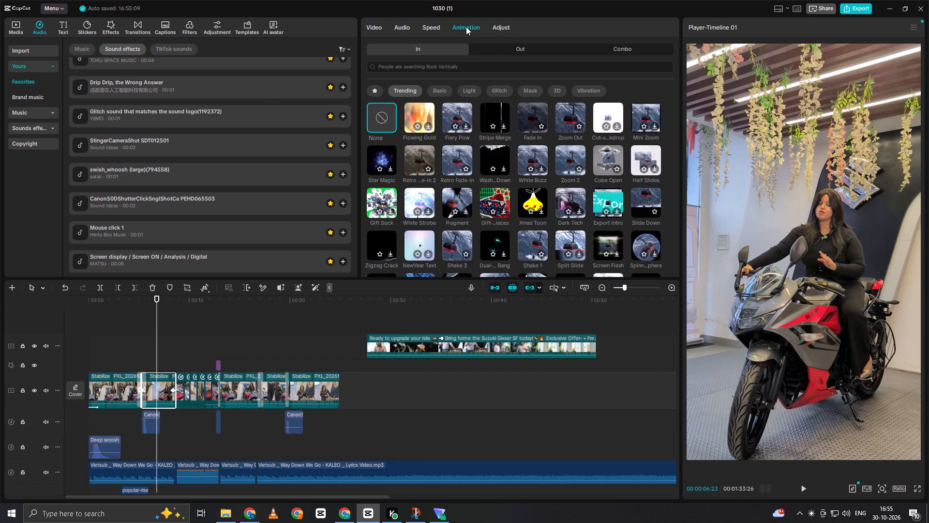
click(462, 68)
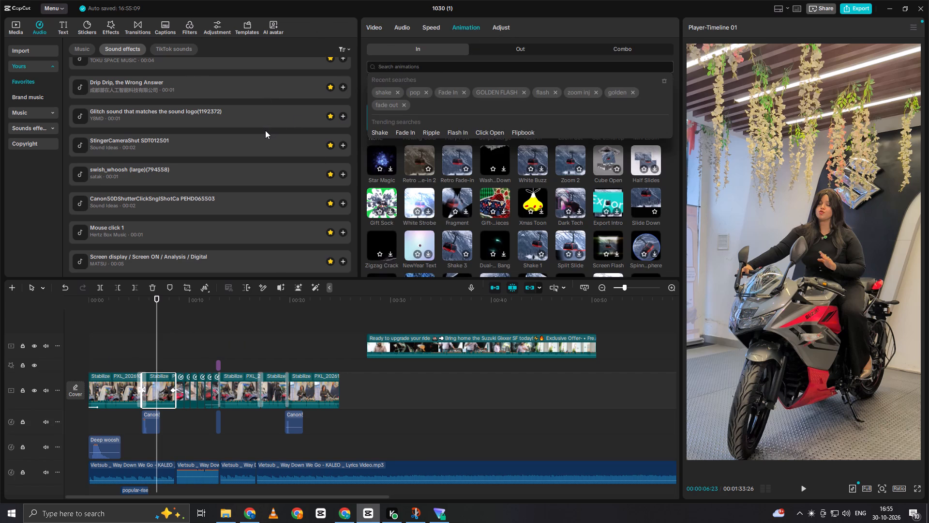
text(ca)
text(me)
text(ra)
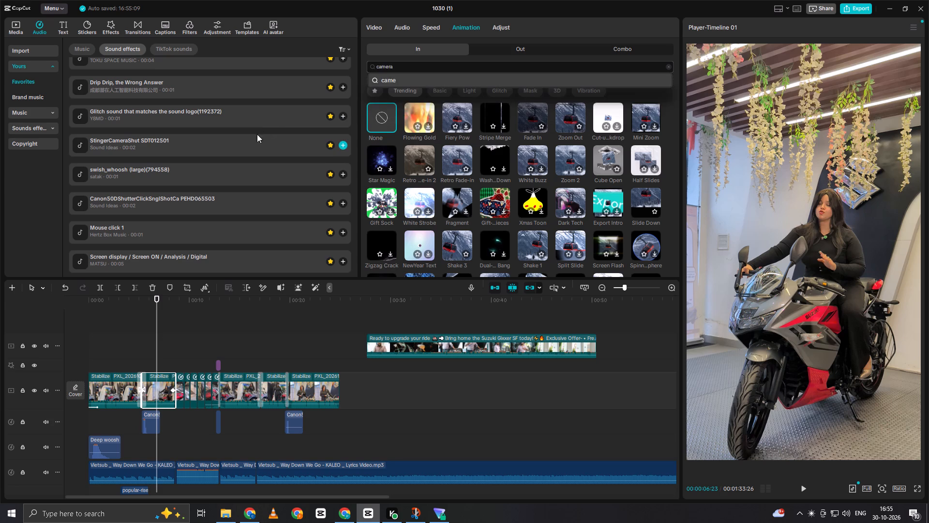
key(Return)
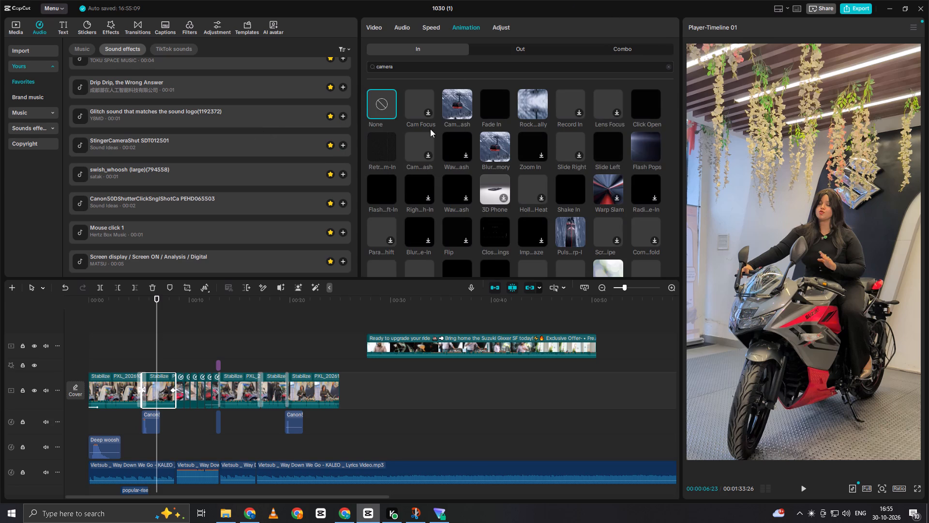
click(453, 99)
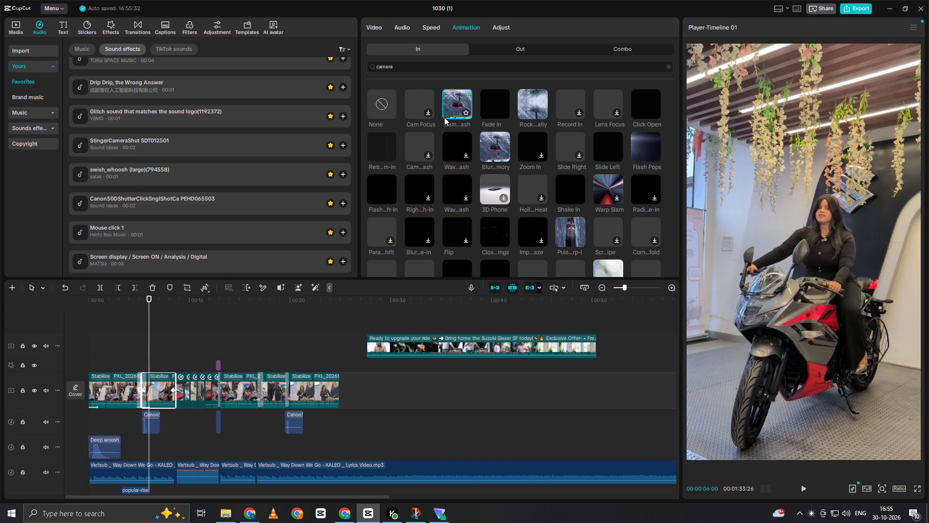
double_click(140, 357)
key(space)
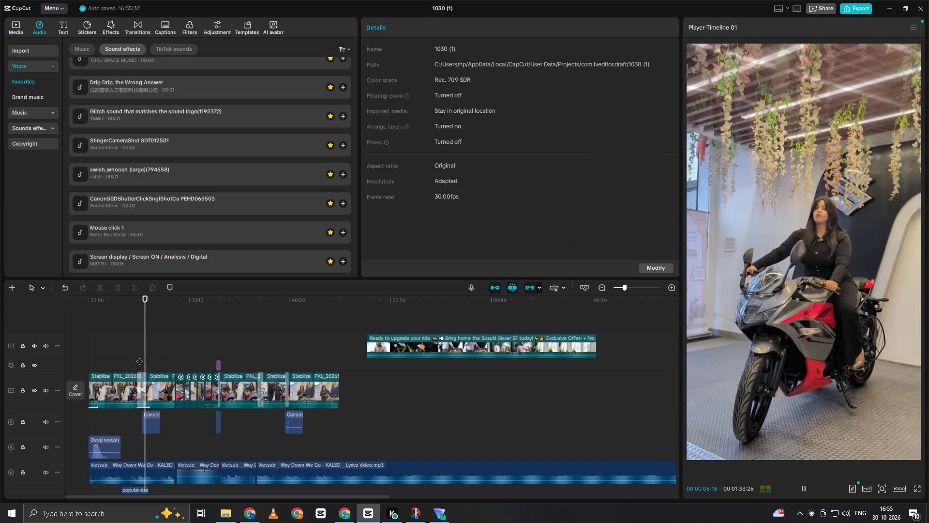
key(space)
Delete the Slow Fade transition between the first two main-track clips and replay the cut.
click(141, 391)
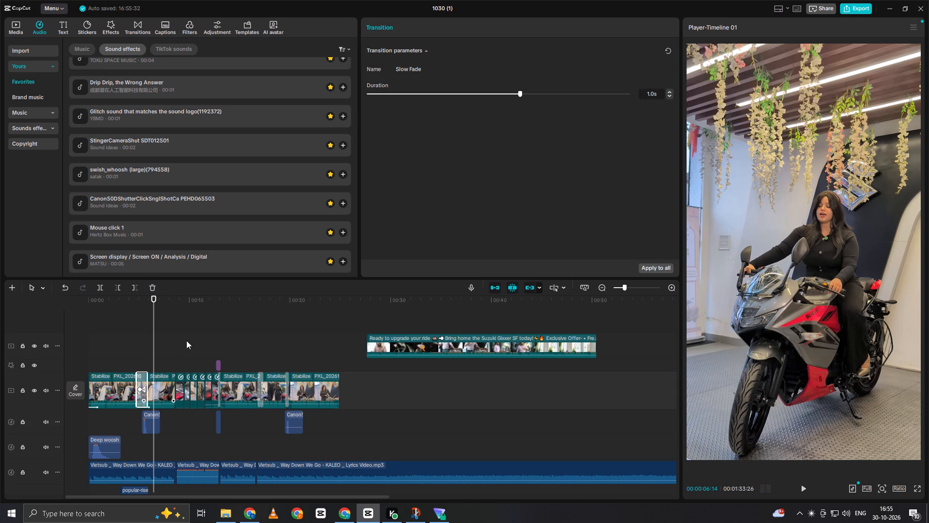
click(136, 22)
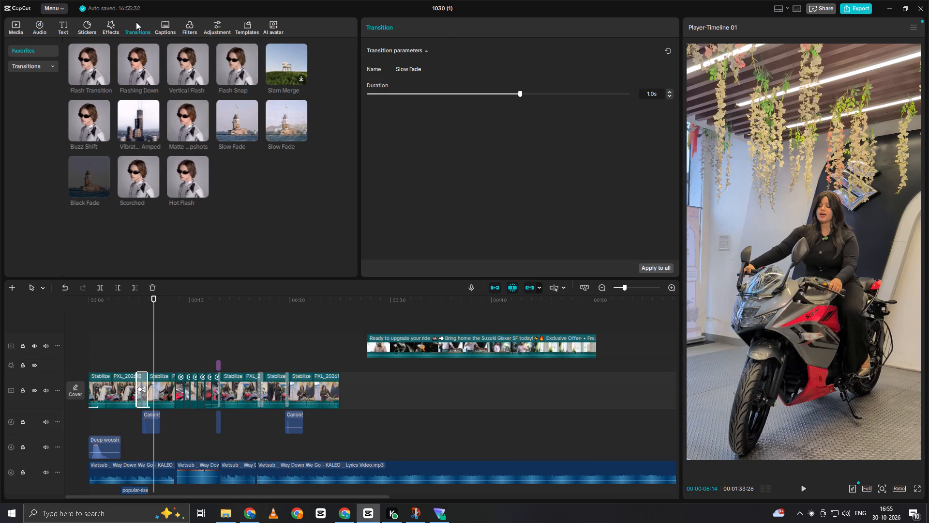
key(BackSpace)
click(135, 335)
key(space)
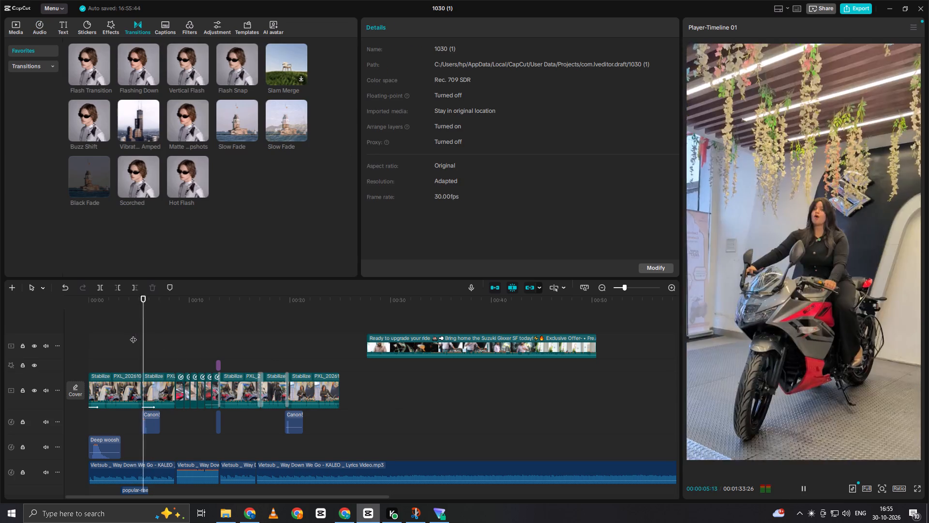
key(space)
Preview the Cam...ash In animation again on the second main-track clip.
click(151, 394)
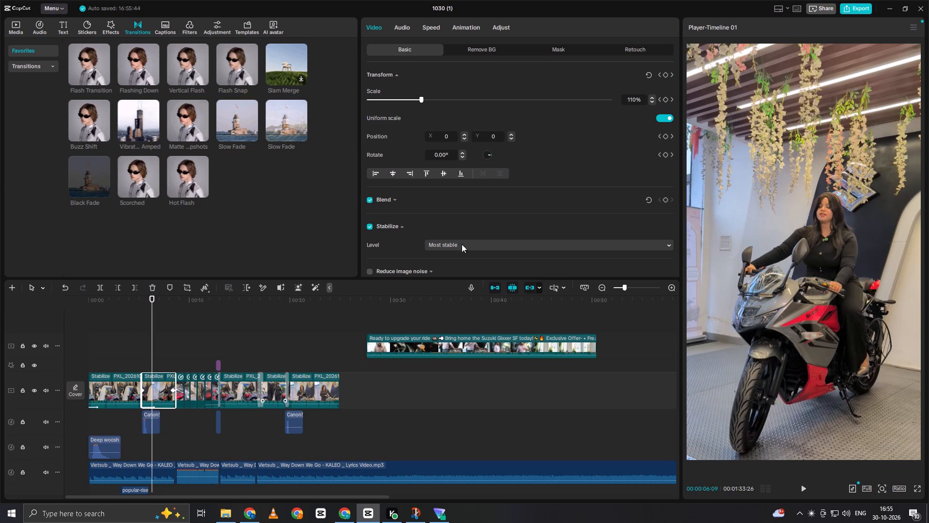
click(464, 23)
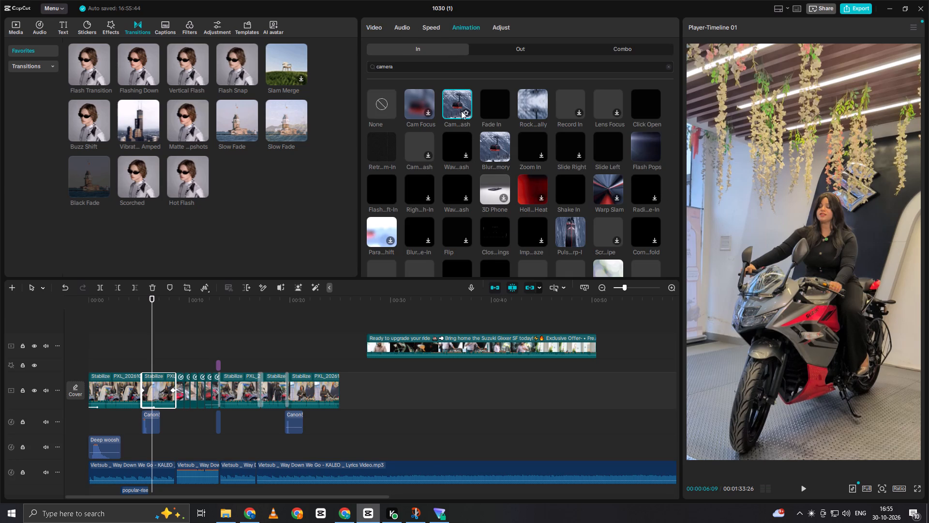
click(454, 105)
key(space)
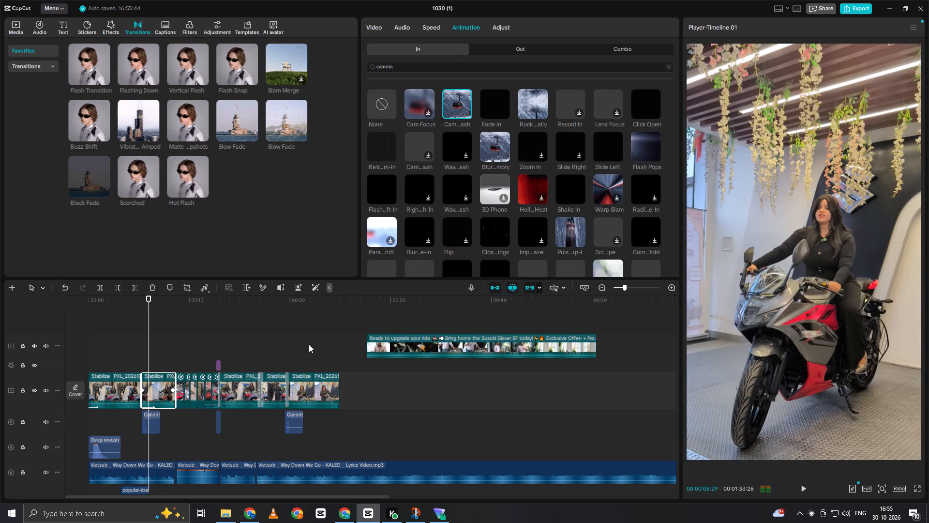
Look through the In animations found for "camera" for an alternative to Cam...ash.
scroll(574, 182, down, 5)
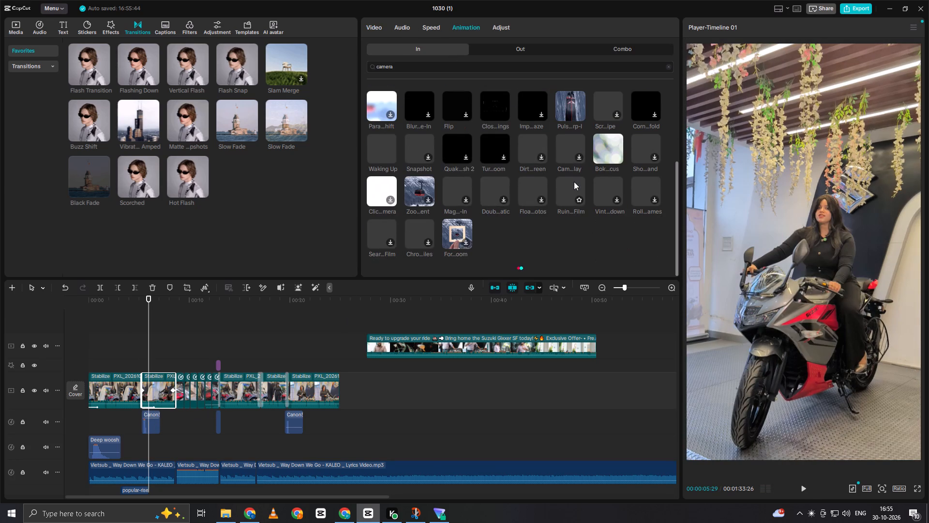
scroll(574, 182, down, 2)
scroll(507, 200, down, 3)
scroll(507, 200, up, 1)
scroll(507, 200, down, 5)
scroll(501, 205, up, 6)
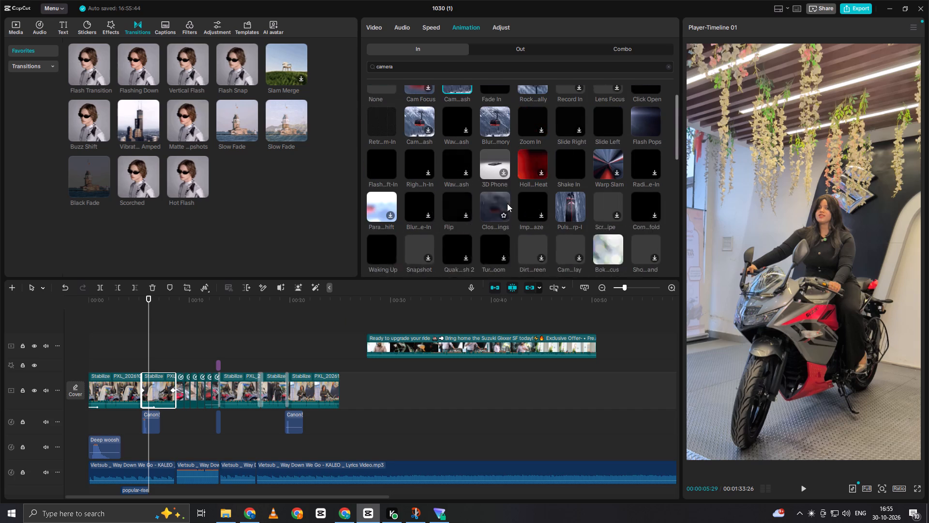
scroll(507, 203, up, 7)
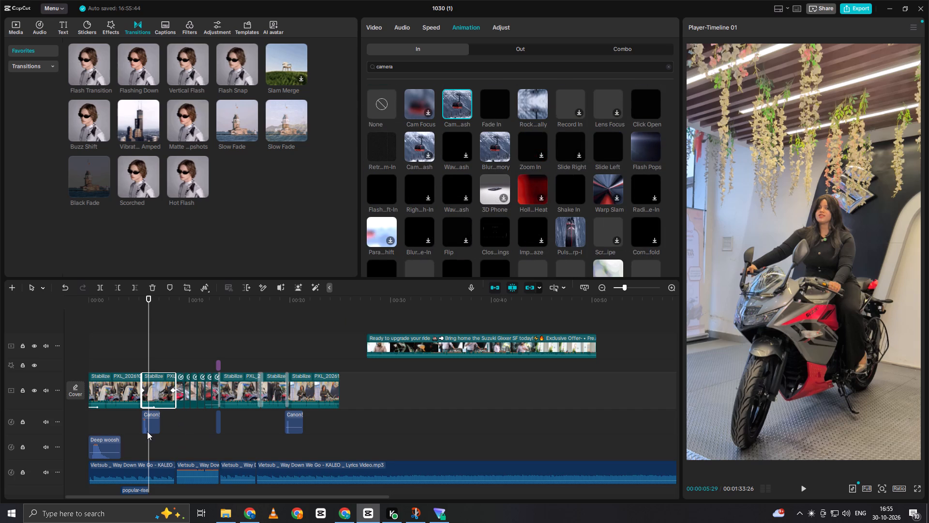
Preview the Cam...ash animation on the second clip again and replay the opening through the cut.
click(455, 94)
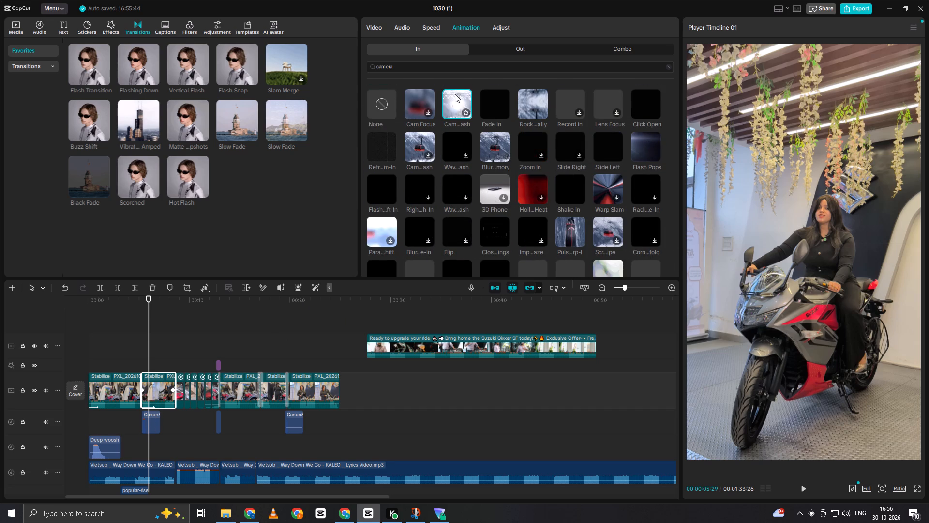
key(space)
triple_click(455, 94)
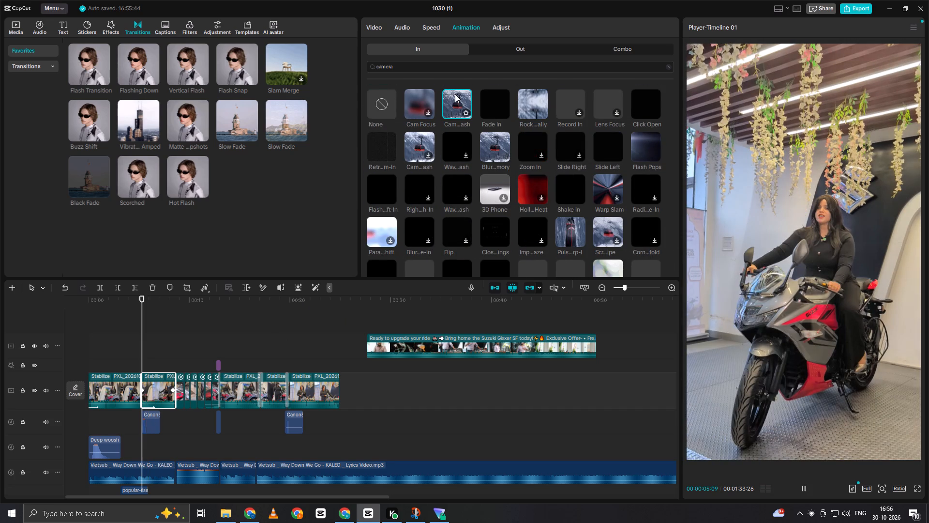
key(space)
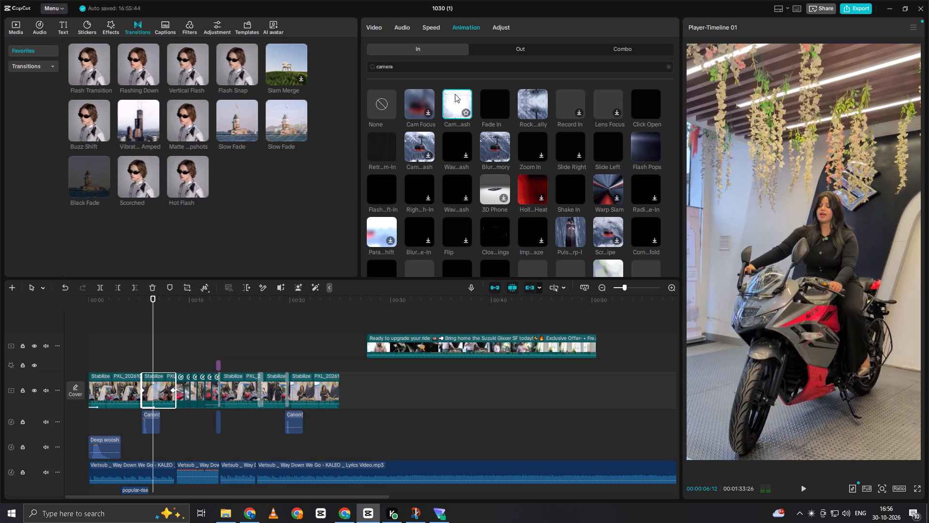
click(105, 361)
key(space)
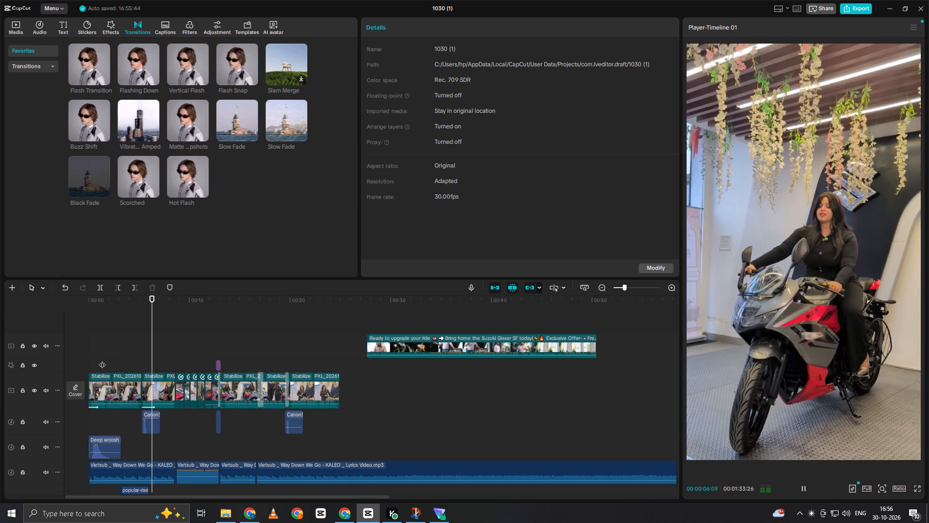
key(space)
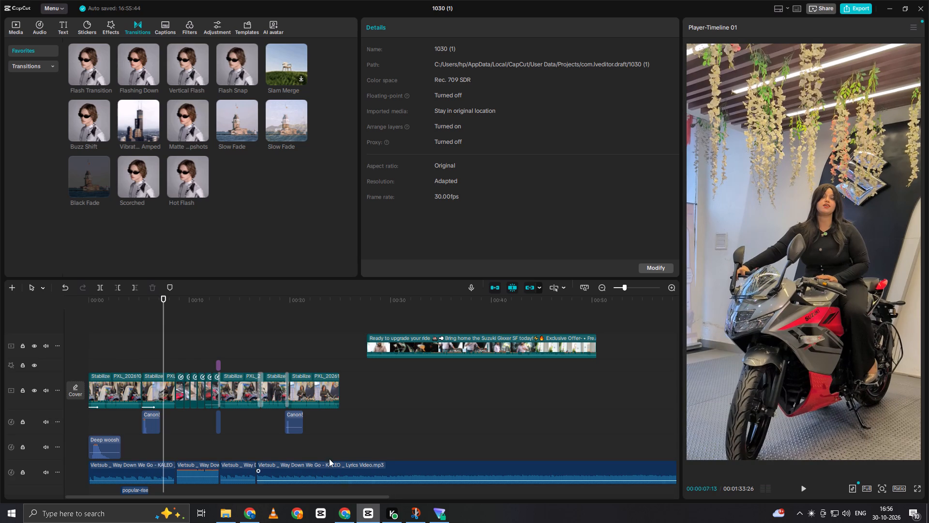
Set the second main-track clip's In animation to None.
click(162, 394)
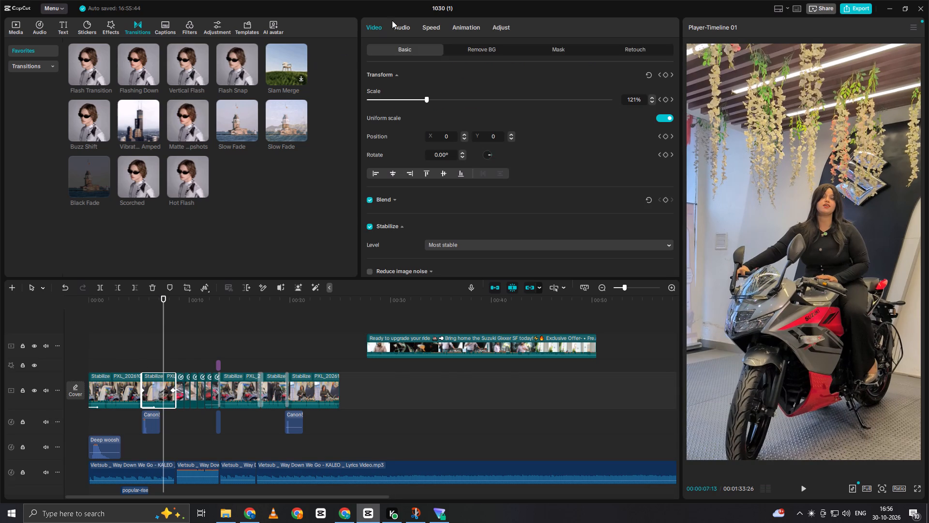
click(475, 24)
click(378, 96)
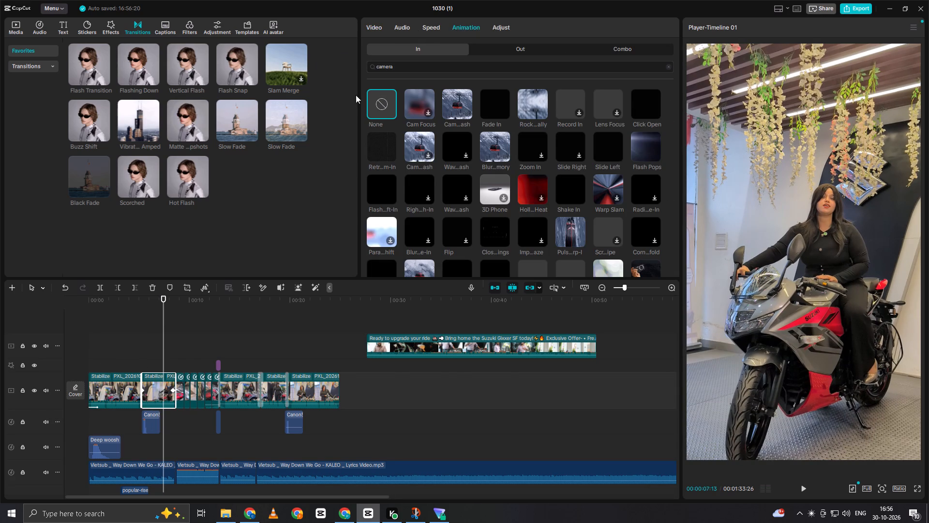
Add the Flash Snap transition between the first and second main-track clips and play back the cut.
drag(229, 64, 230, 65)
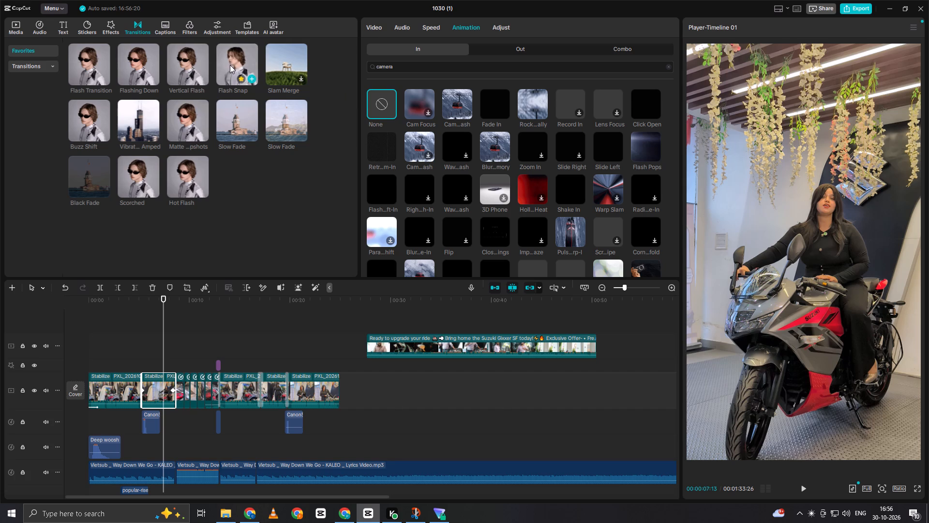
drag(230, 65, 138, 392)
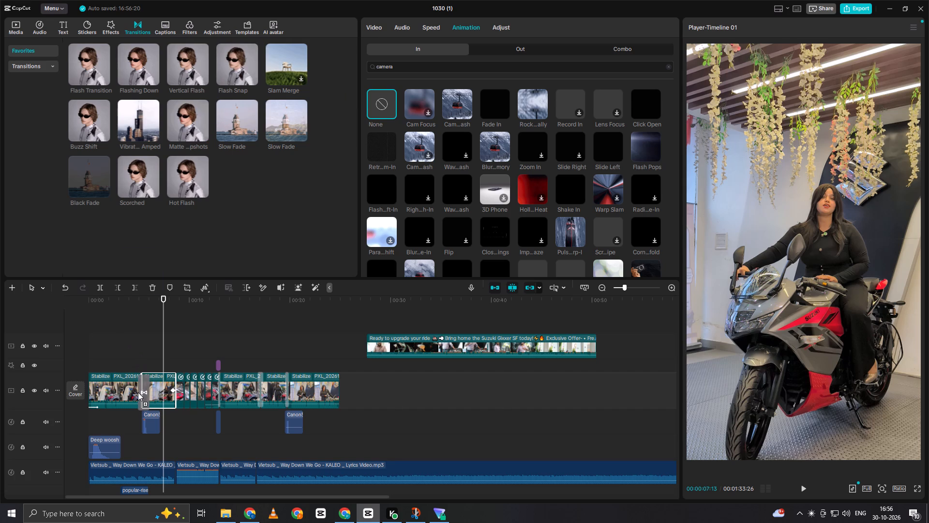
drag(138, 392, 138, 392)
click(133, 351)
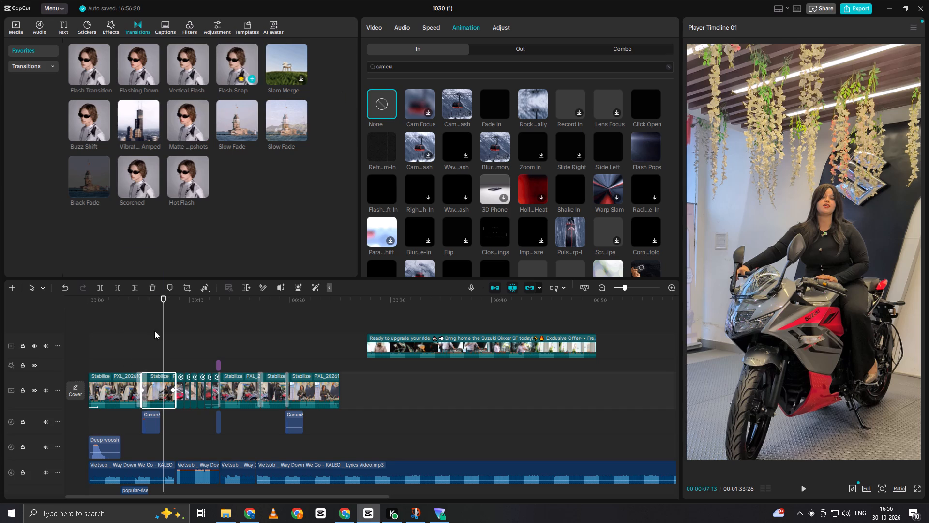
click(120, 345)
key(space)
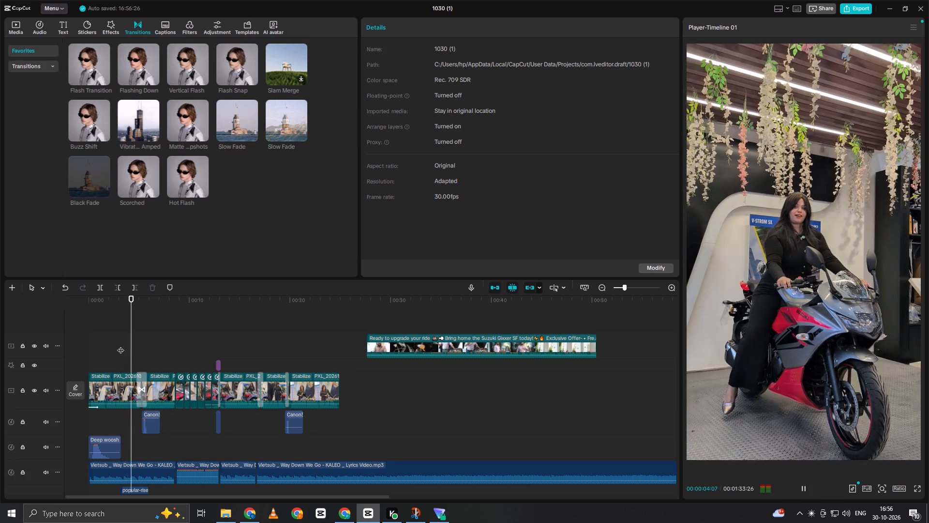
Retime the first Canon shutter sound effect to start at about 5 s, under the Flash Snap transition, and play back the edit.
key(space)
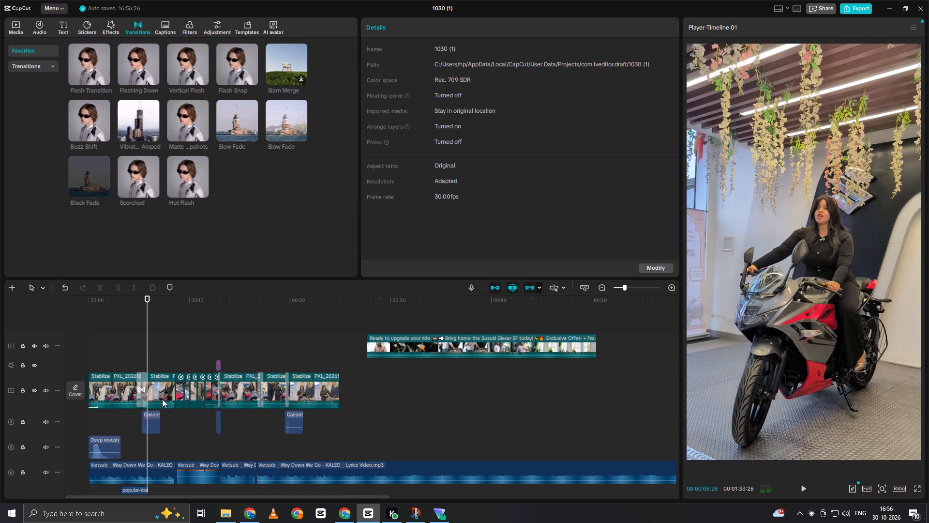
click(156, 422)
click(135, 358)
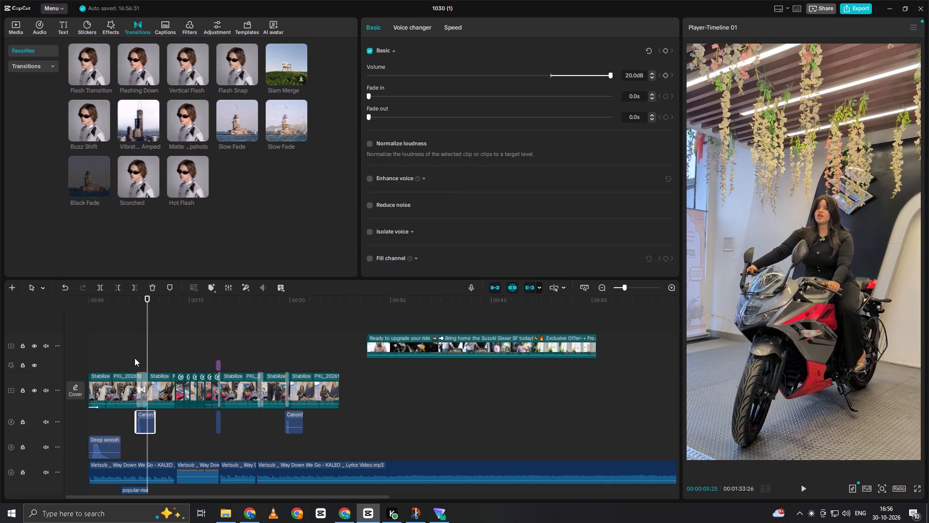
key(space)
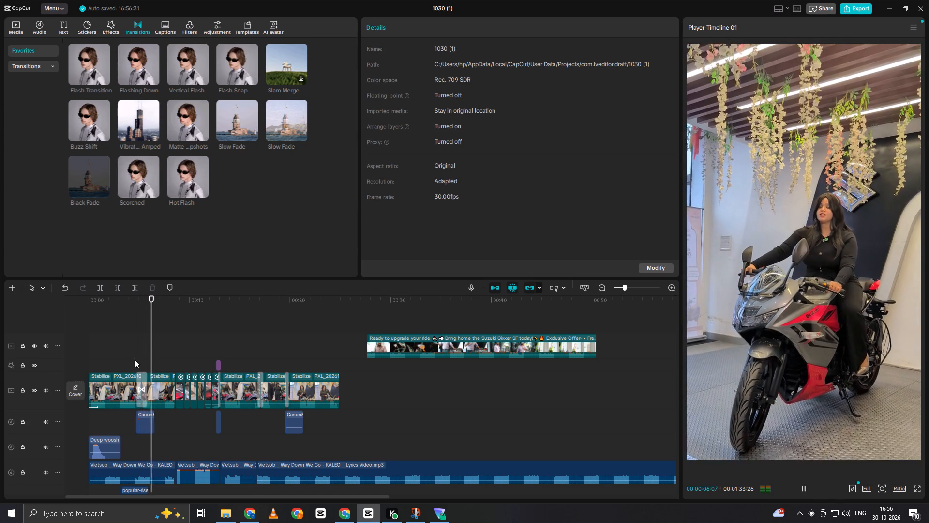
drag(148, 422, 153, 420)
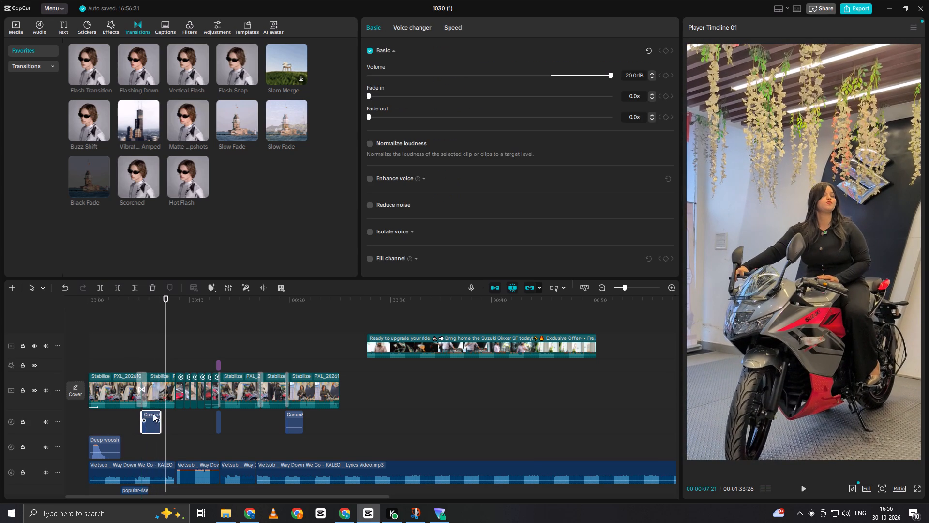
click(125, 347)
key(space)
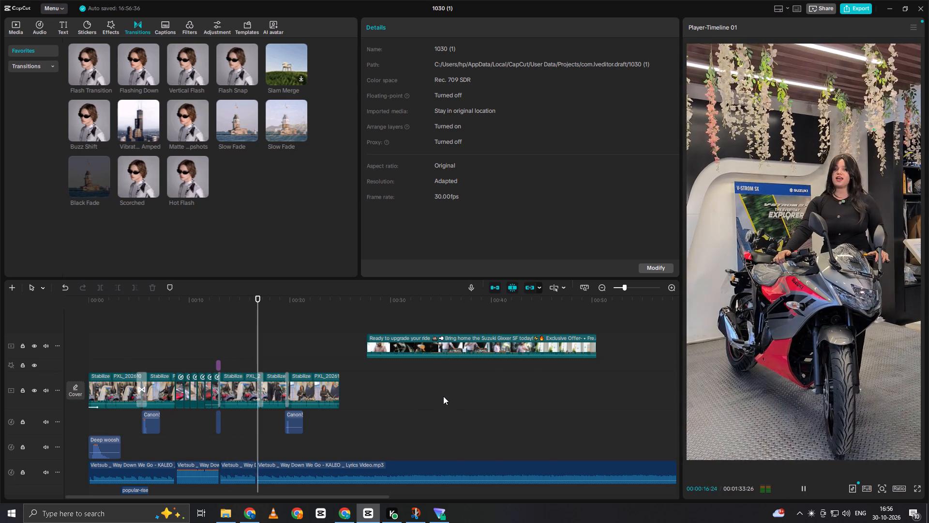
key(space)
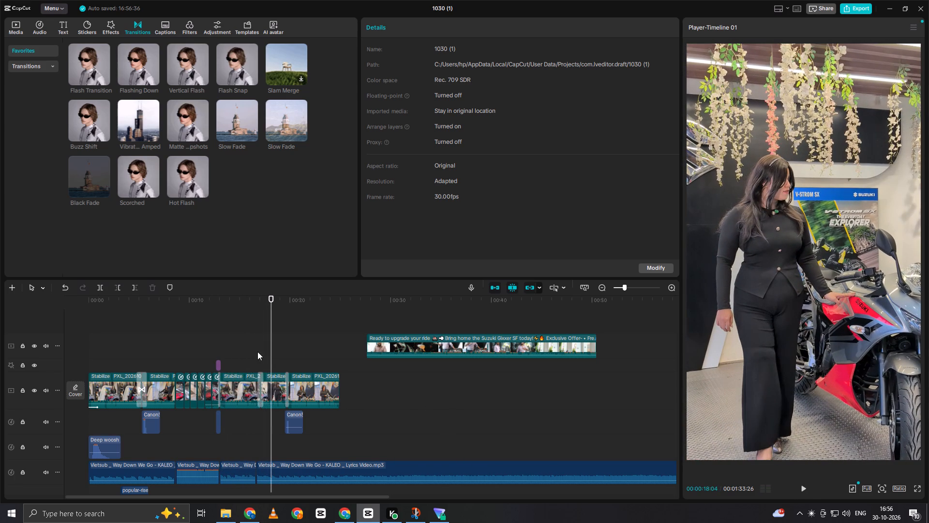
Add the swish_whoosh (large) sound effect at 00:00:16:20, under the transition between the later showroom clips, and play back the section.
double_click(257, 352)
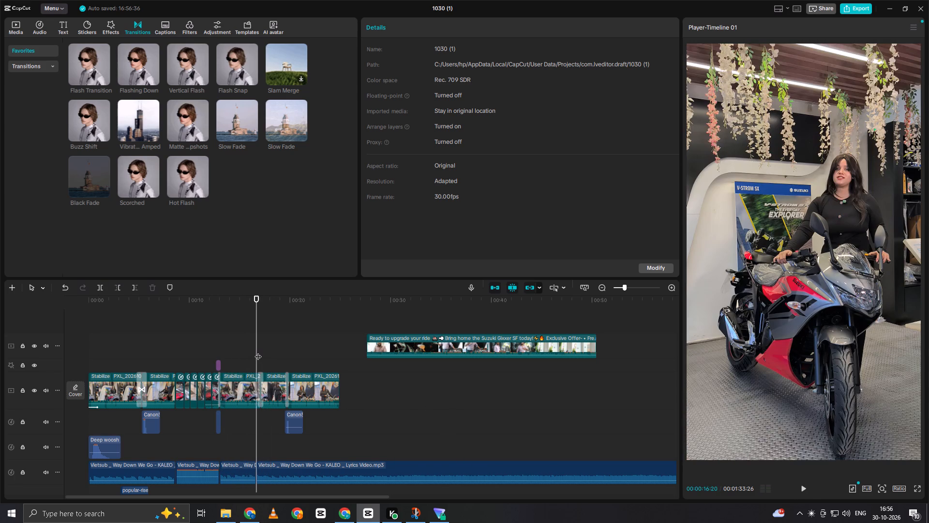
click(39, 28)
click(123, 91)
scroll(123, 99, down, 1)
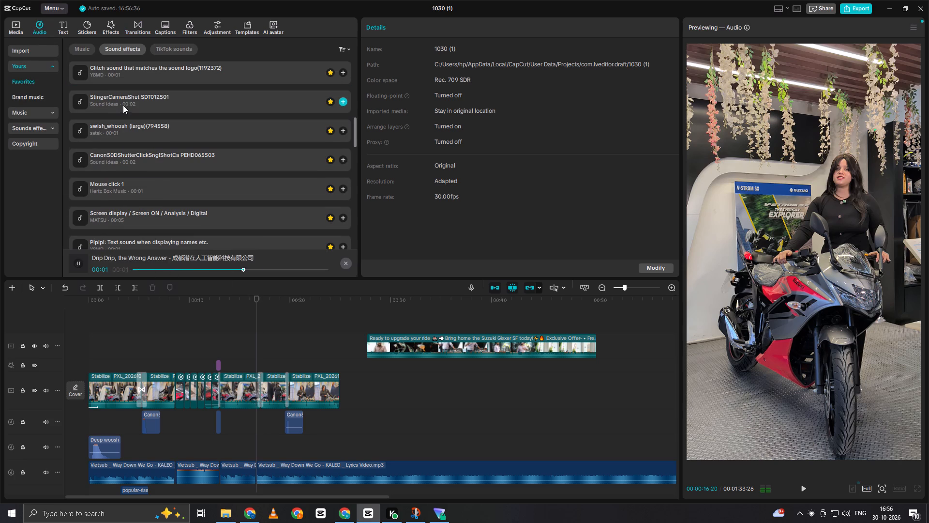
click(121, 138)
drag(118, 129, 119, 130)
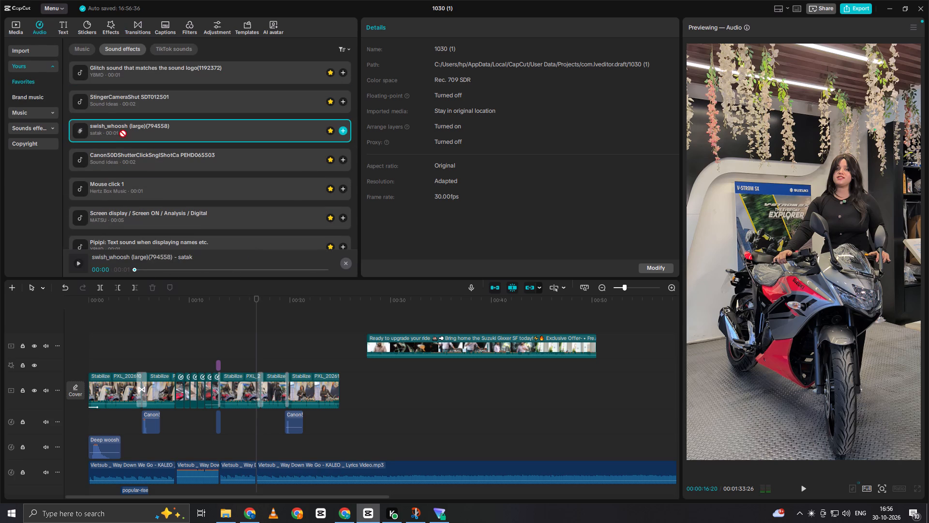
drag(119, 130, 256, 358)
click(251, 345)
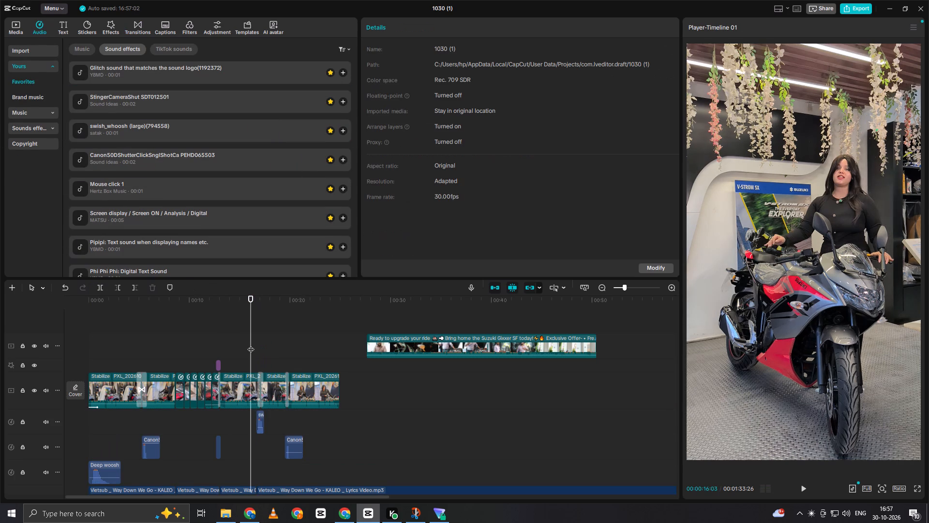
key(space)
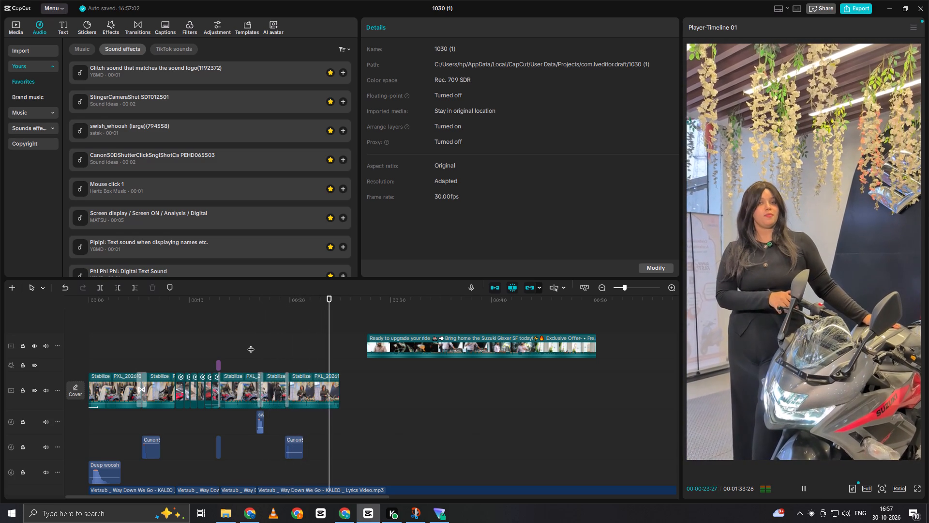
key(space)
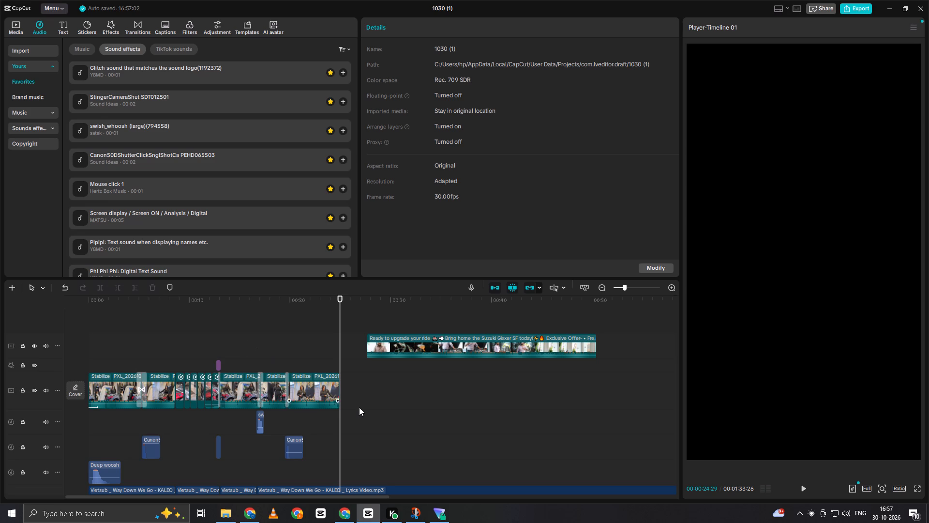
click(279, 352)
drag(280, 352, 16, 446)
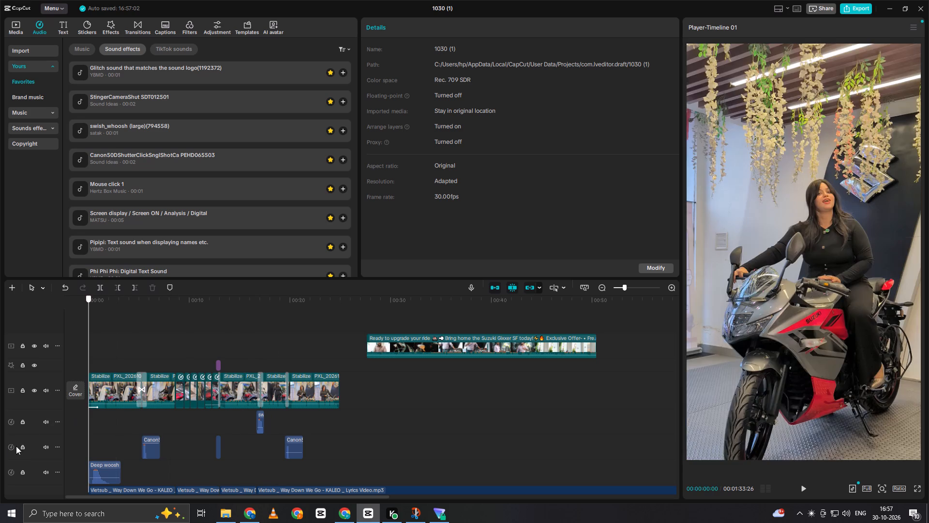
drag(16, 446, 273, 323)
key(space)
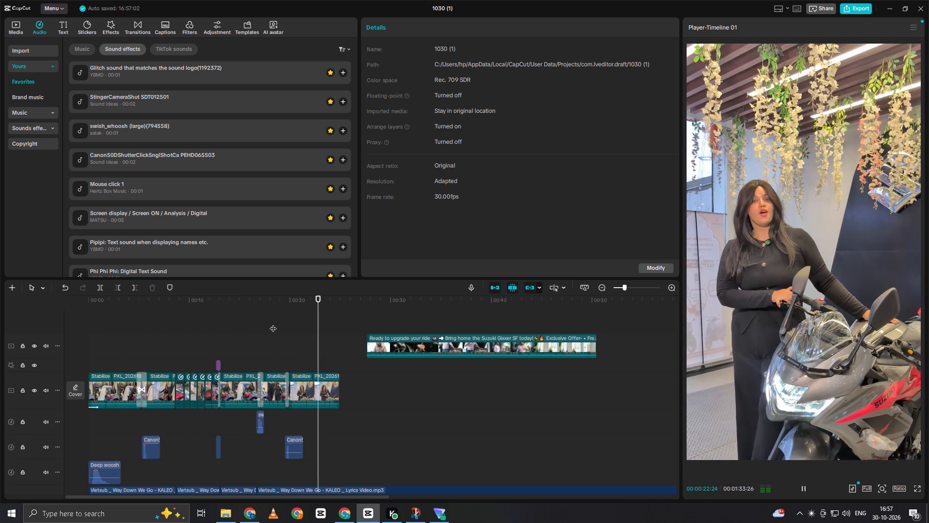
key(space)
Review the "Ready to upgrade your ride" overlay around the low down payment offer and the "Don't just watch, experience it" section.
click(516, 324)
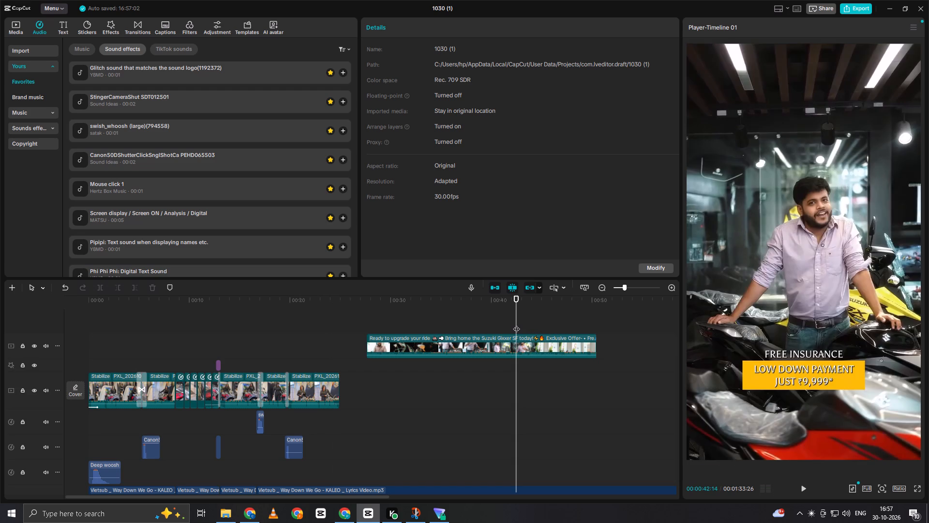
drag(516, 324, 495, 334)
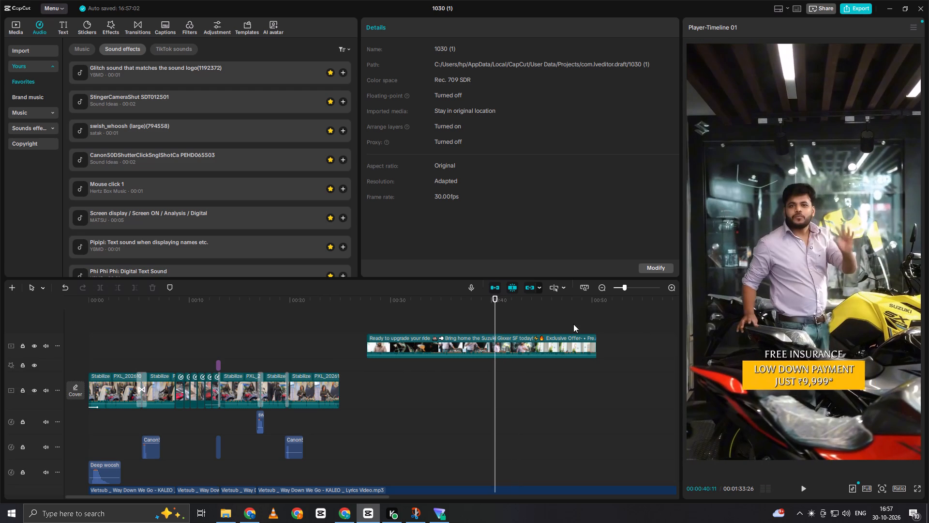
double_click(485, 322)
key(space)
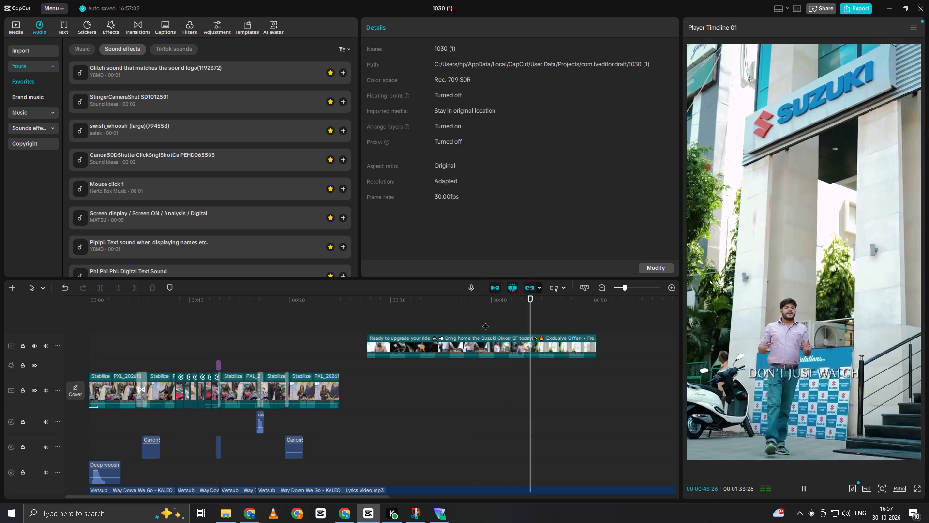
key(space)
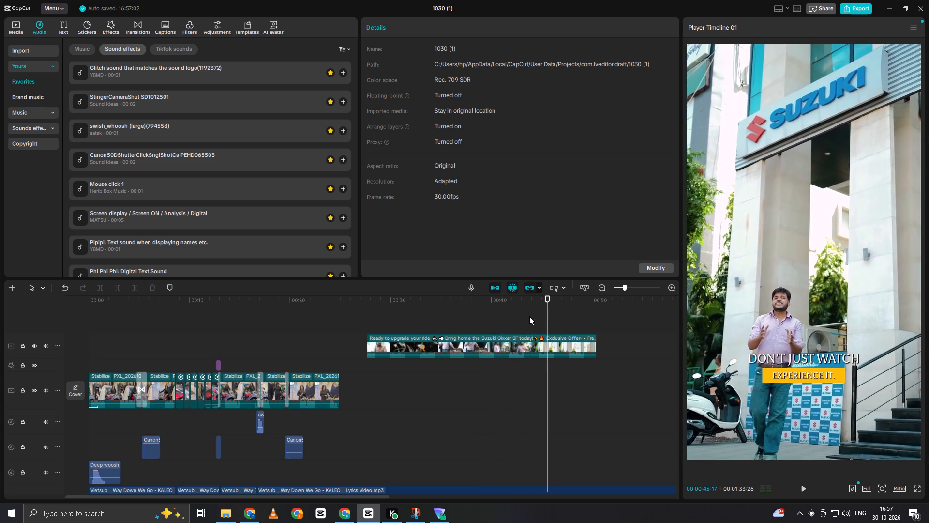
click(535, 317)
drag(536, 318, 532, 323)
drag(531, 323, 522, 329)
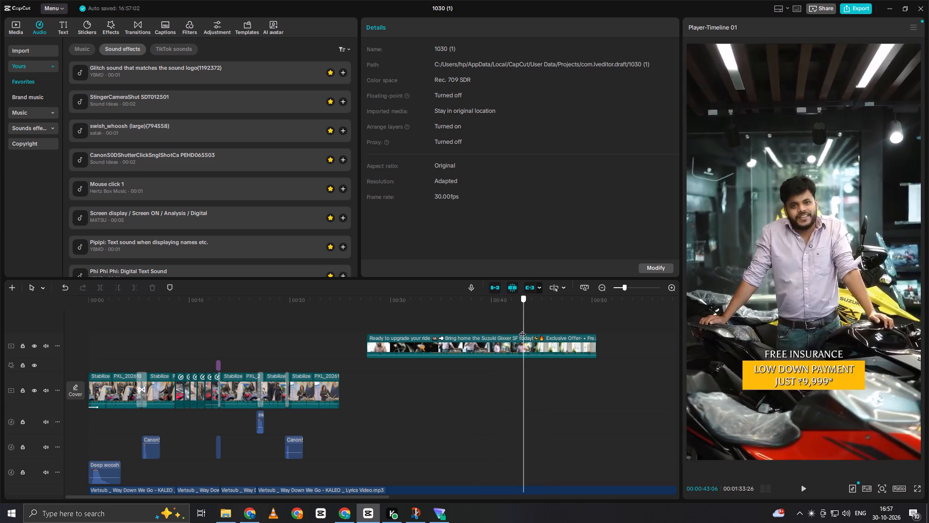
drag(522, 329, 516, 332)
key(space)
key(space)
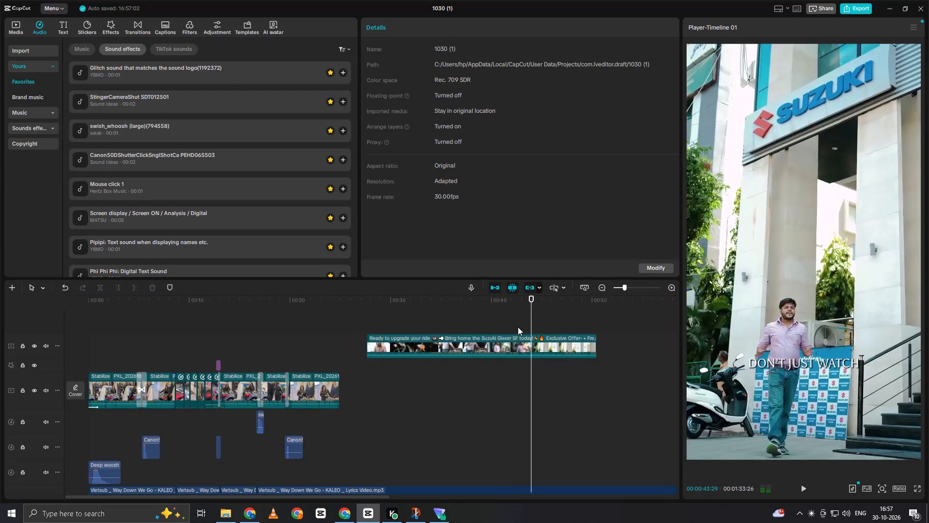
click(518, 327)
drag(518, 326, 503, 327)
key(space)
click(494, 316)
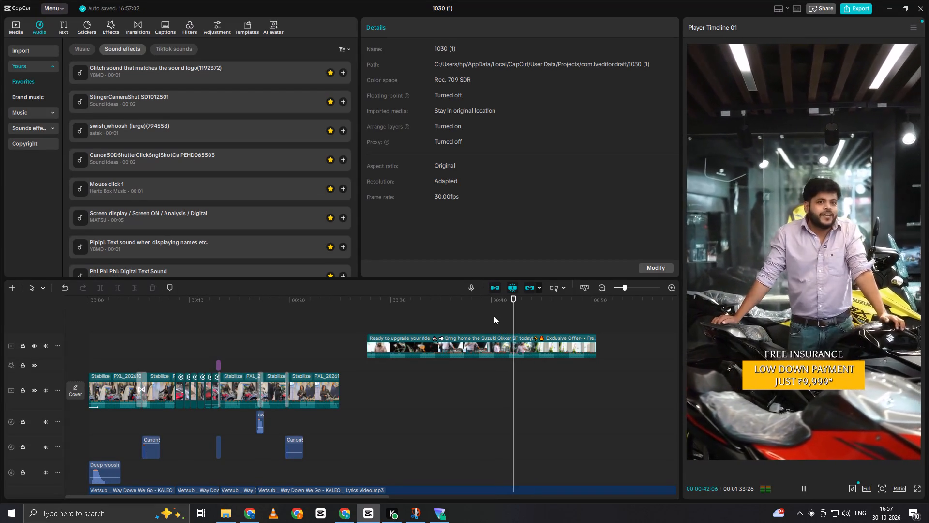
drag(494, 316, 465, 317)
key(space)
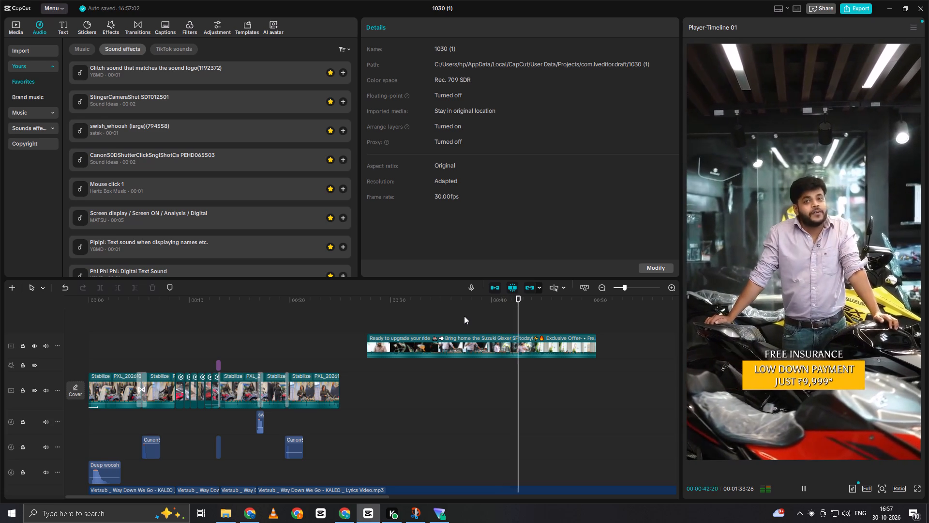
click(529, 322)
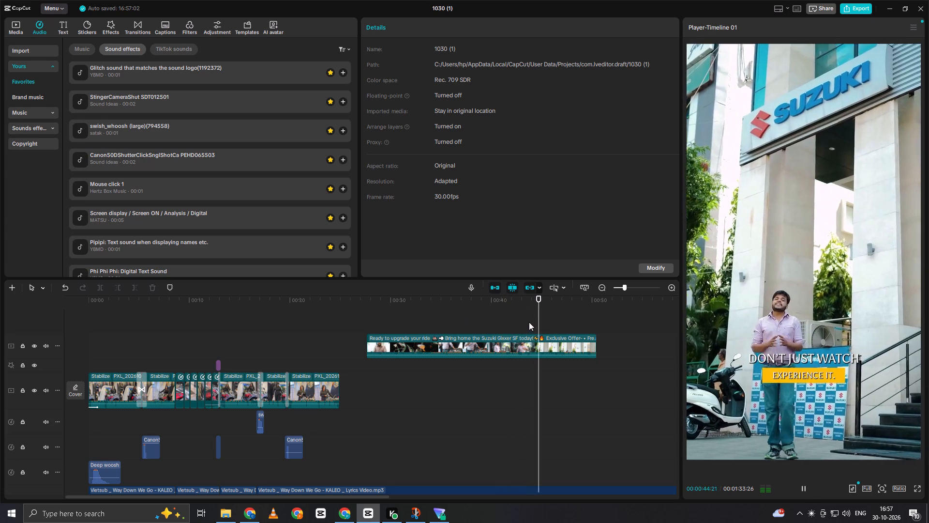
Trim the "Ready to upgrade your ride" overlay's start to 00:00:41:20 and move the remainder to about 26 s, just past the main track's end.
drag(529, 322, 508, 335)
click(499, 344)
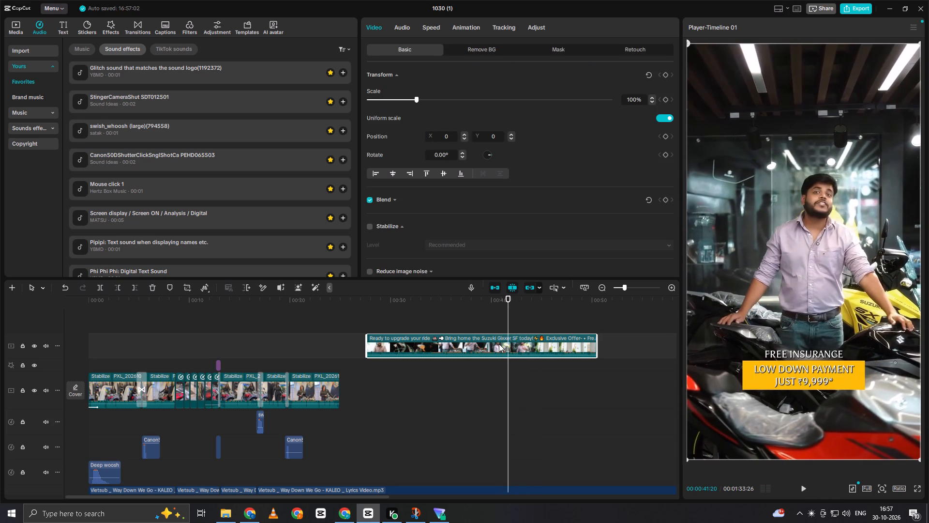
key(q)
drag(529, 342, 418, 337)
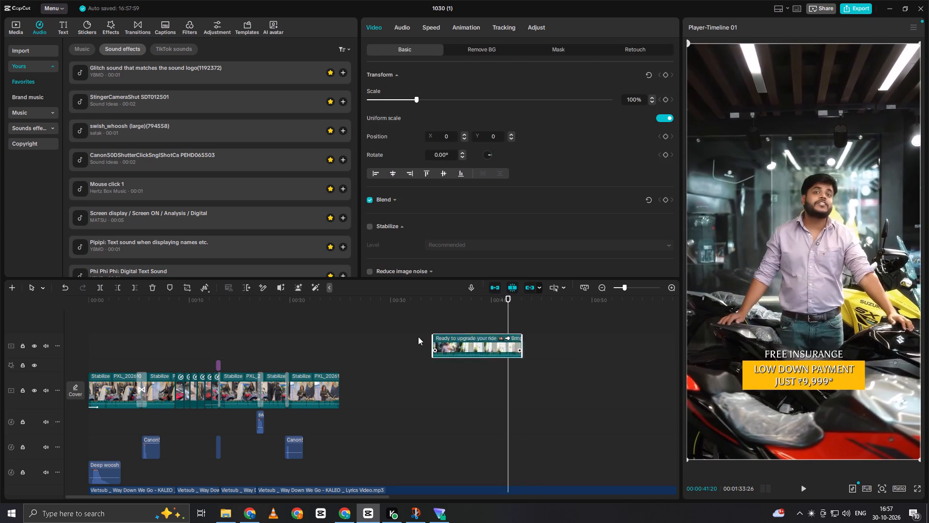
drag(418, 337, 374, 338)
Play the end of the last main-track clip and scrub back through the edit to its beginning.
click(309, 343)
key(space)
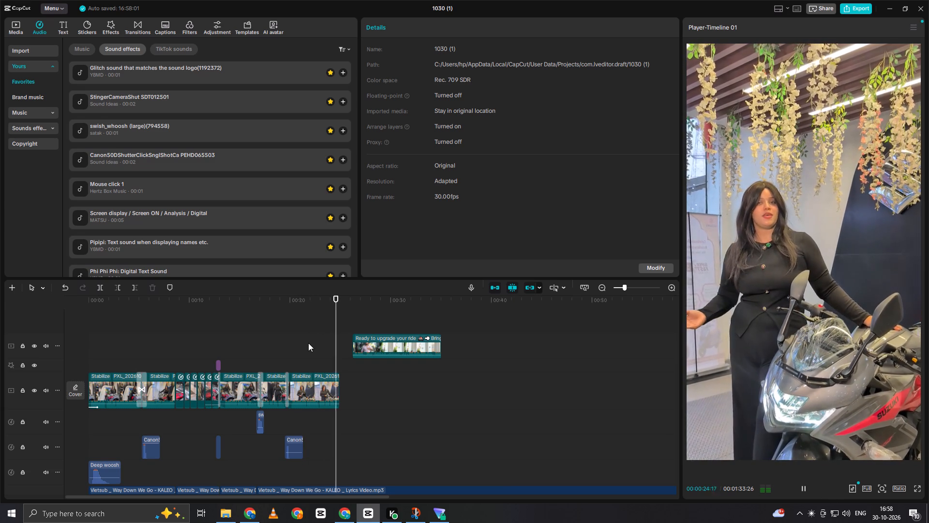
key(space)
click(289, 341)
drag(288, 339, 116, 357)
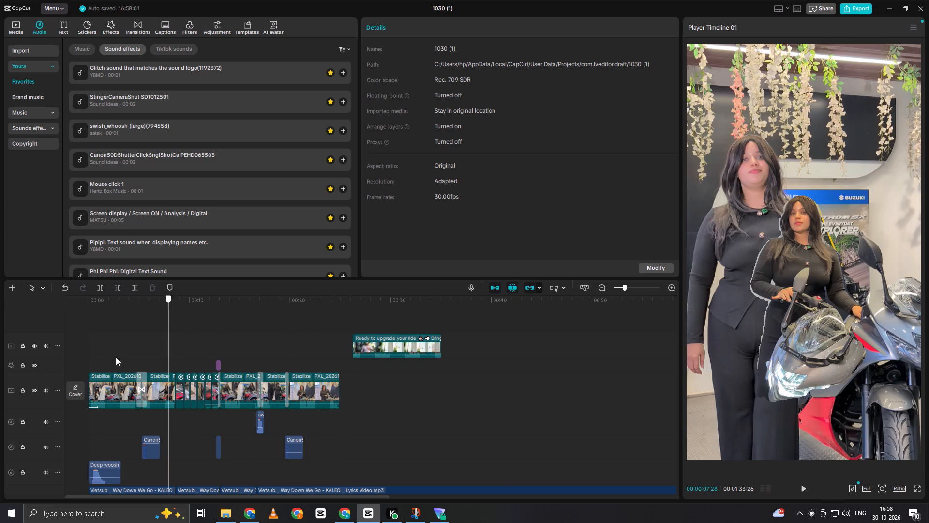
drag(116, 357, 37, 363)
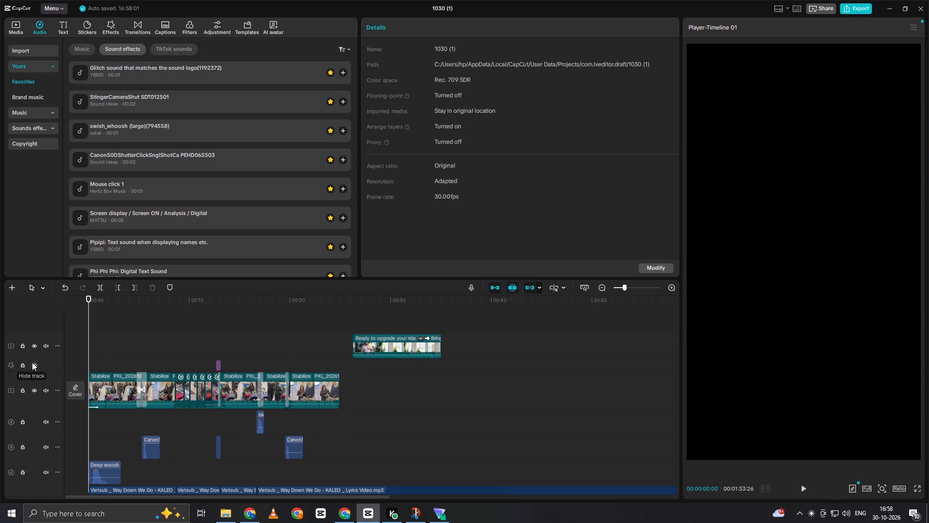
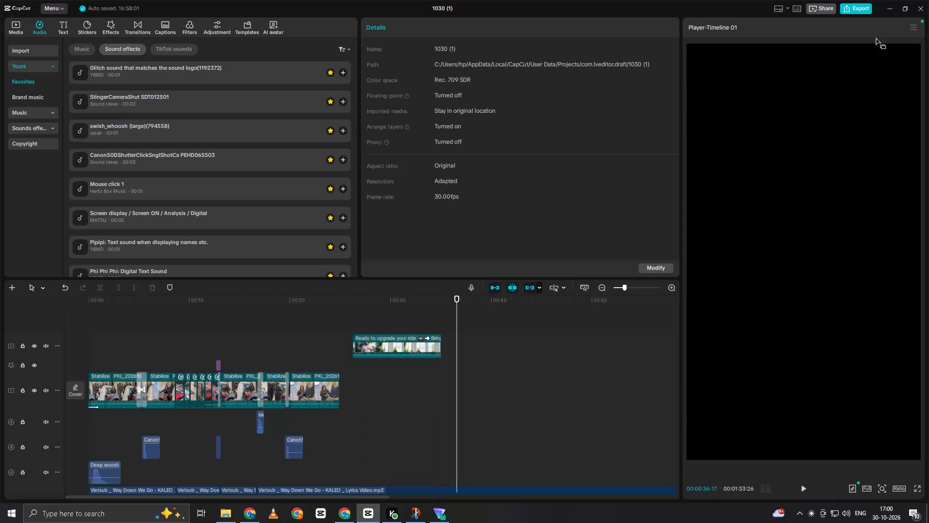
Close the 1030 (1) project's editing window.
click(928, 4)
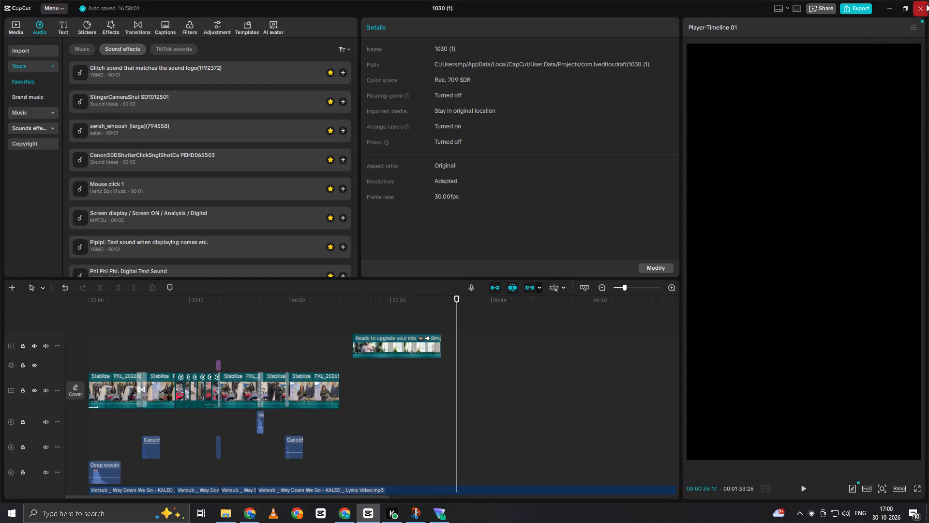
click(921, 5)
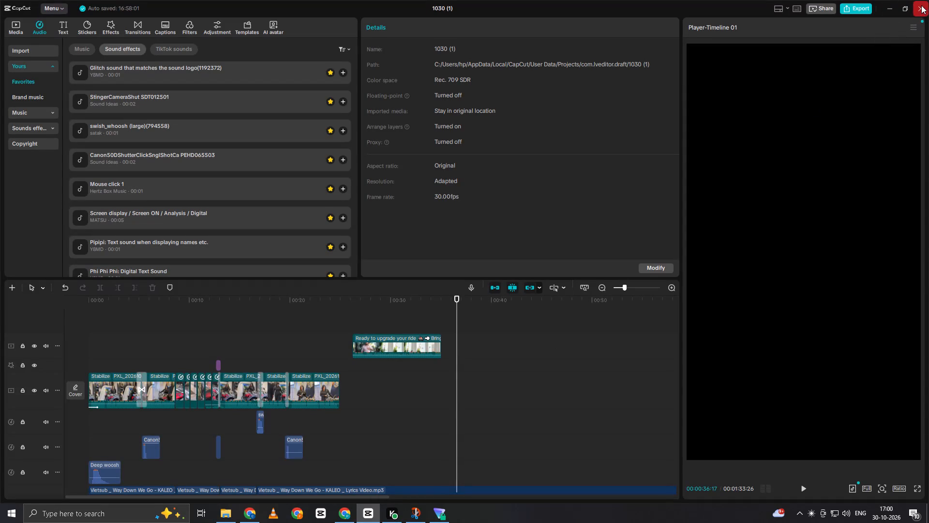